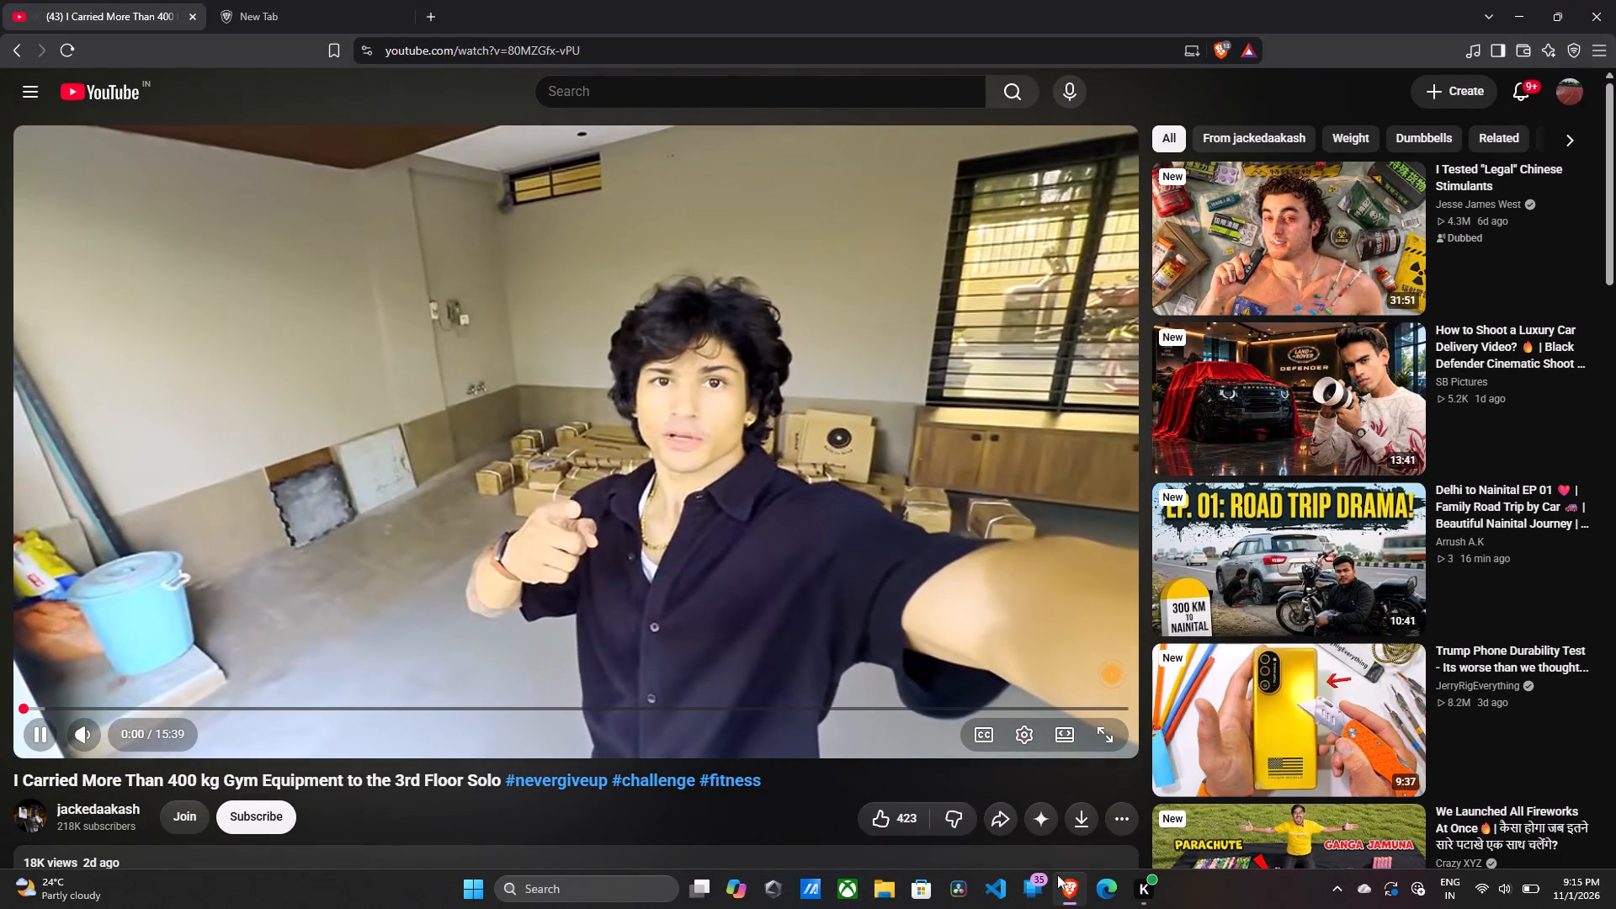
Pause the gym equipment video that is playing on YouTube.
click(703, 489)
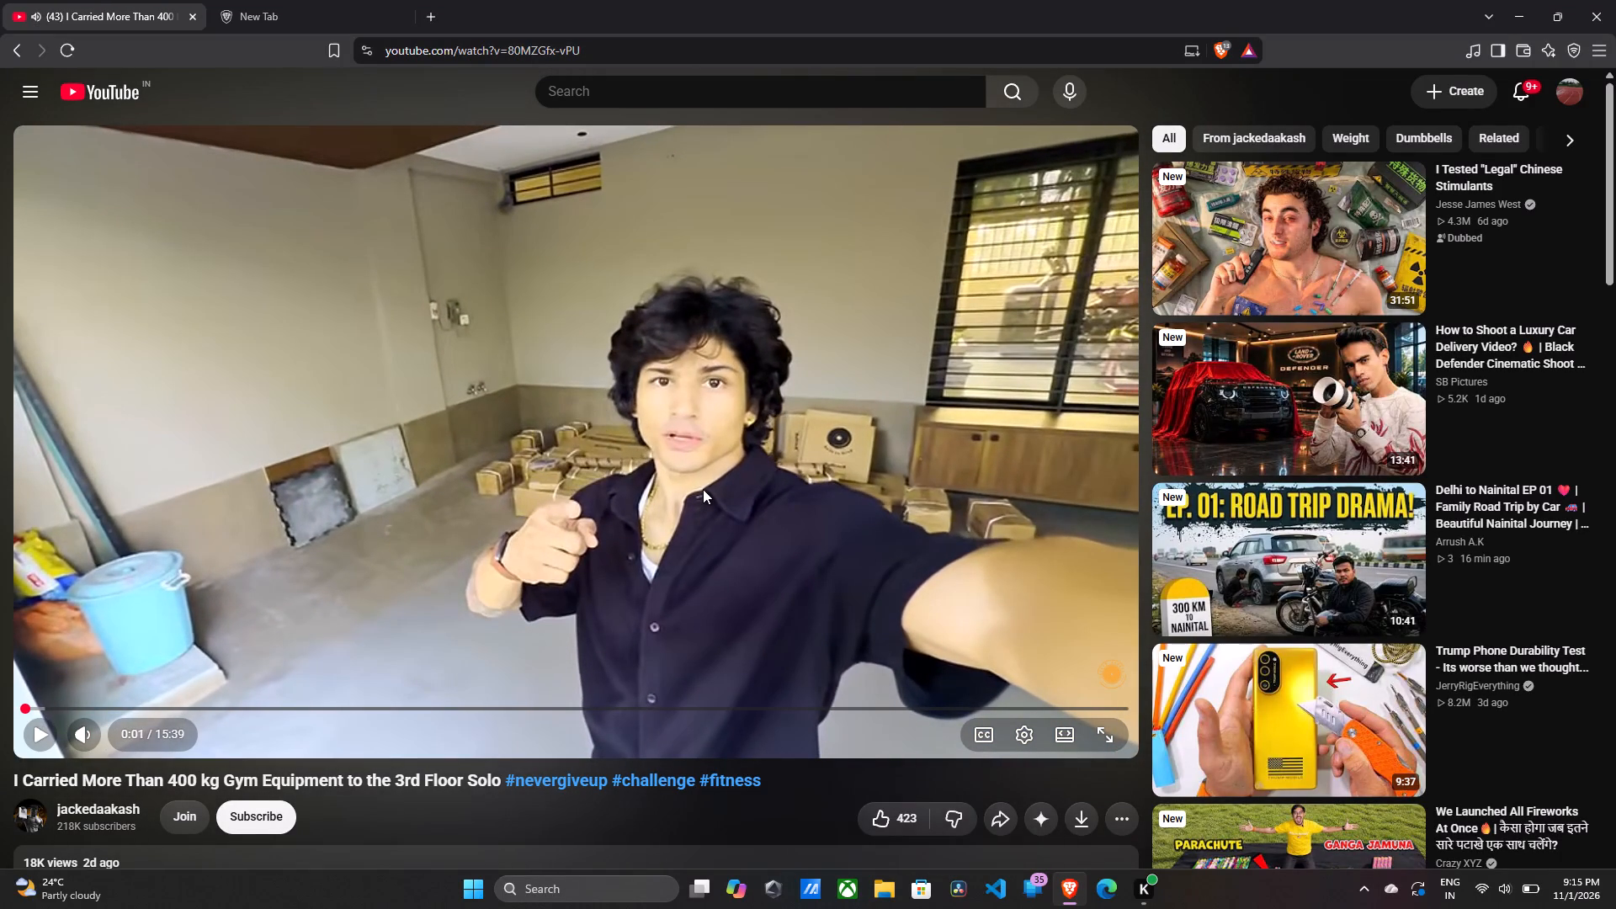
click(703, 489)
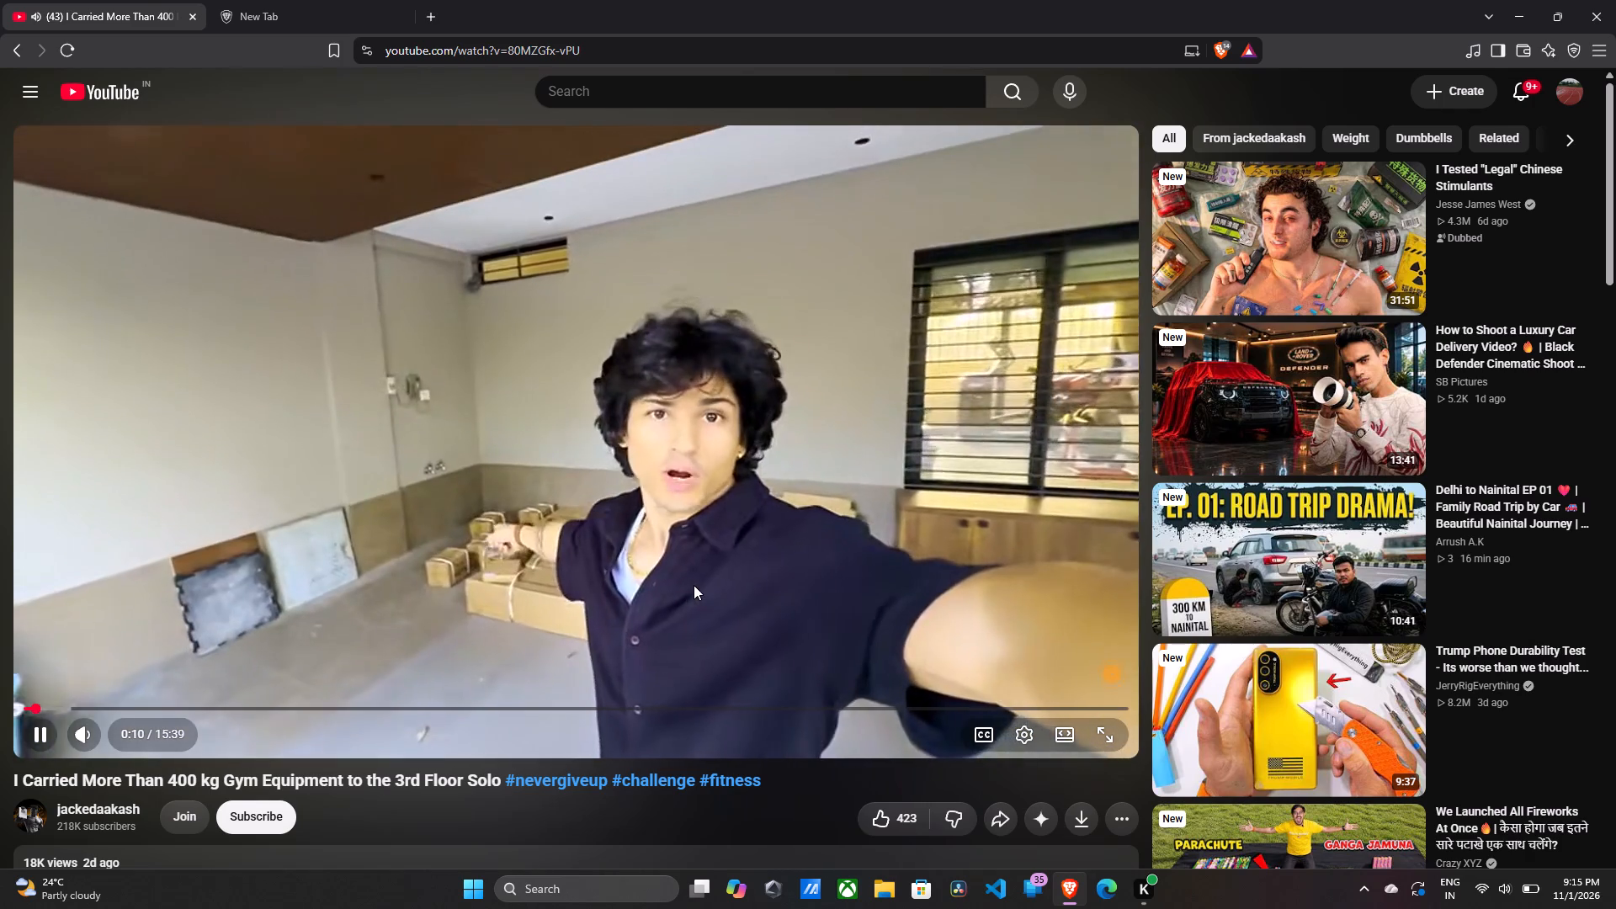
click(577, 450)
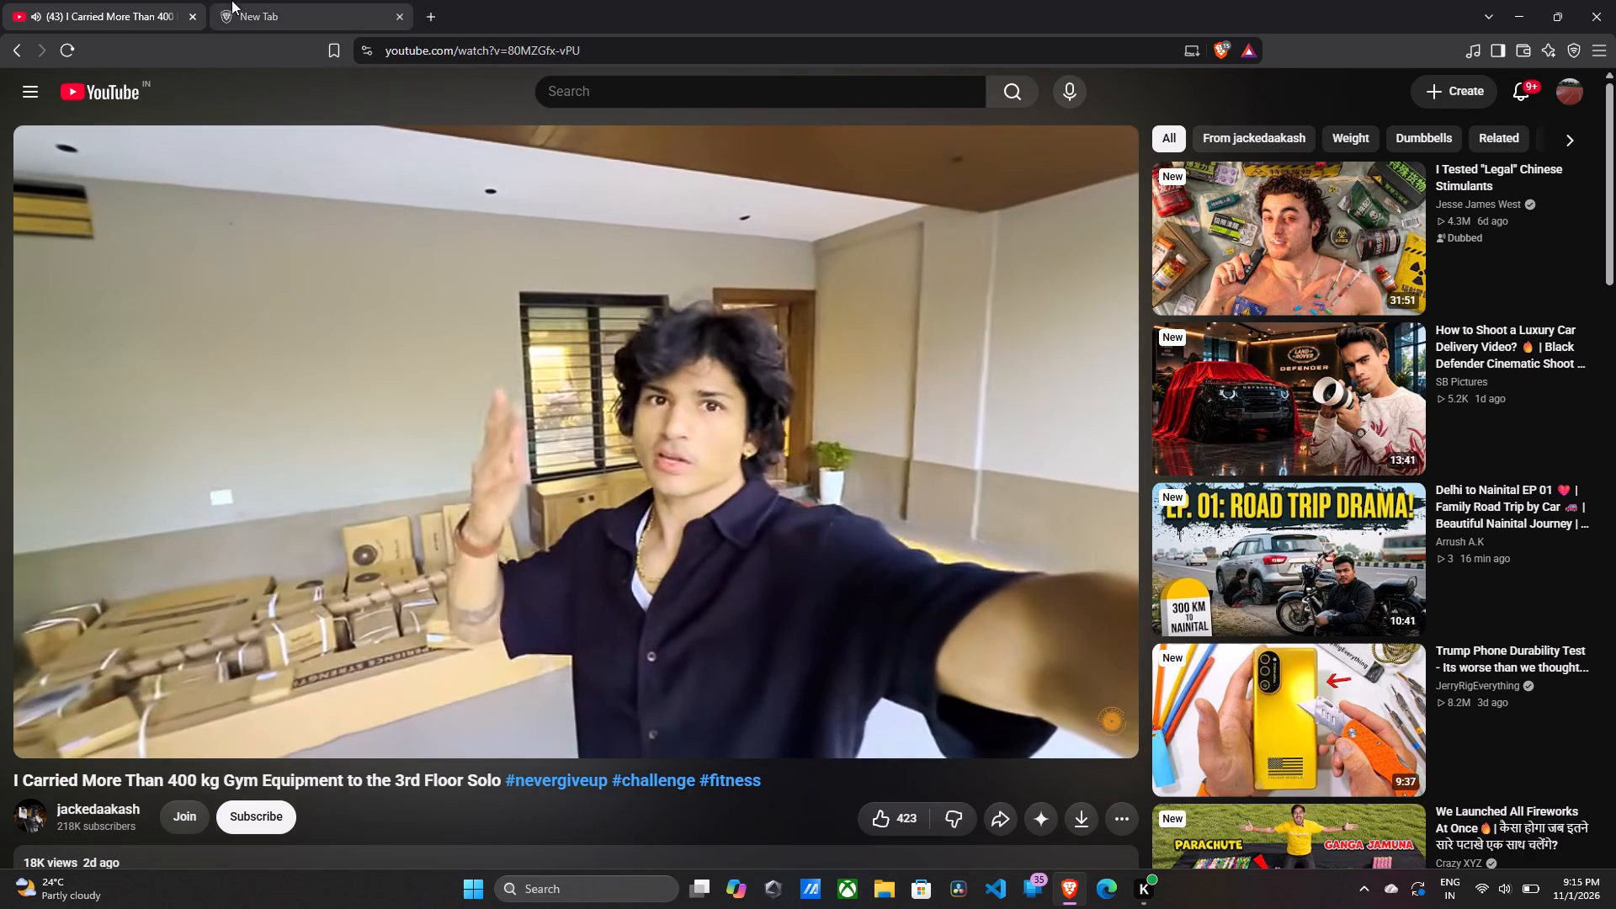
Go to Figma's recent files in the new browser tab and open the PIG site file.
click(274, 6)
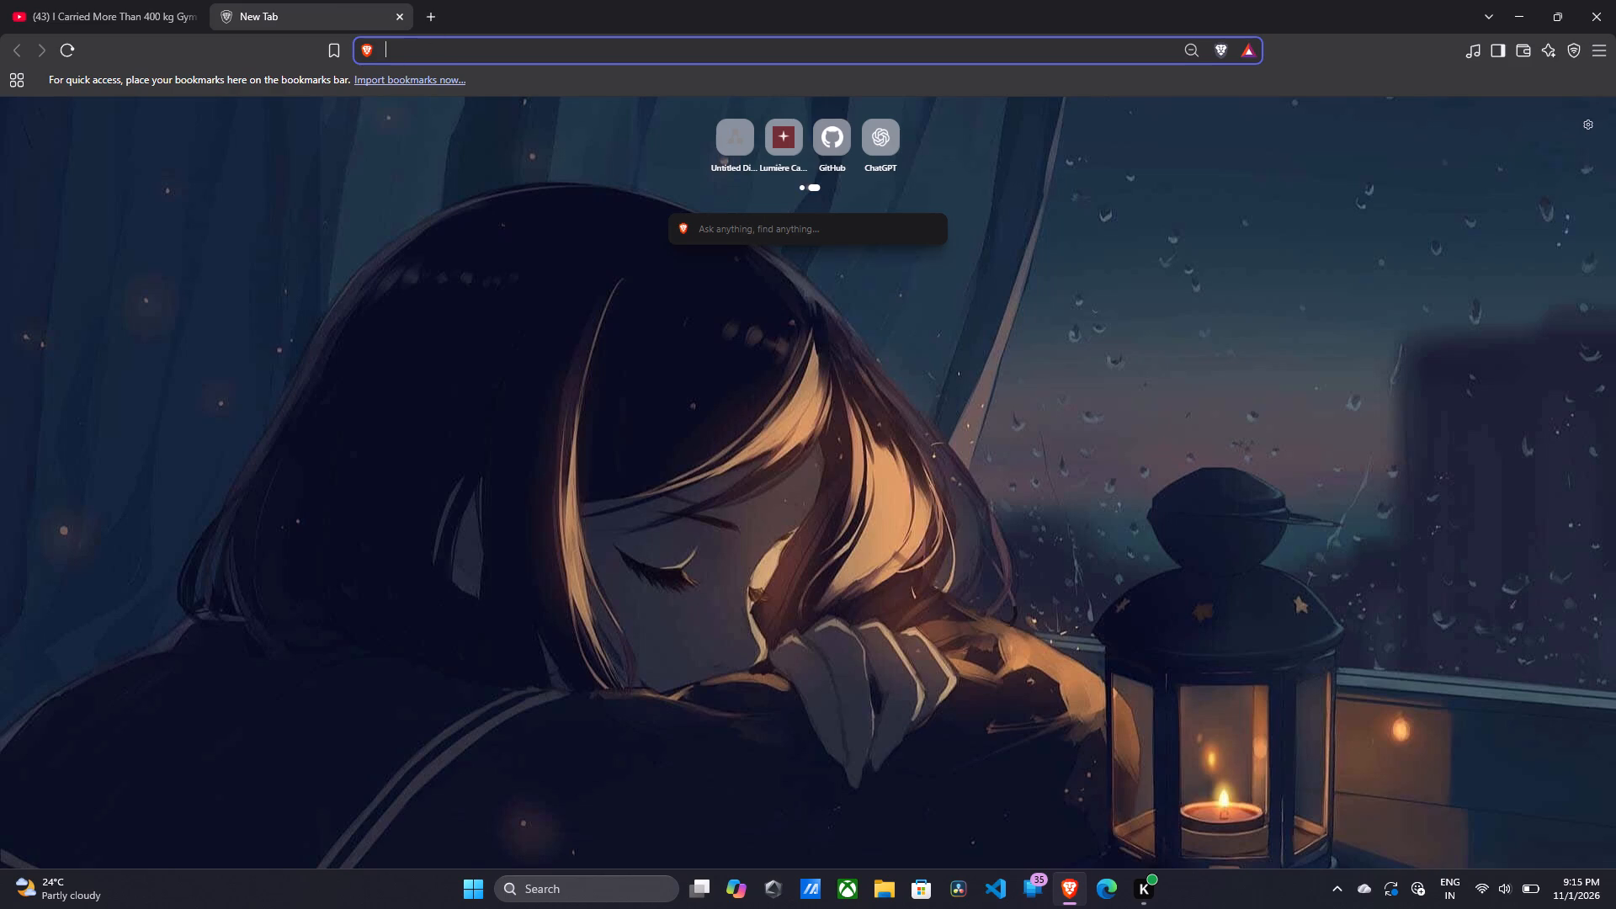
scroll(799, 157, right, 4)
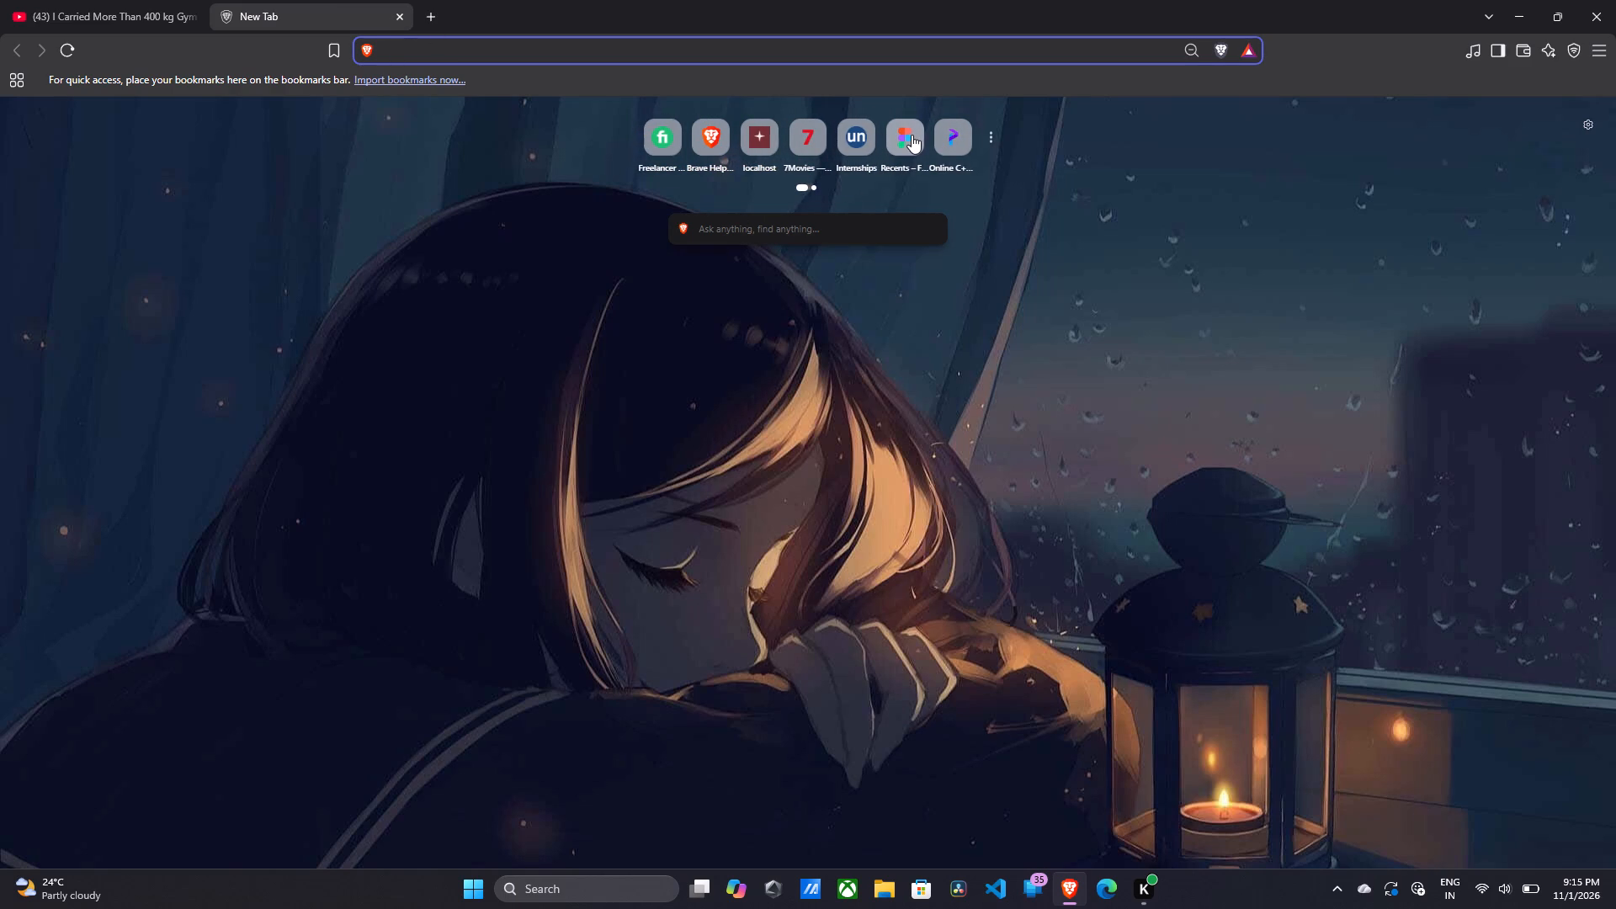
click(912, 135)
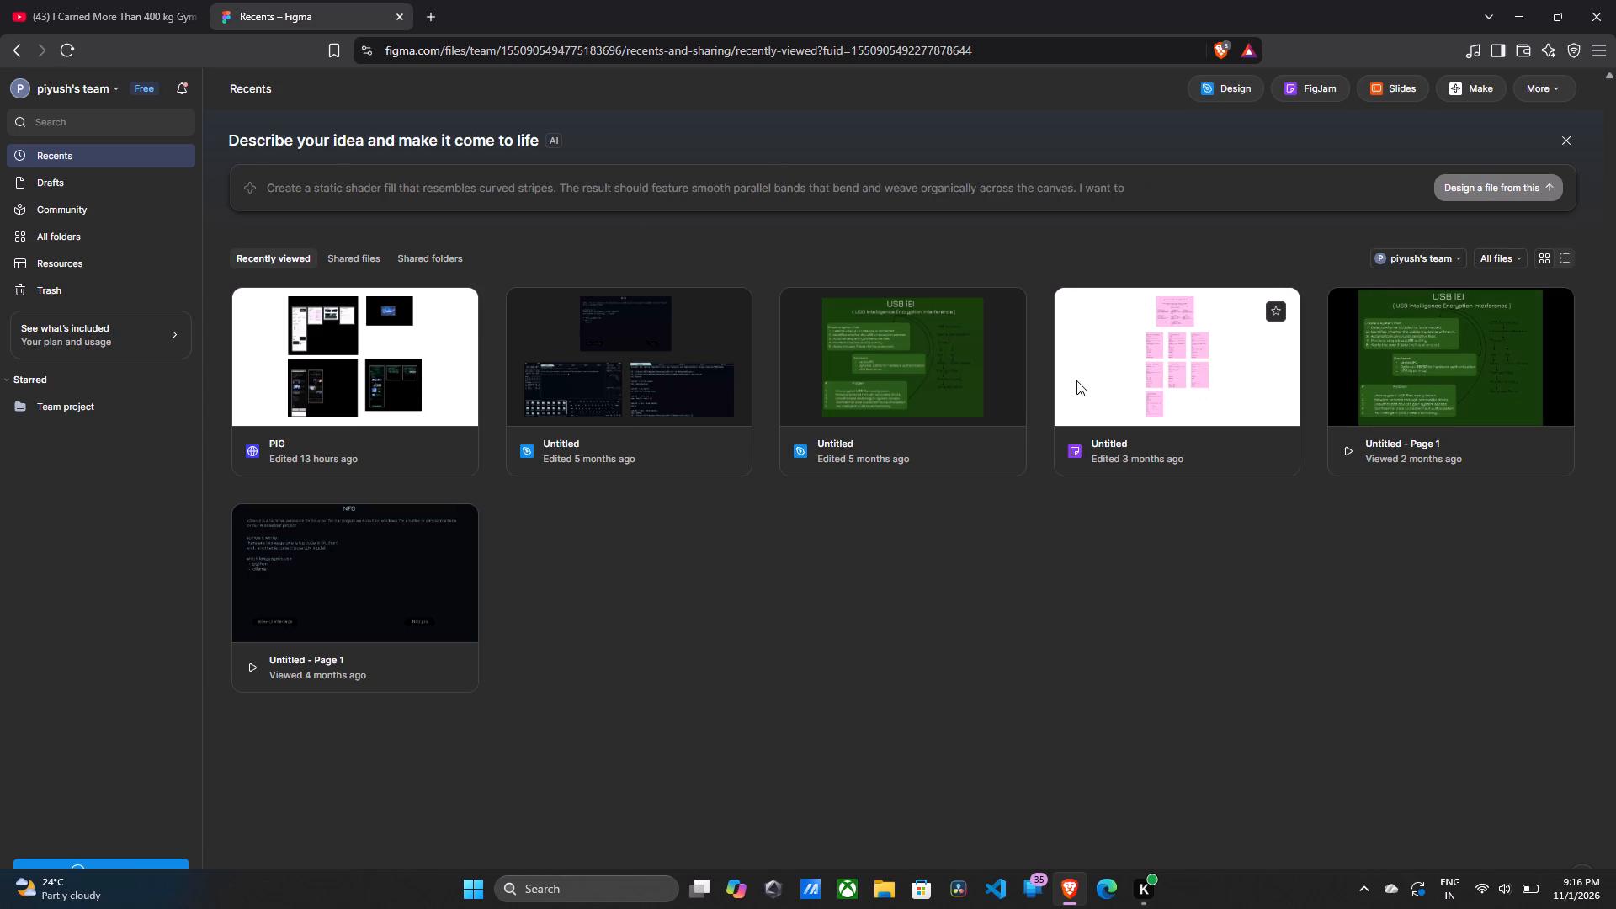
double_click(375, 407)
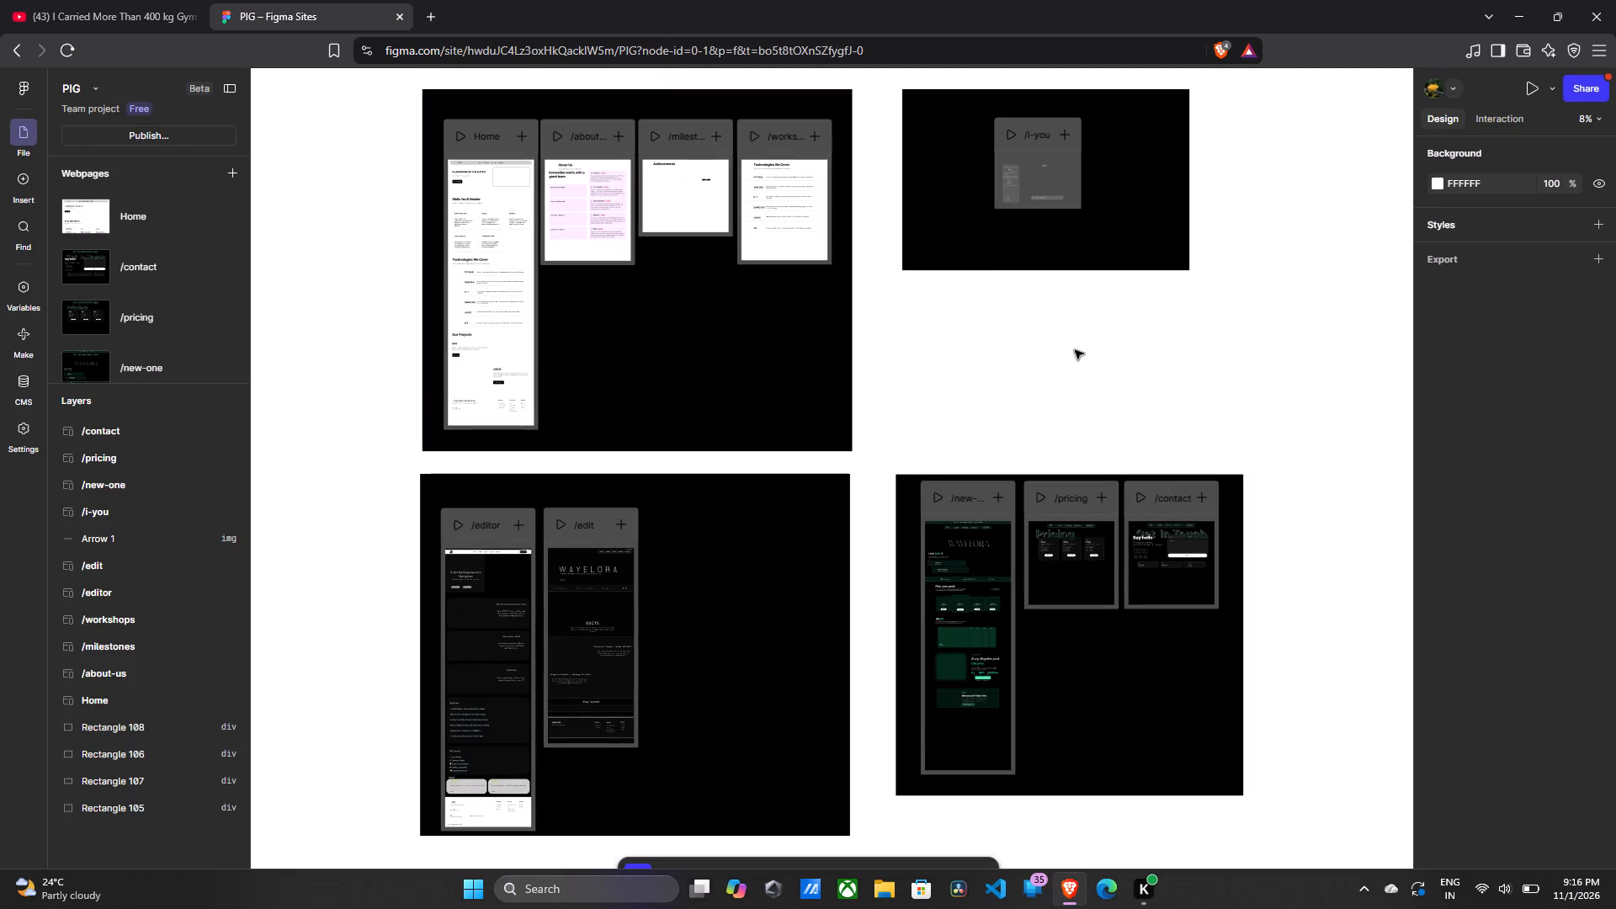
Review the dark green Wayelora site design across the /new-one, /pricing and /contact webpages.
scroll(1069, 347, left, 4)
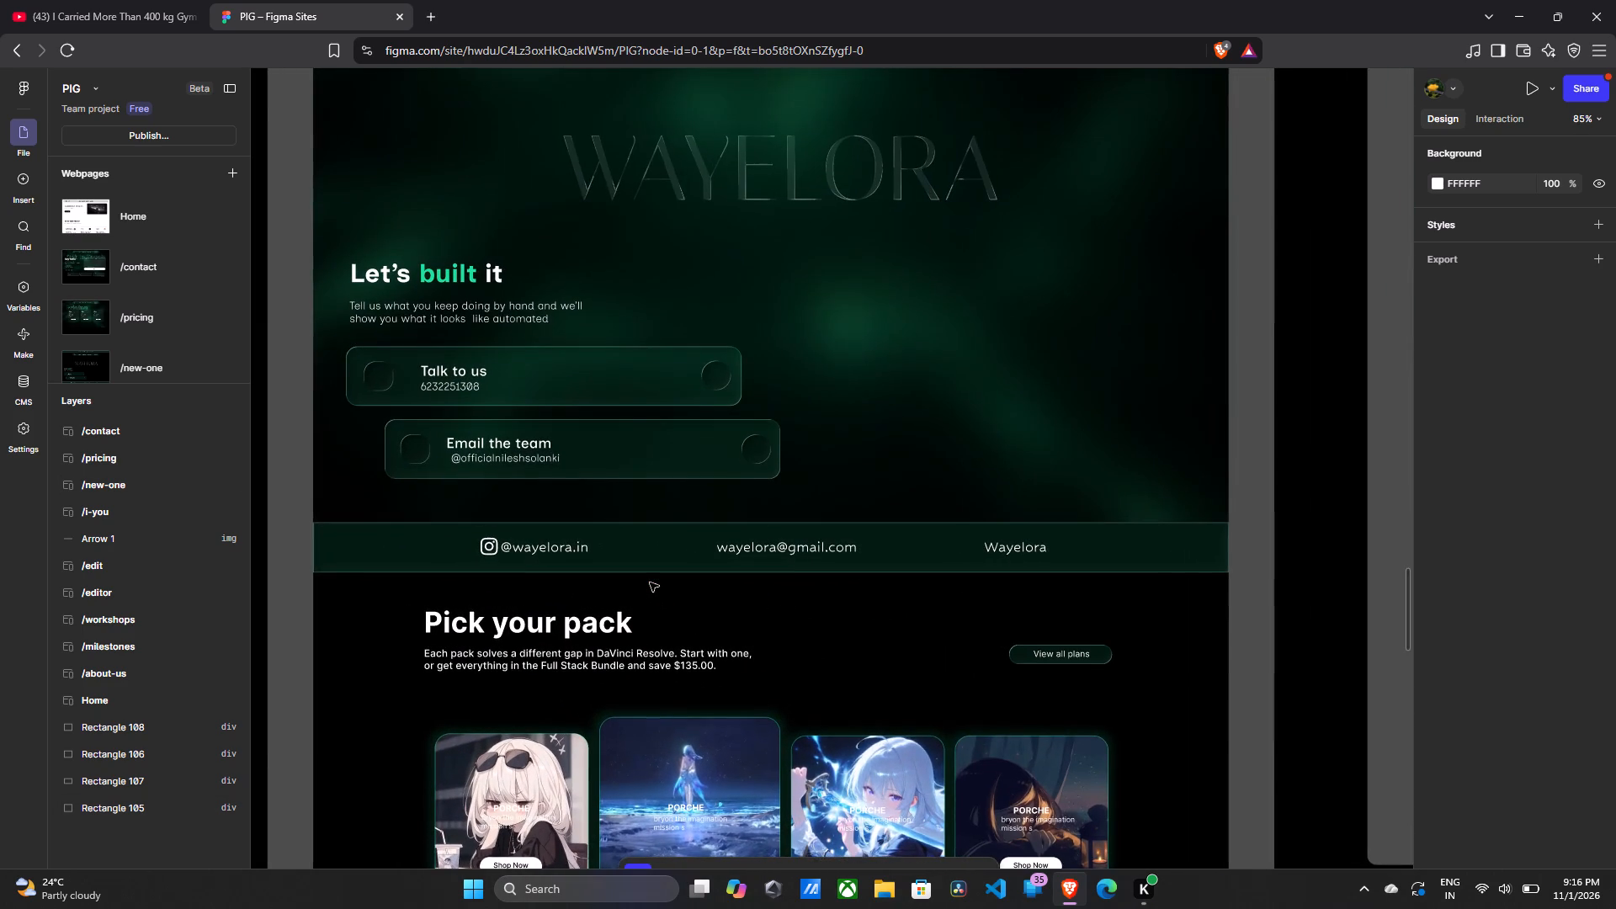
scroll(650, 582, up, 7)
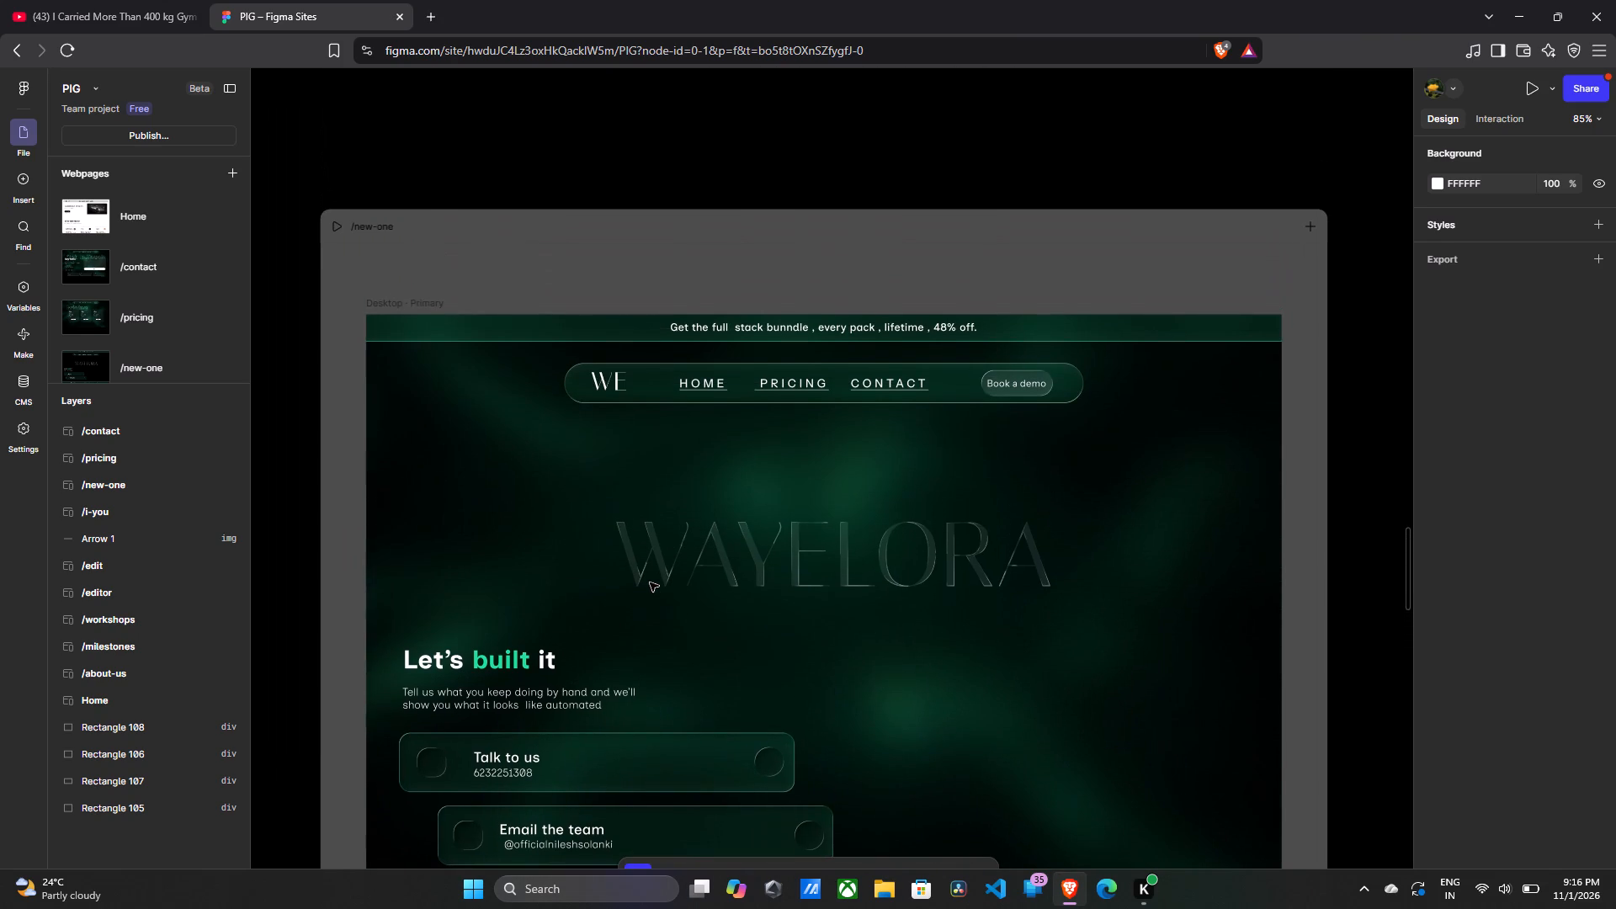
scroll(650, 582, down, 7)
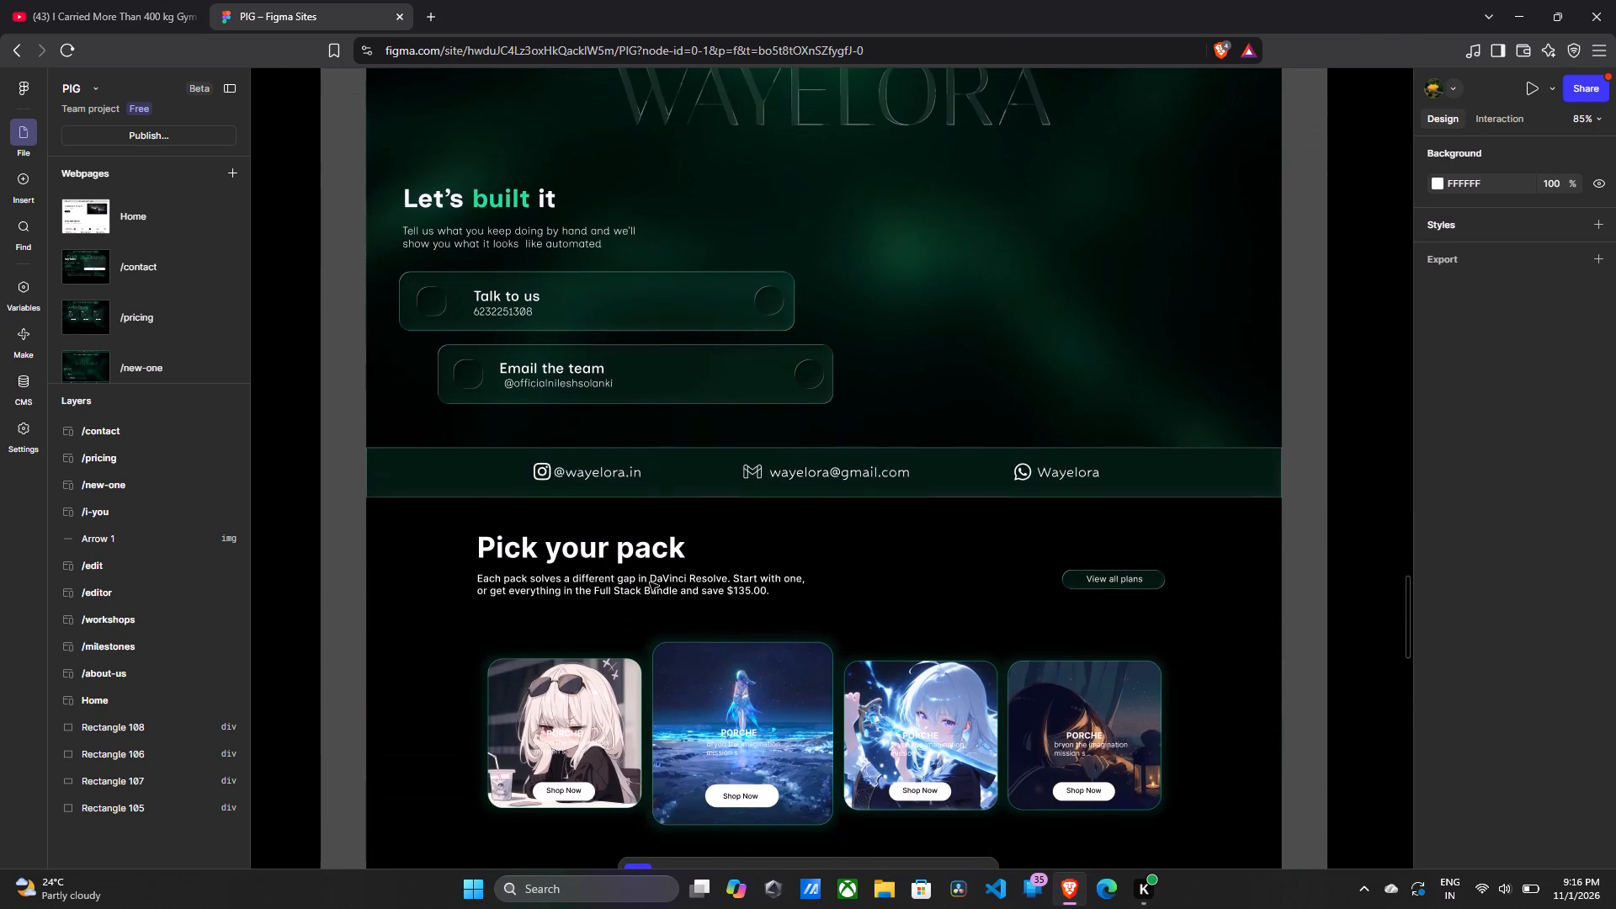
scroll(650, 582, down, 7)
scroll(650, 582, up, 1)
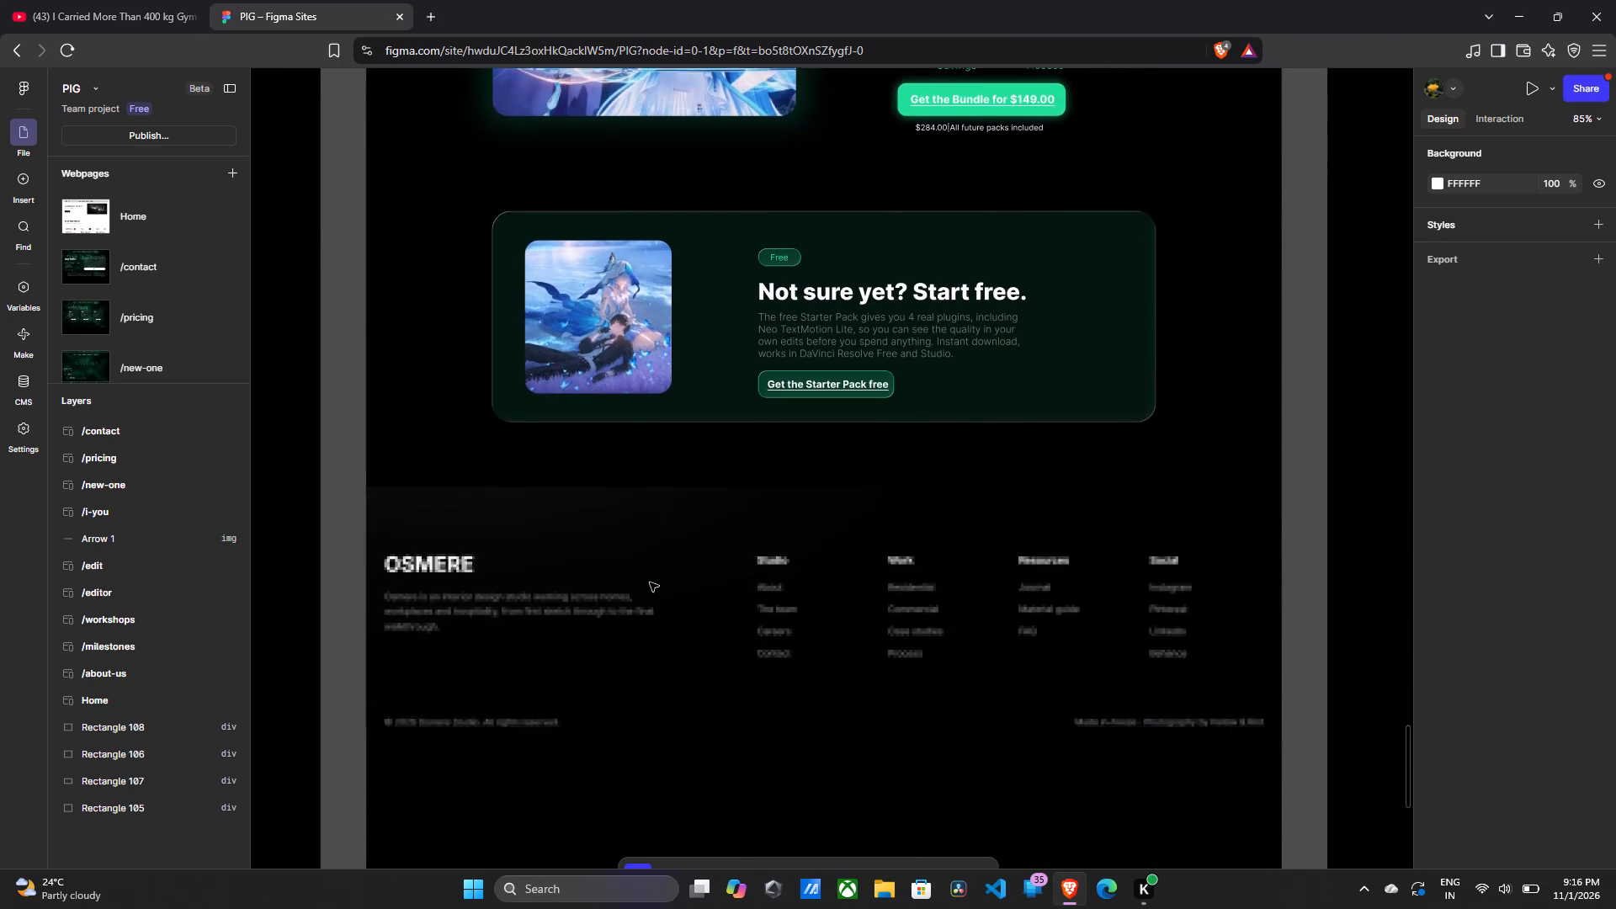
scroll(650, 582, up, 1)
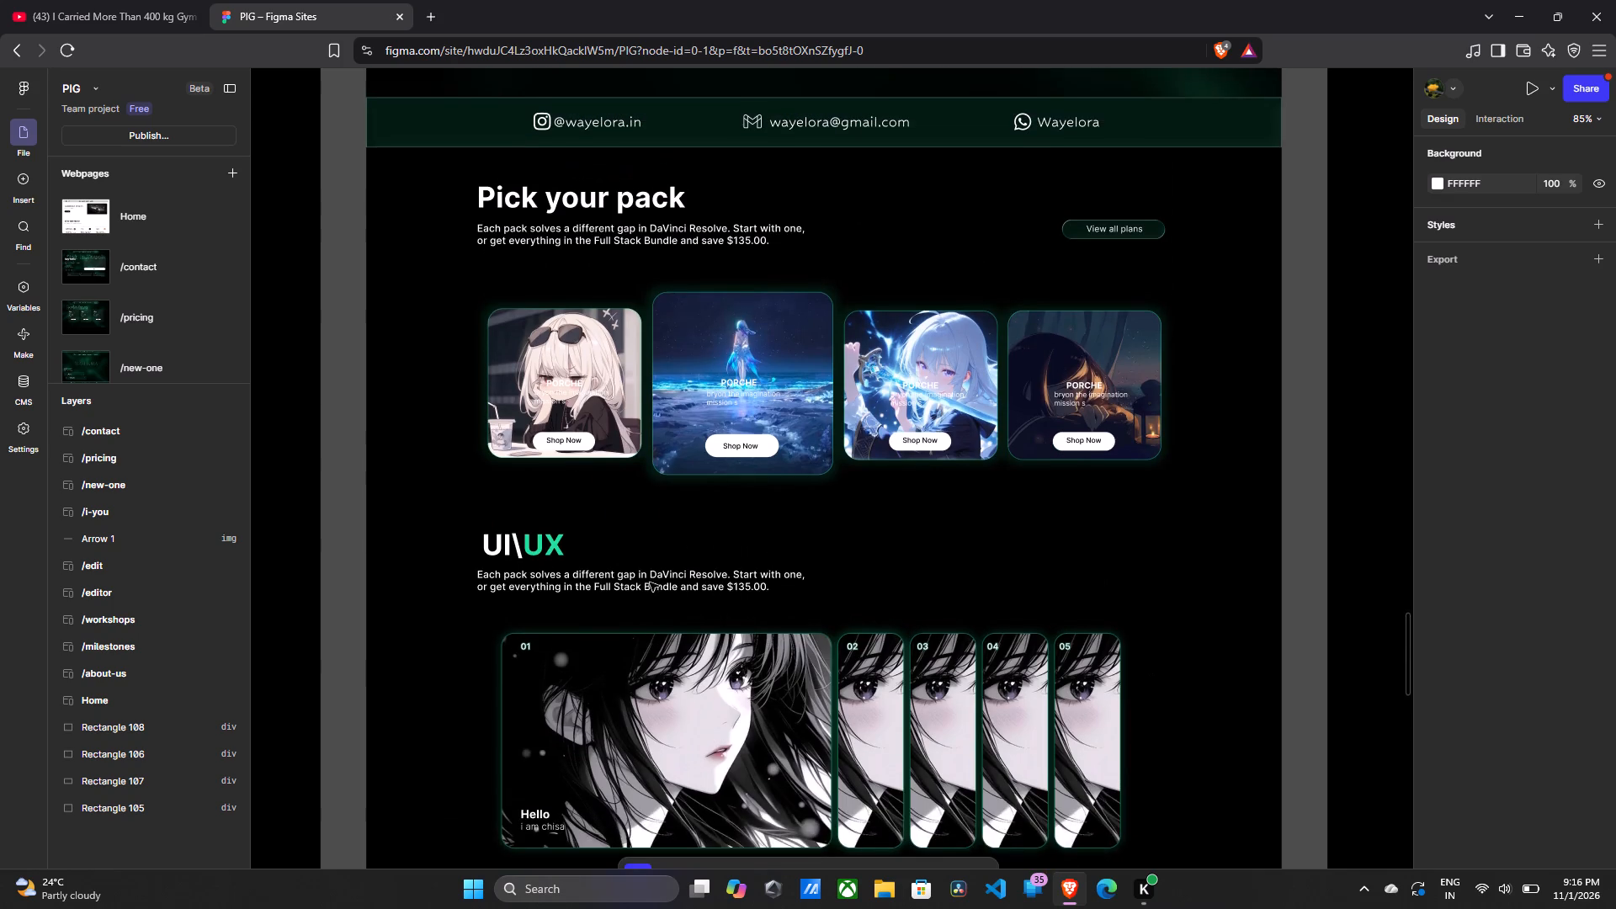
scroll(650, 582, up, 10)
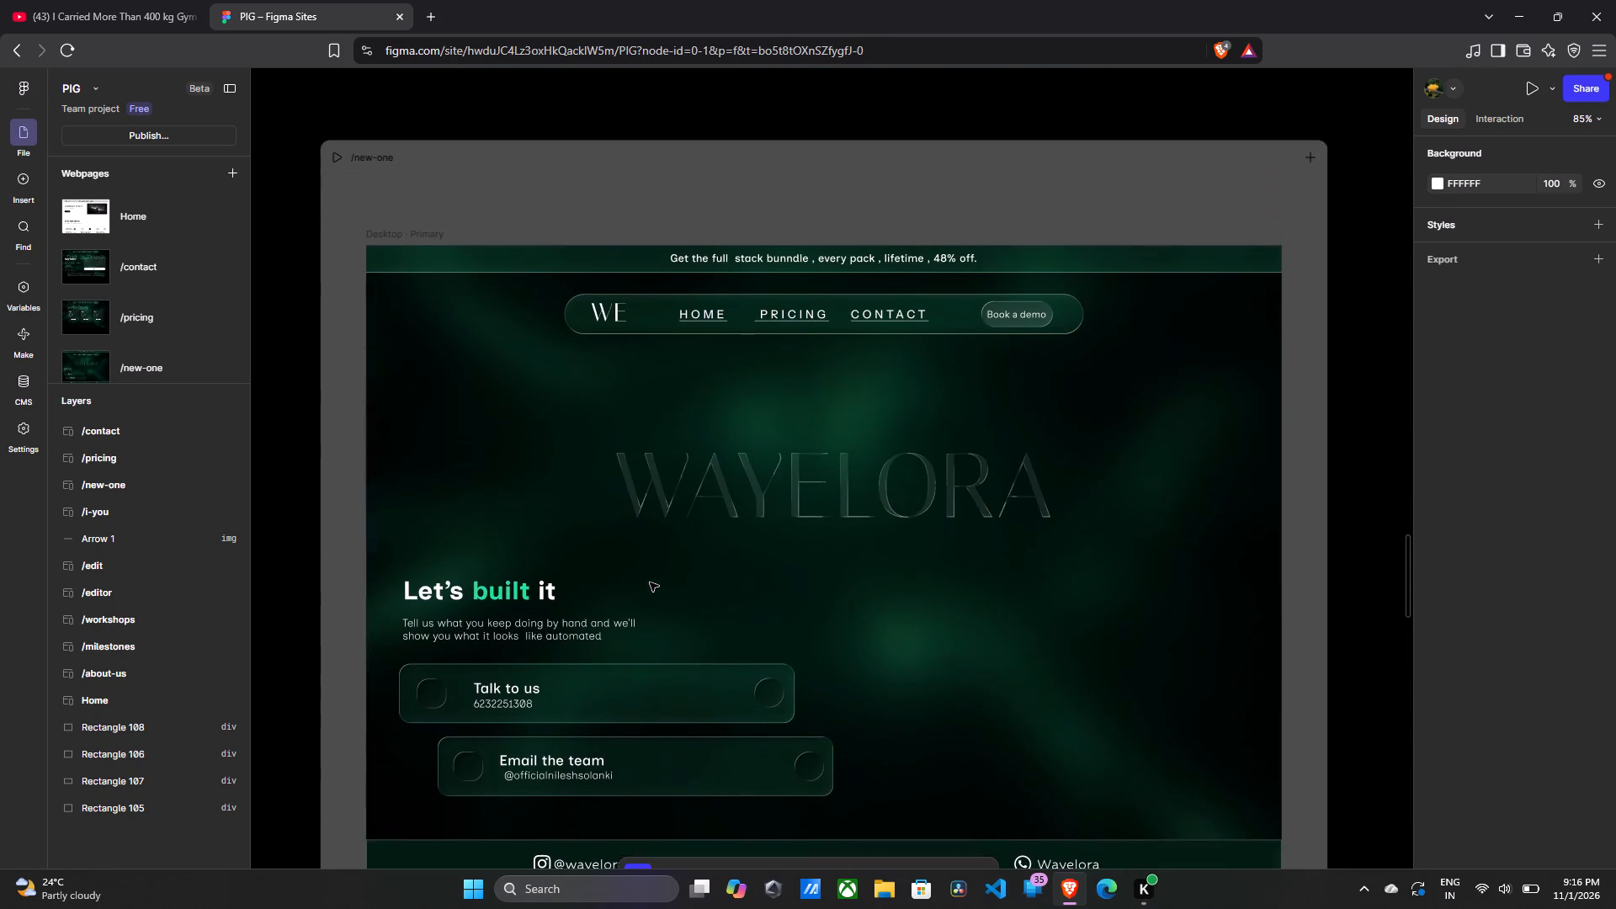
scroll(650, 582, up, 1)
scroll(650, 582, down, 1)
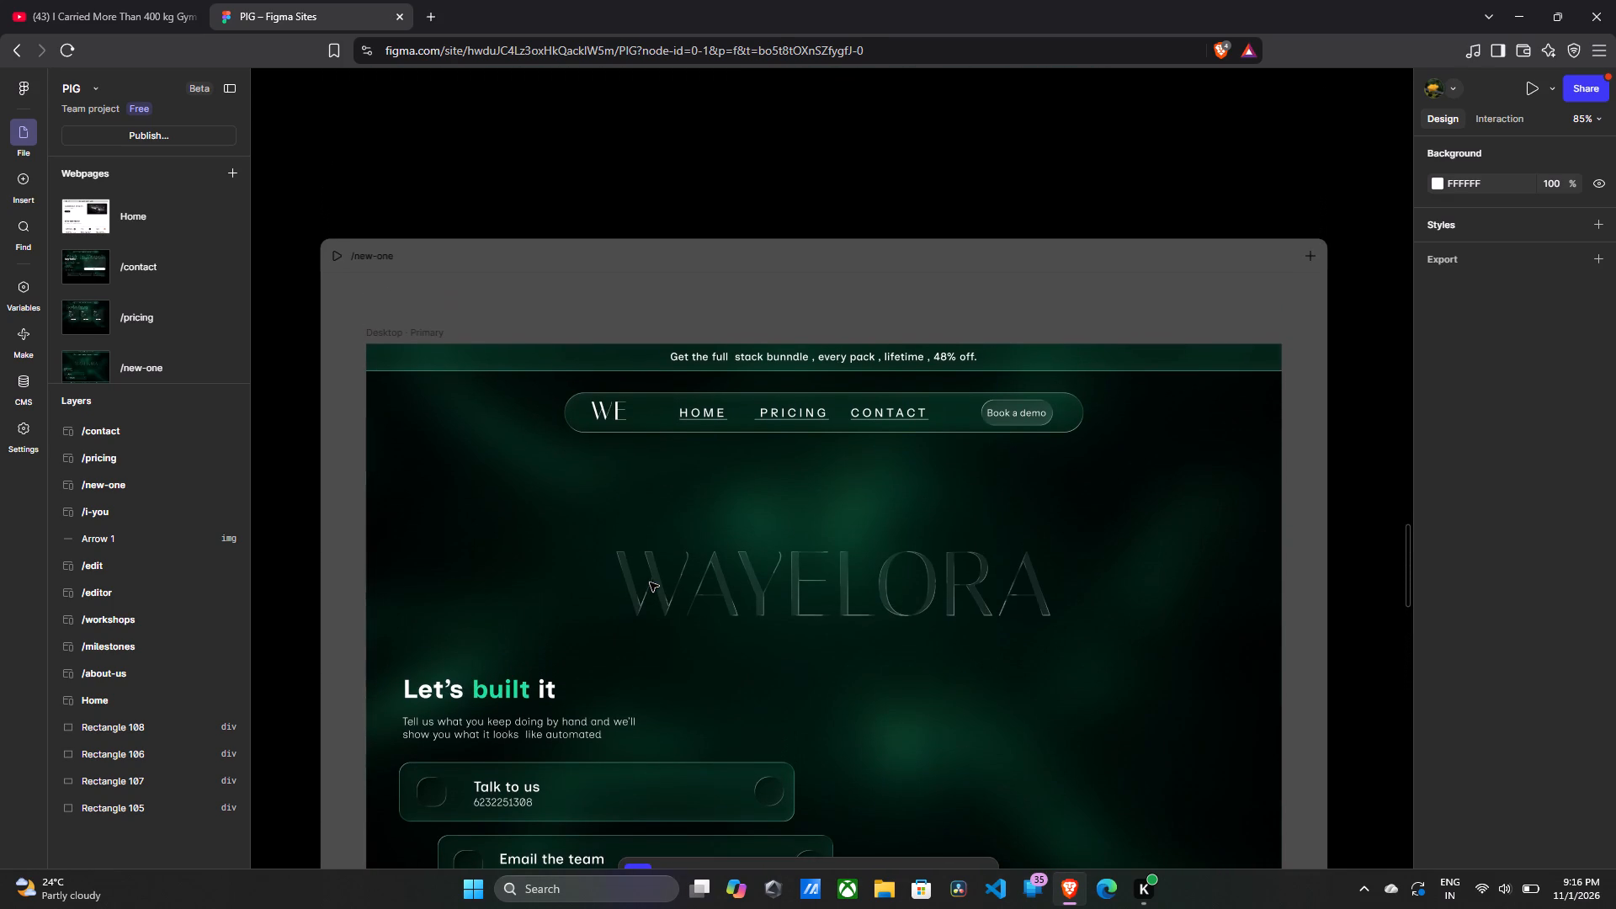
scroll(650, 582, down, 1)
scroll(650, 582, left, 8)
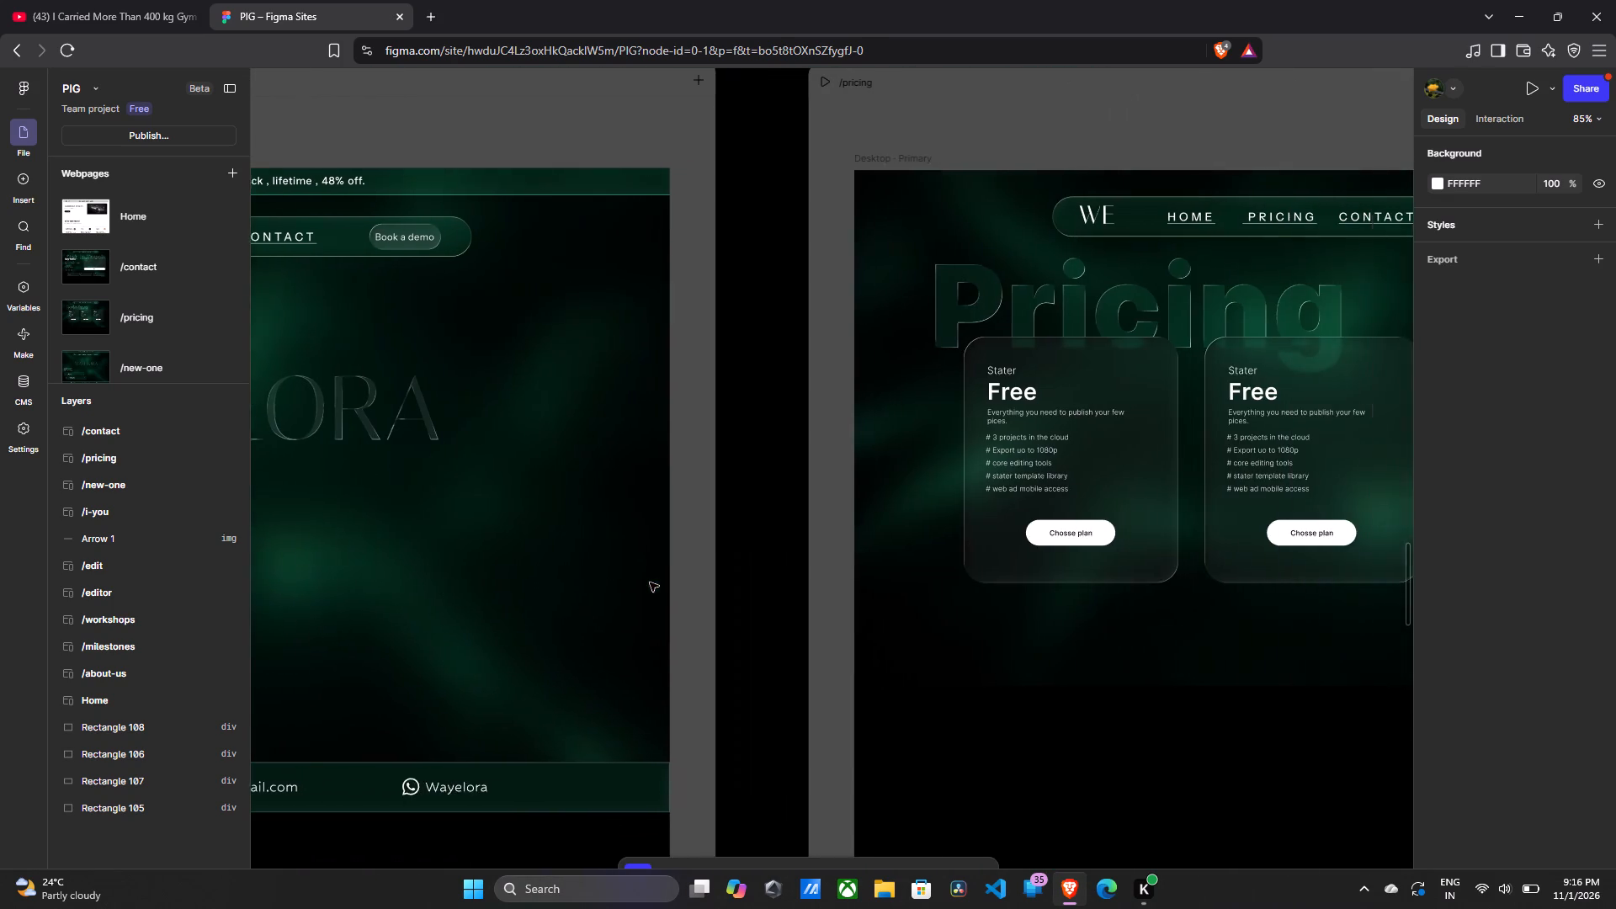
scroll(650, 582, left, 12)
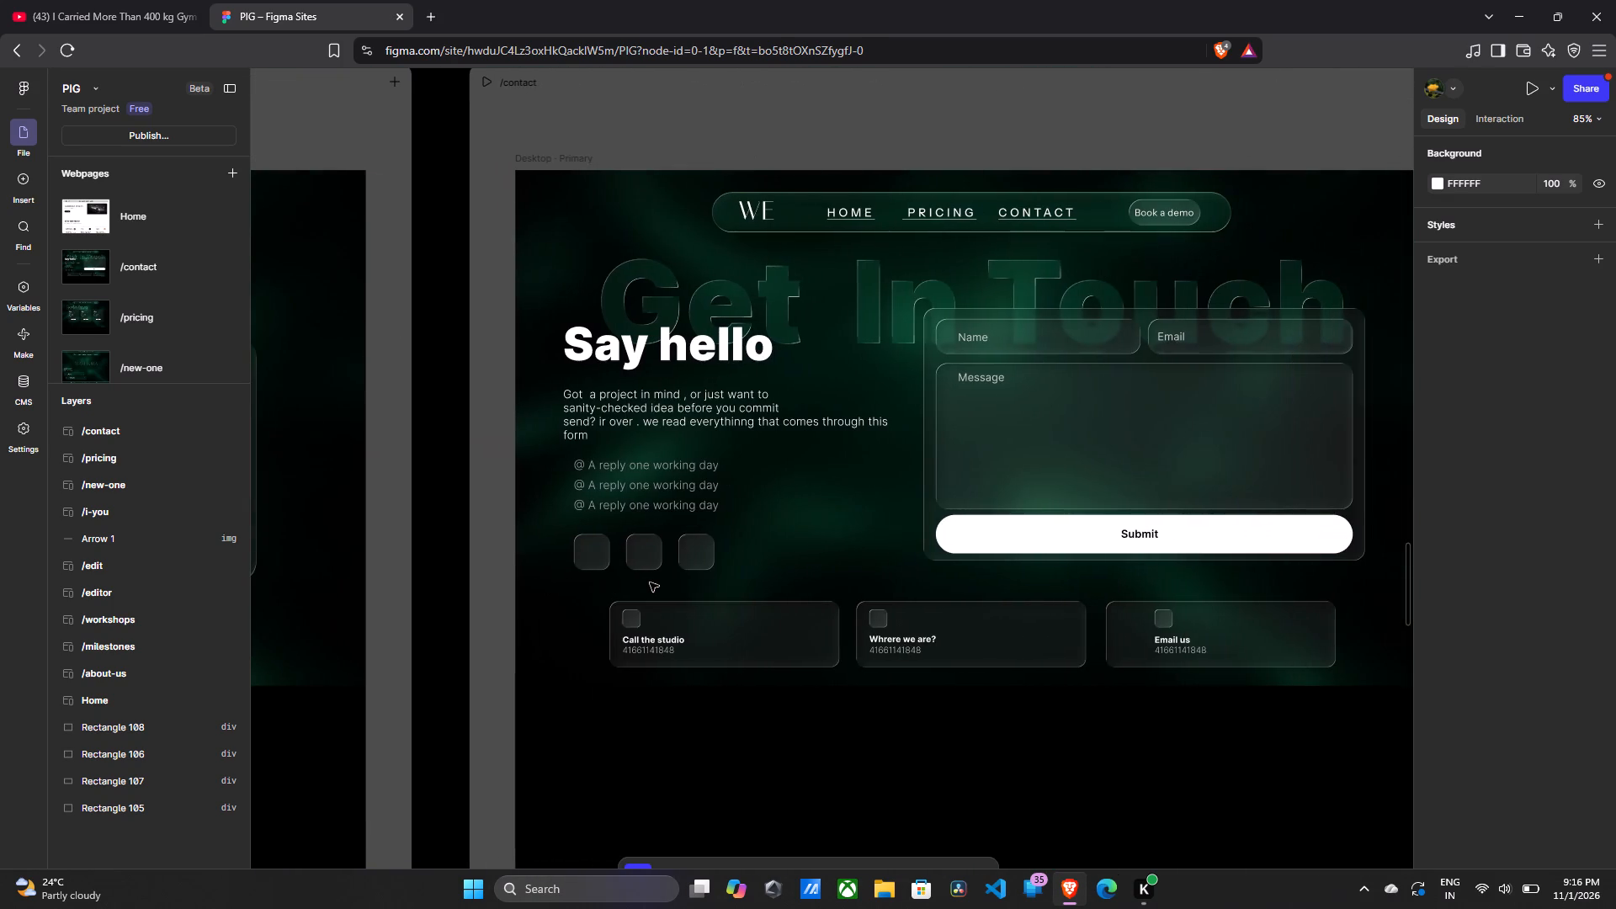
scroll(650, 582, left, 10)
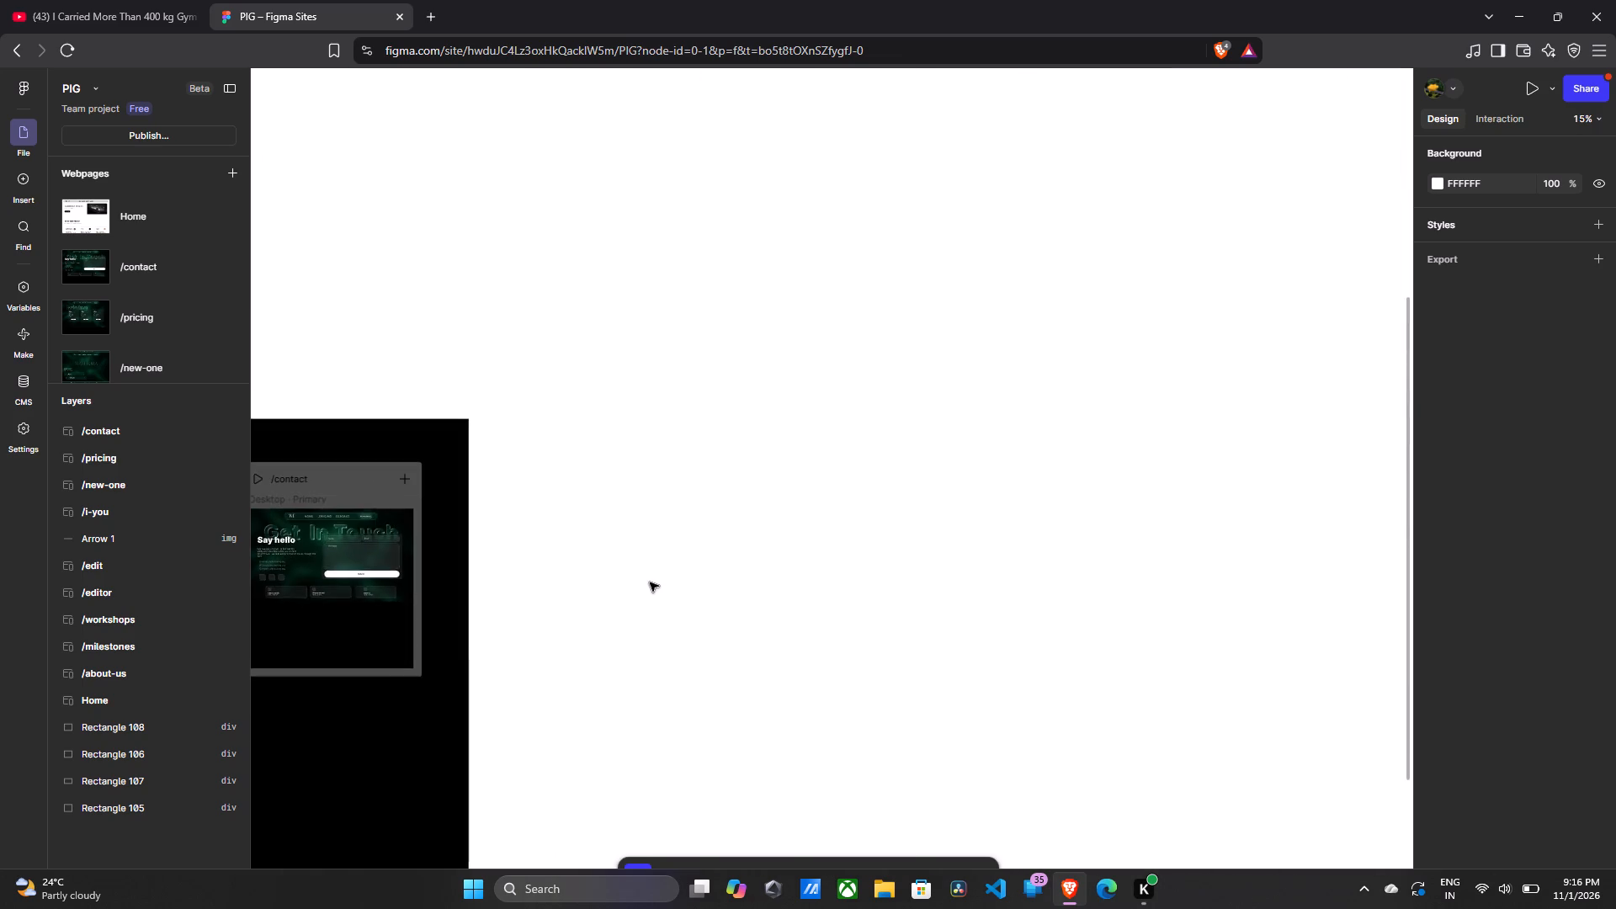
Look over the overall arrangement of all webpage groups on the PIG site canvas.
scroll(650, 582, down, 1)
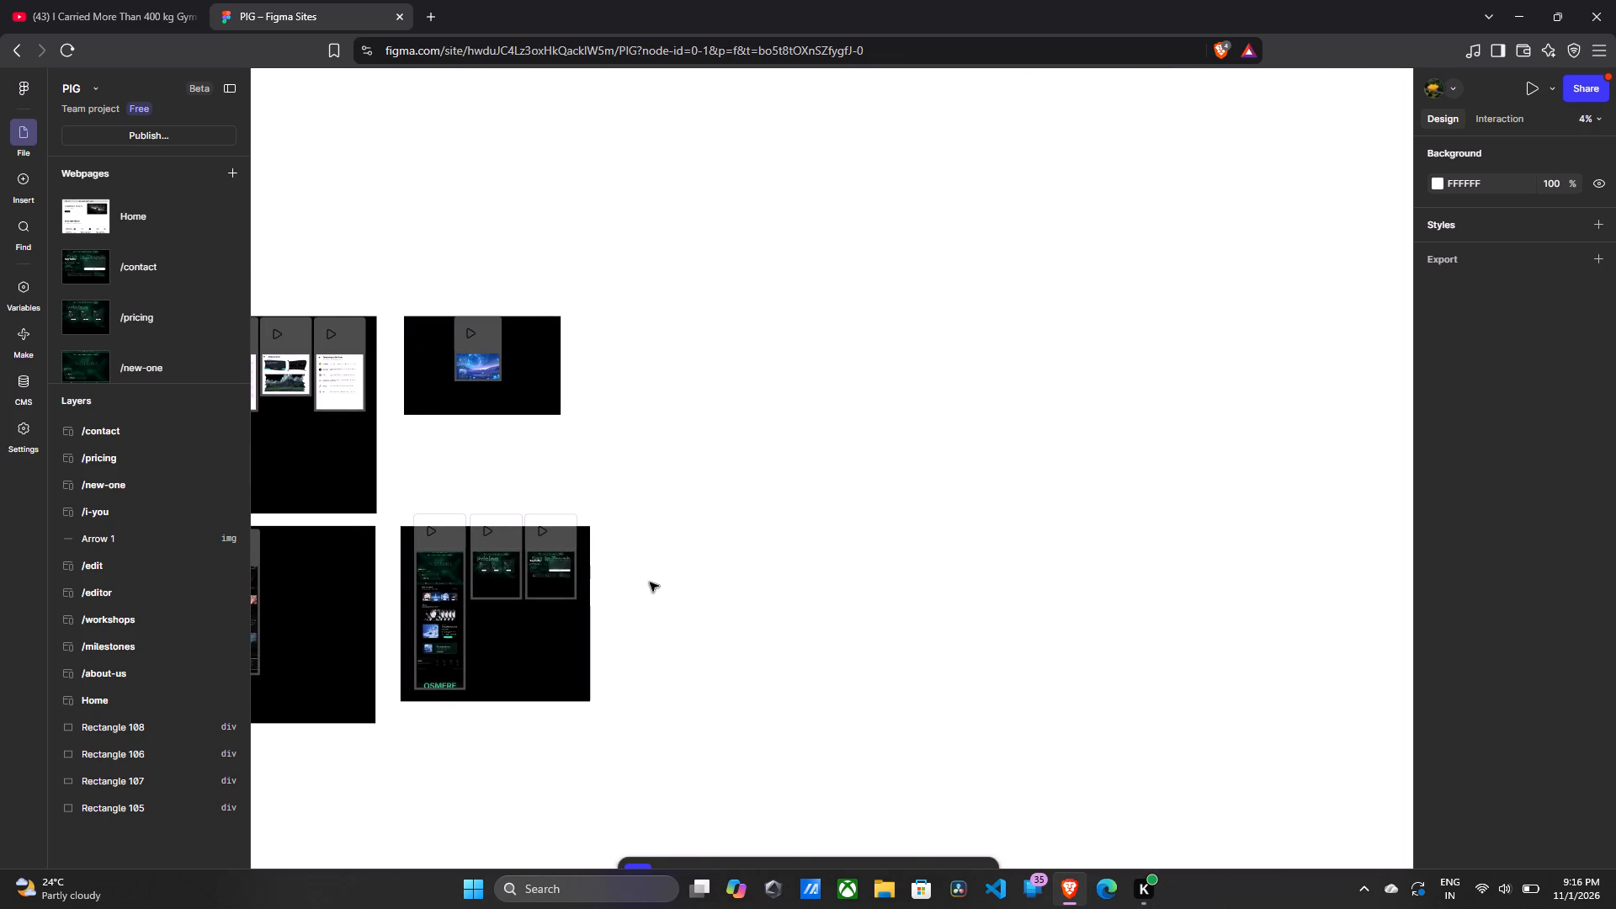
scroll(650, 582, right, 4)
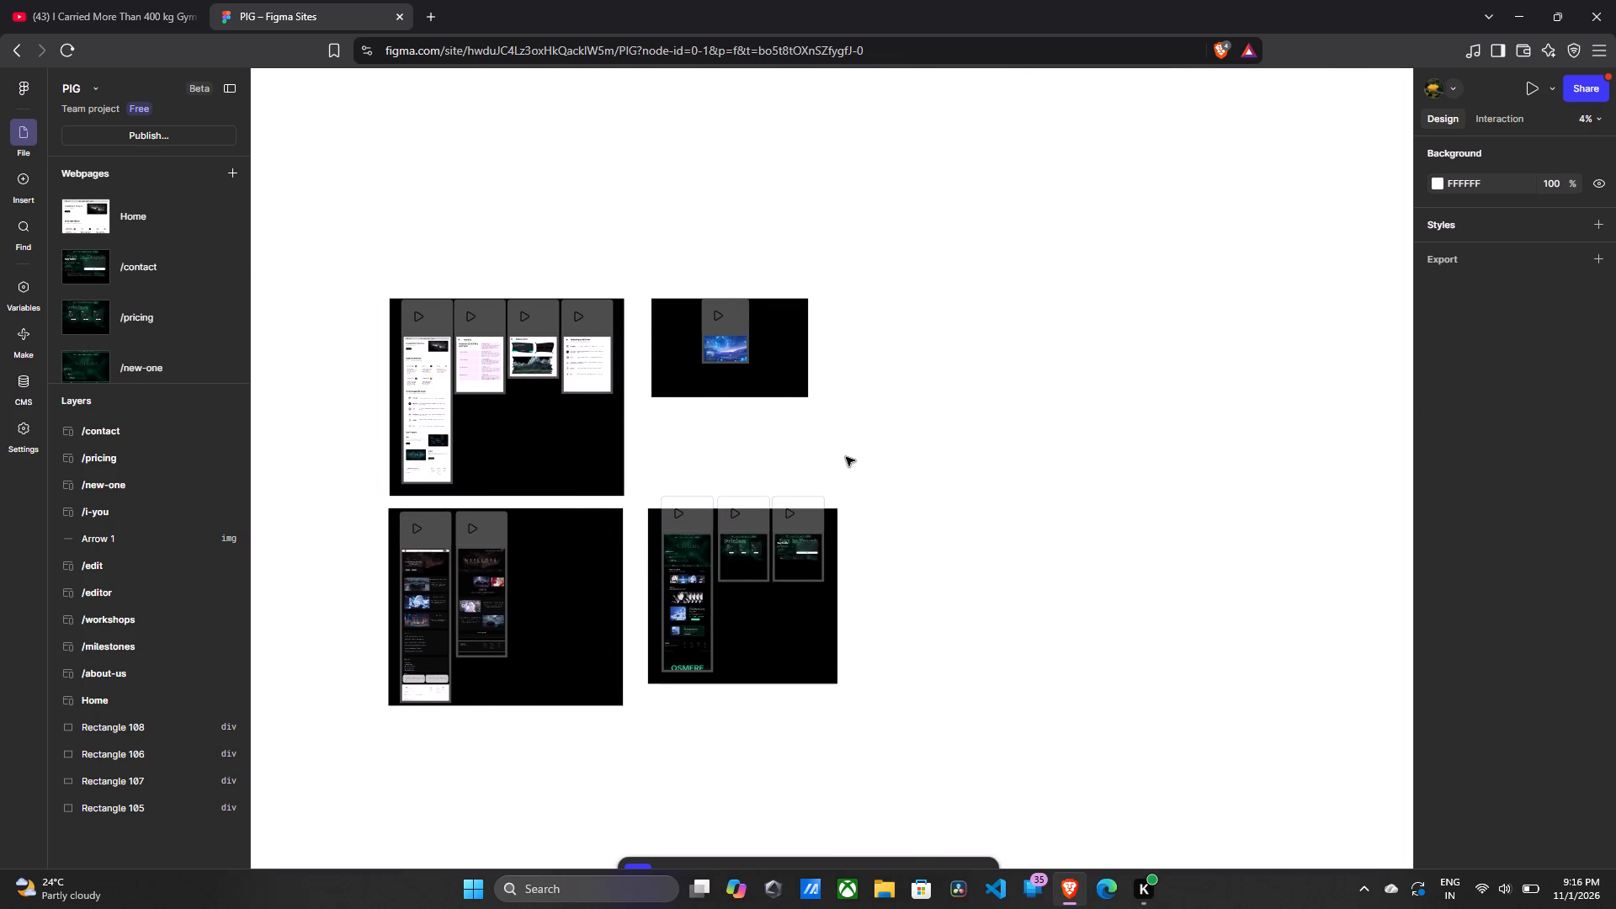
click(933, 564)
scroll(720, 511, right, 1)
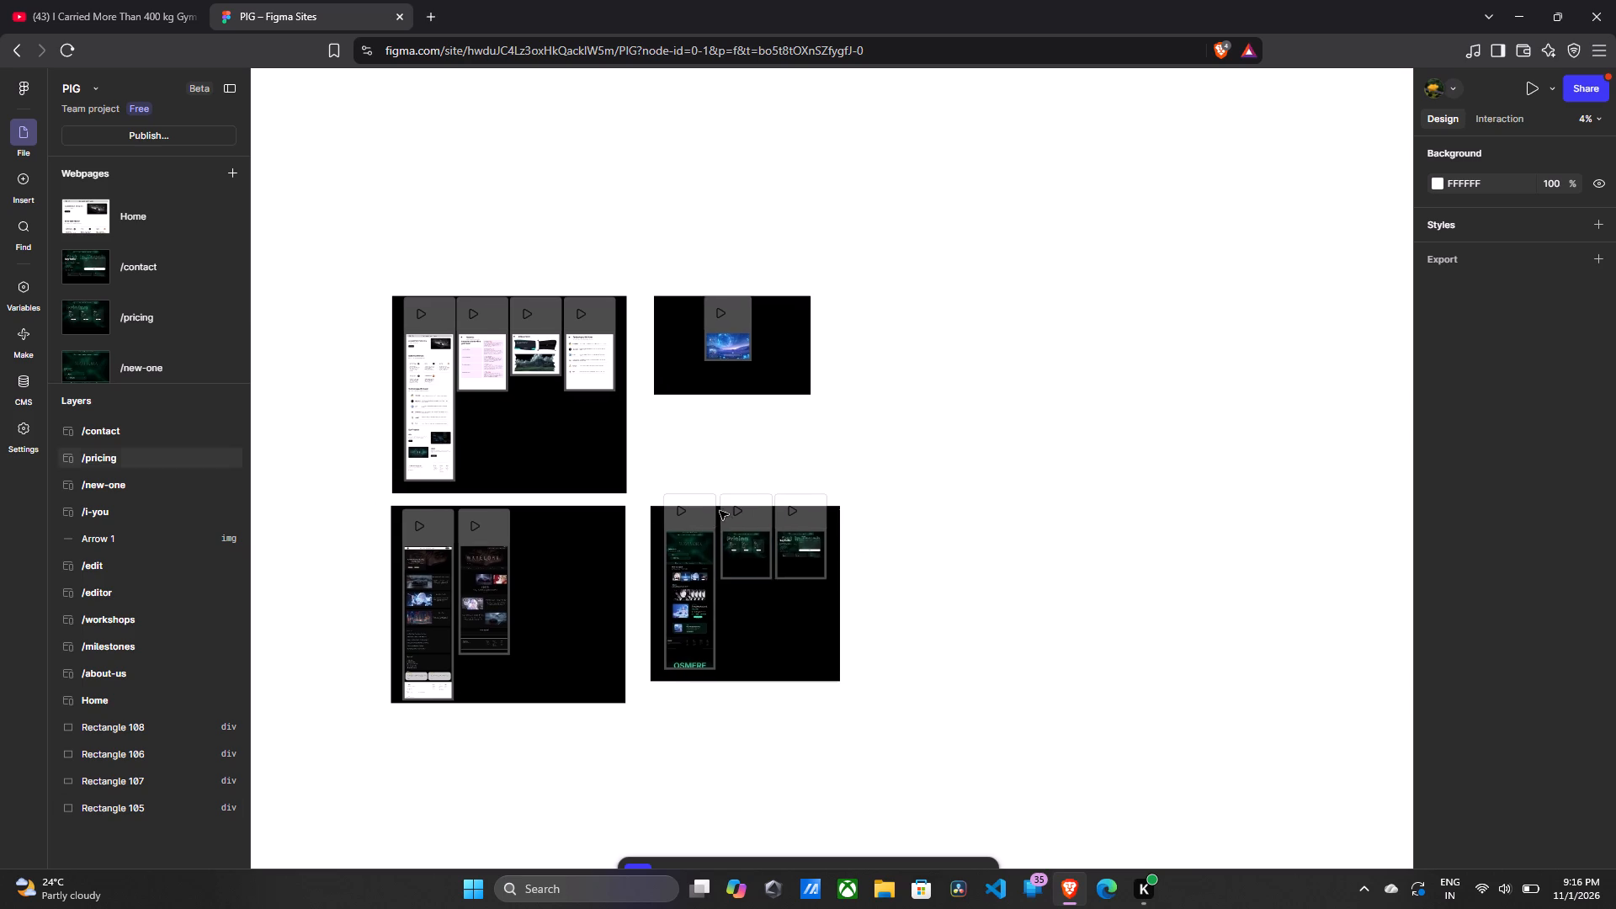
scroll(720, 511, right, 1)
click(774, 449)
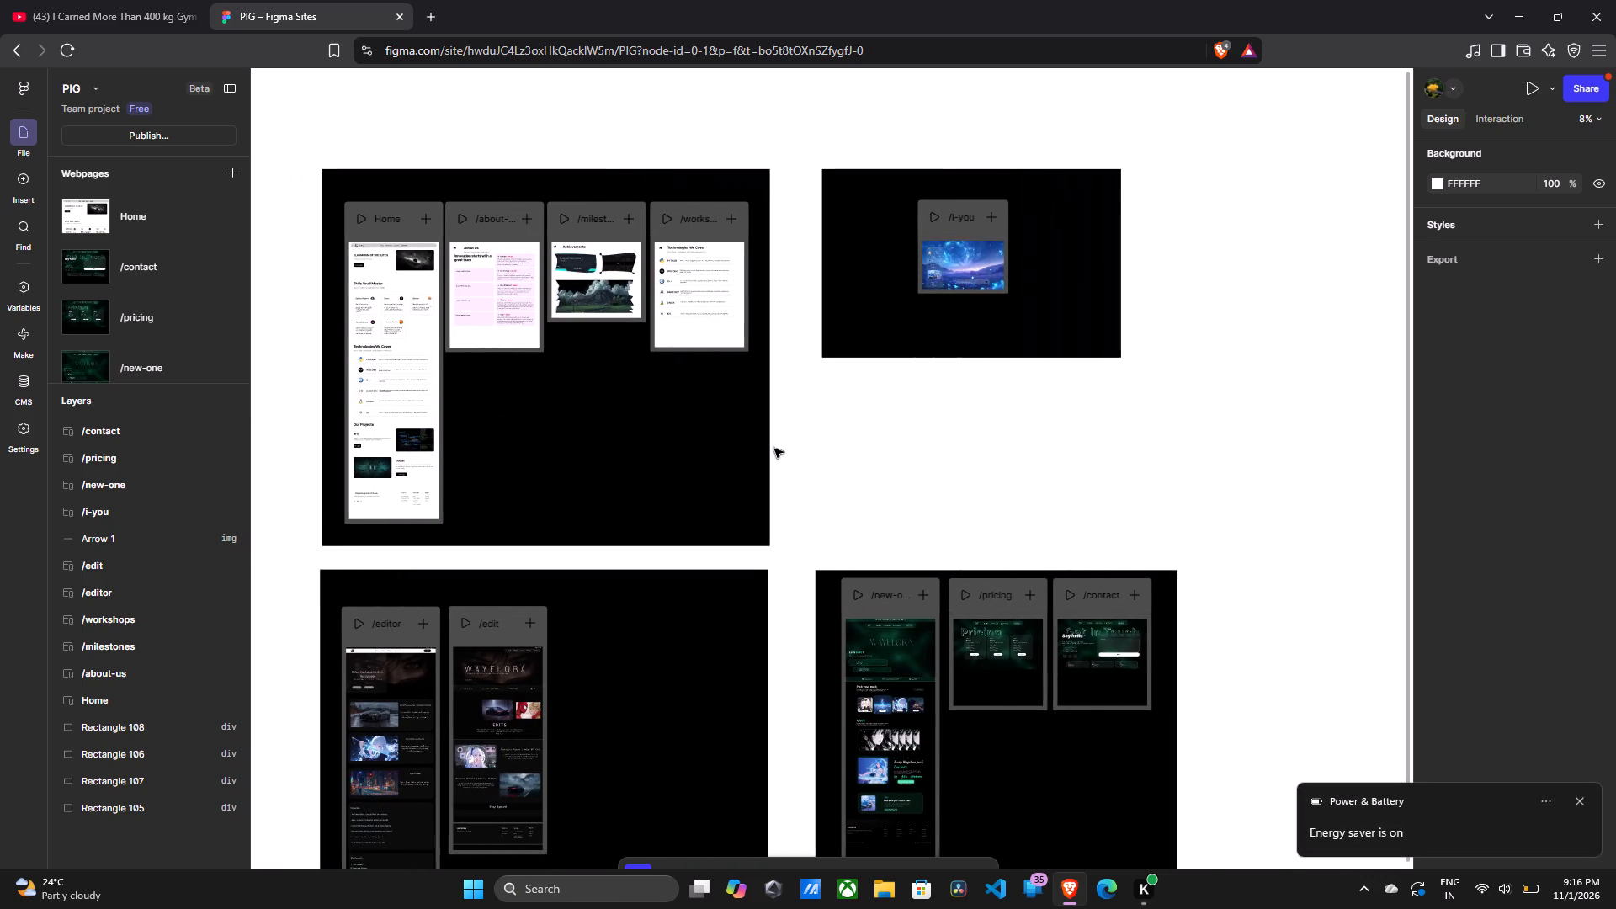
scroll(774, 449, down, 2)
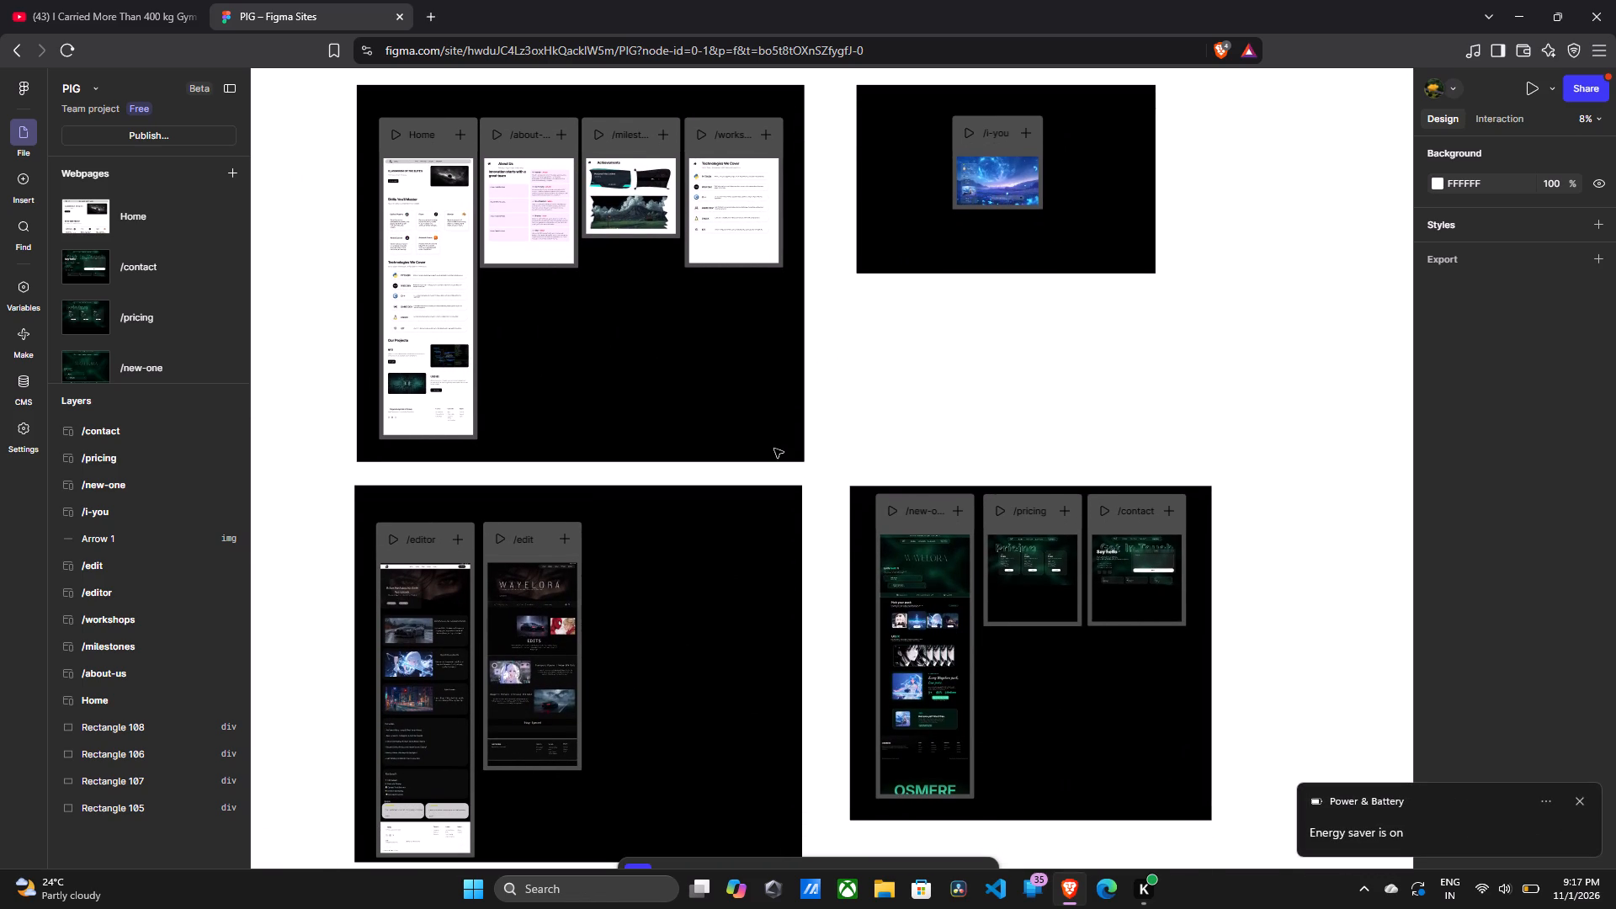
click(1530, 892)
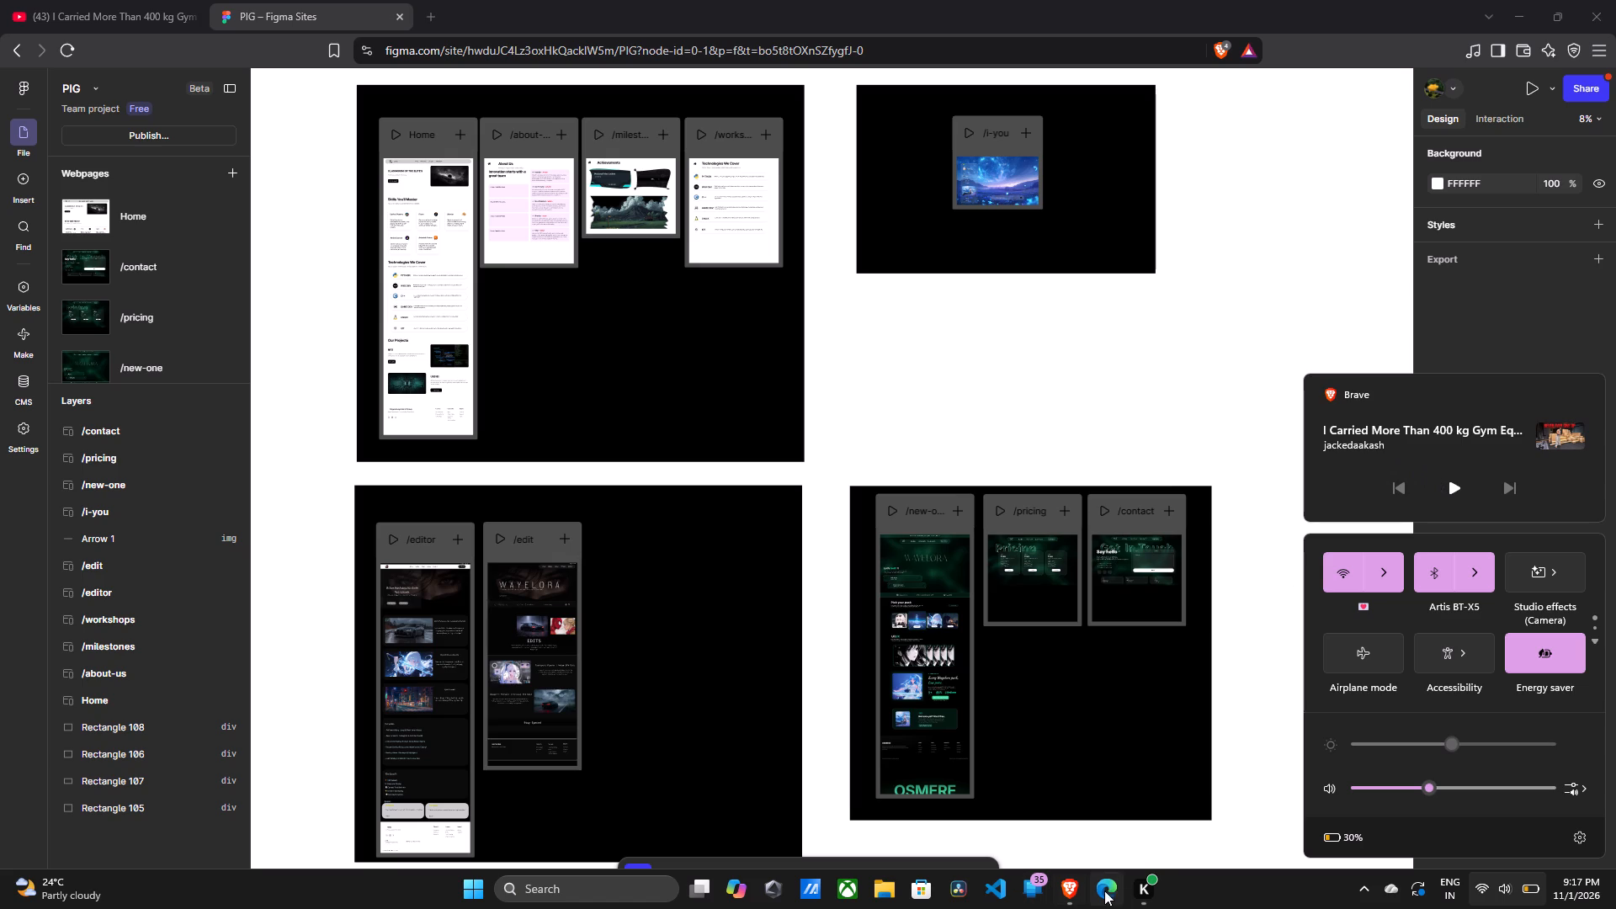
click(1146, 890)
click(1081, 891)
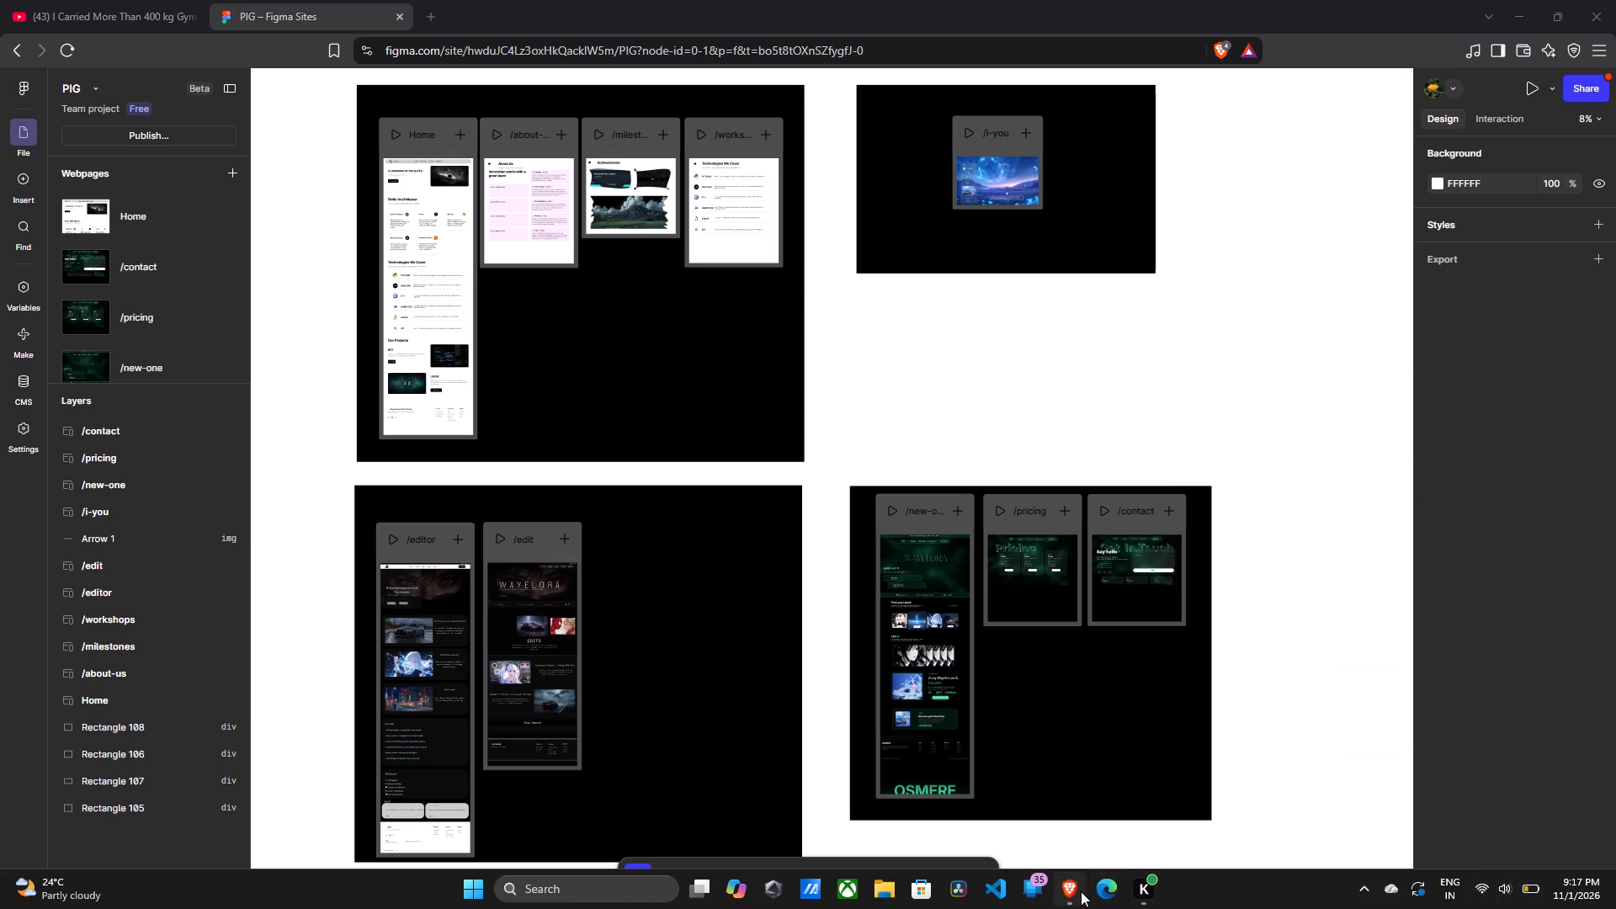
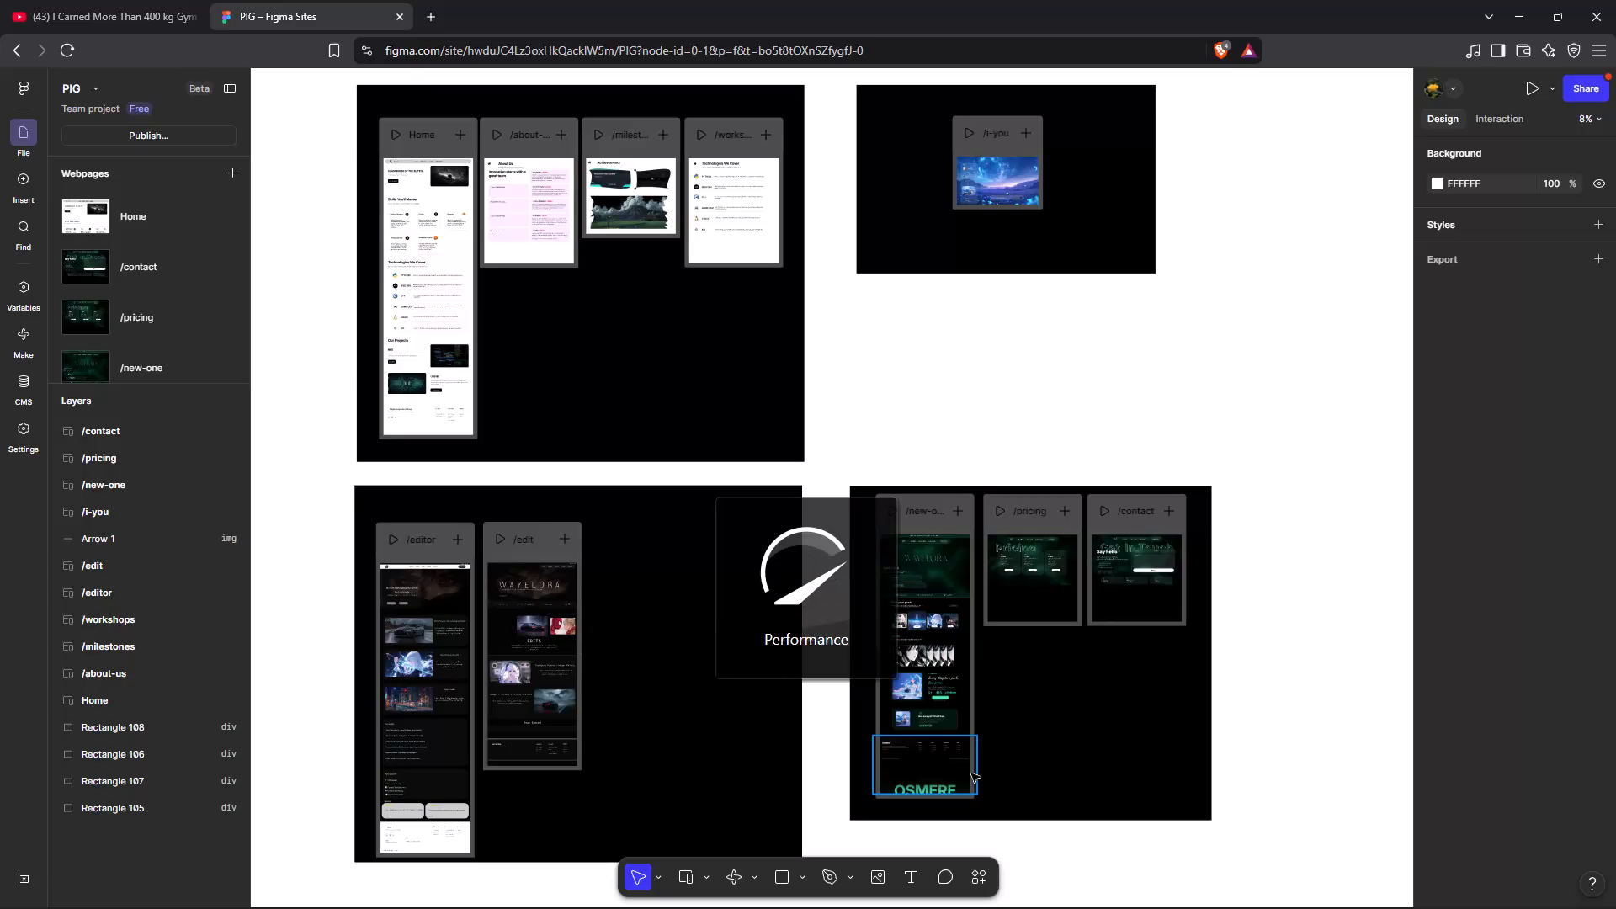
Draw a rectangle about 4378 × 5161 on the empty canvas to the right of the /i-you group.
click(1249, 702)
scroll(1249, 702, left, 4)
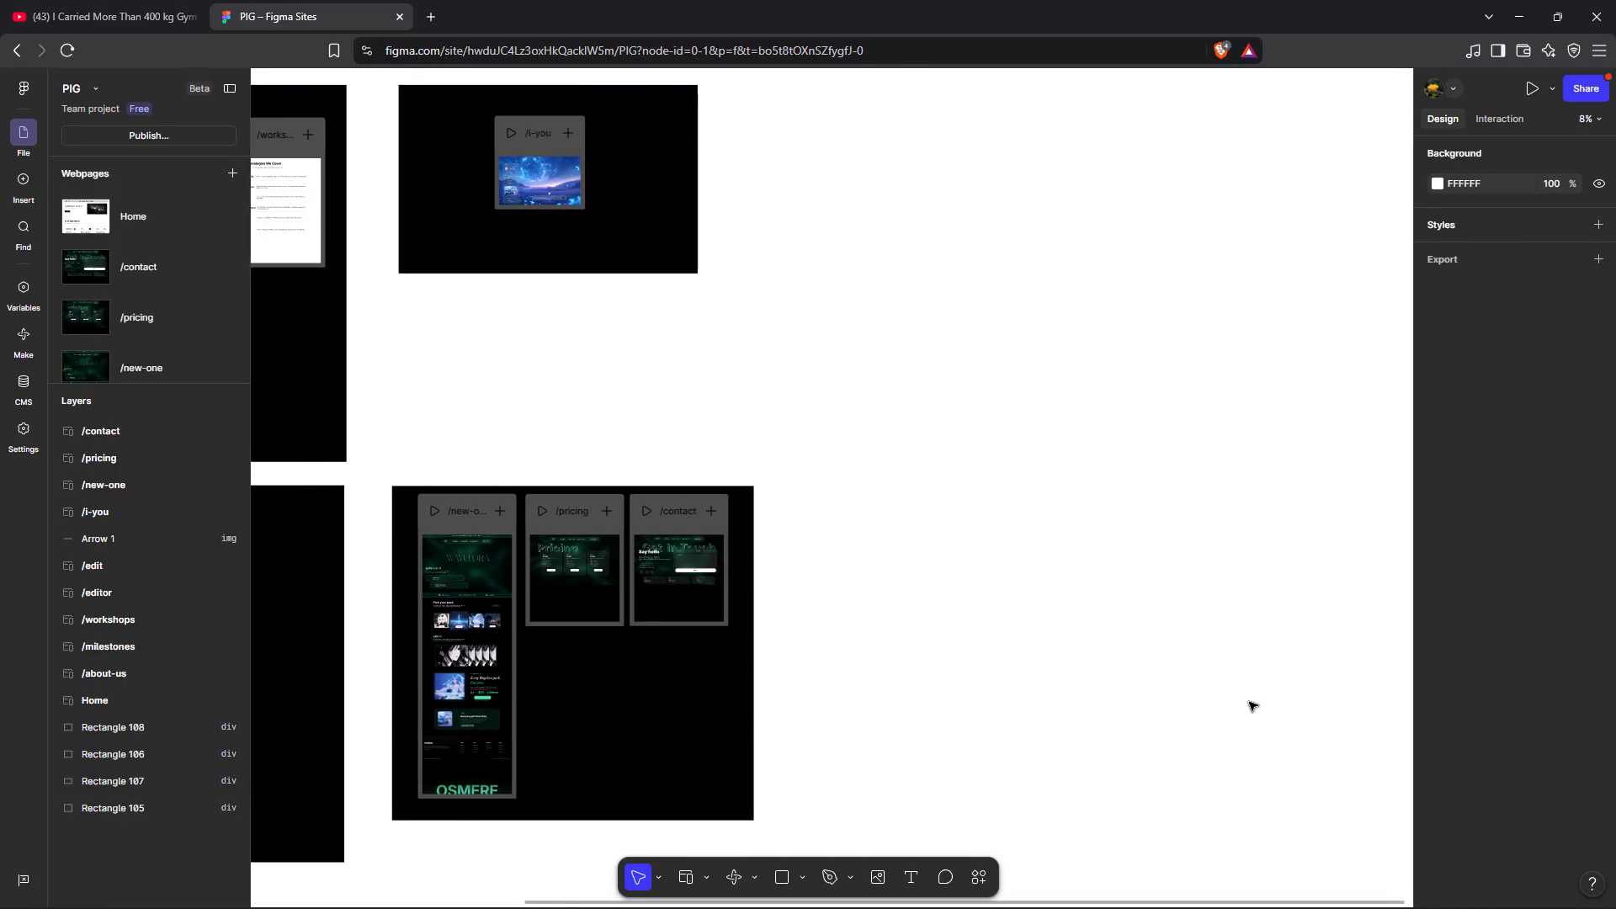
scroll(1249, 702, left, 3)
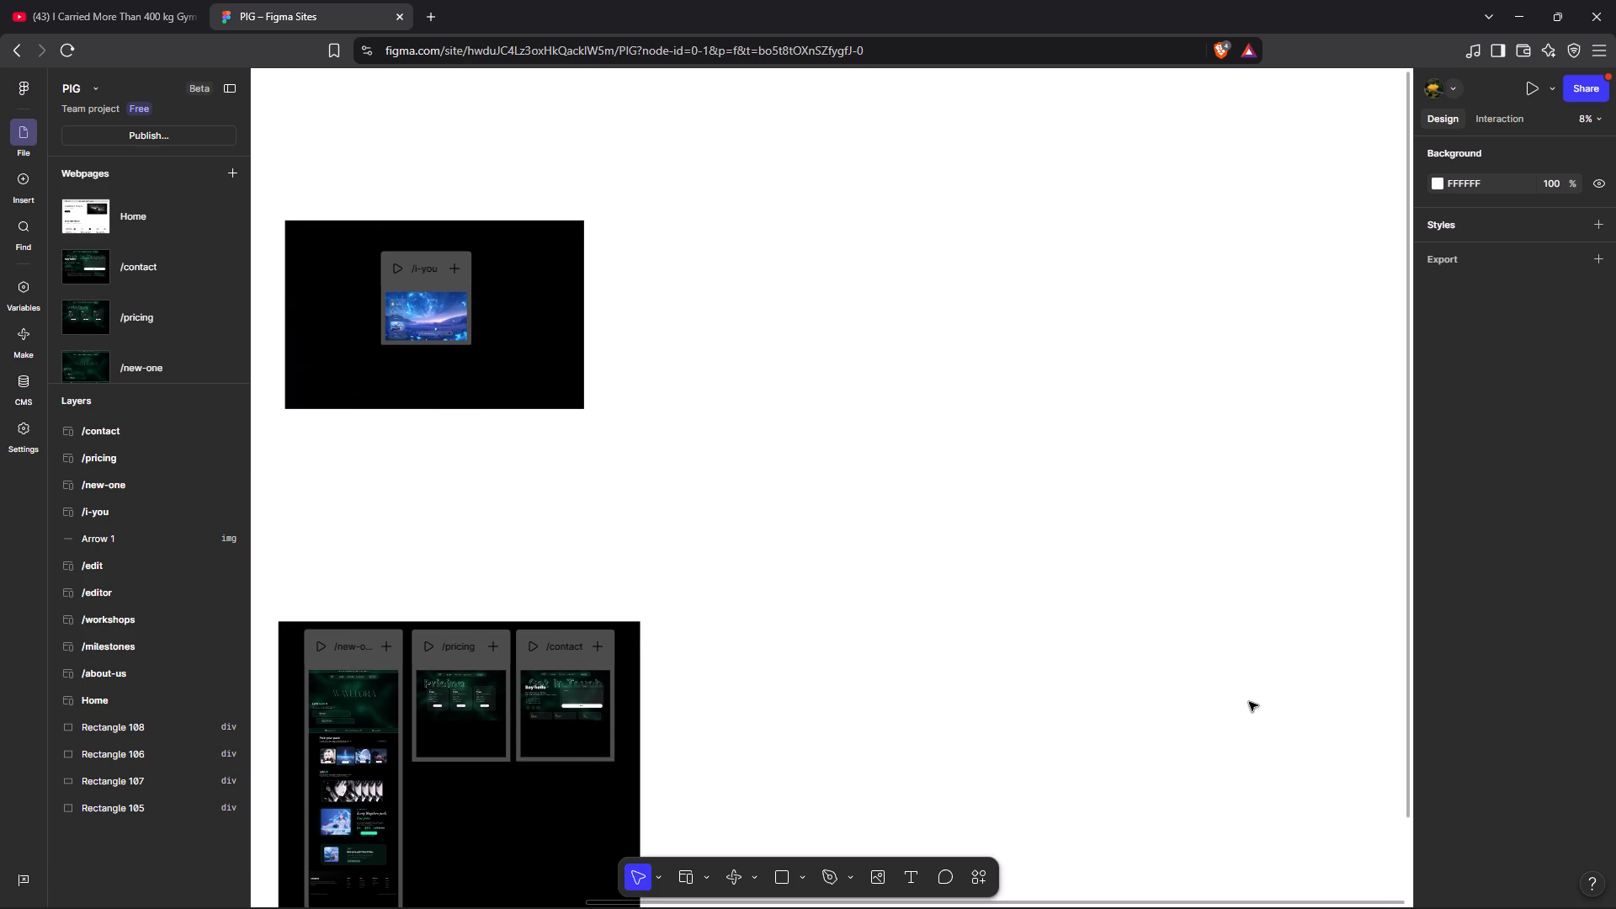
scroll(1249, 702, left, 1)
click(551, 726)
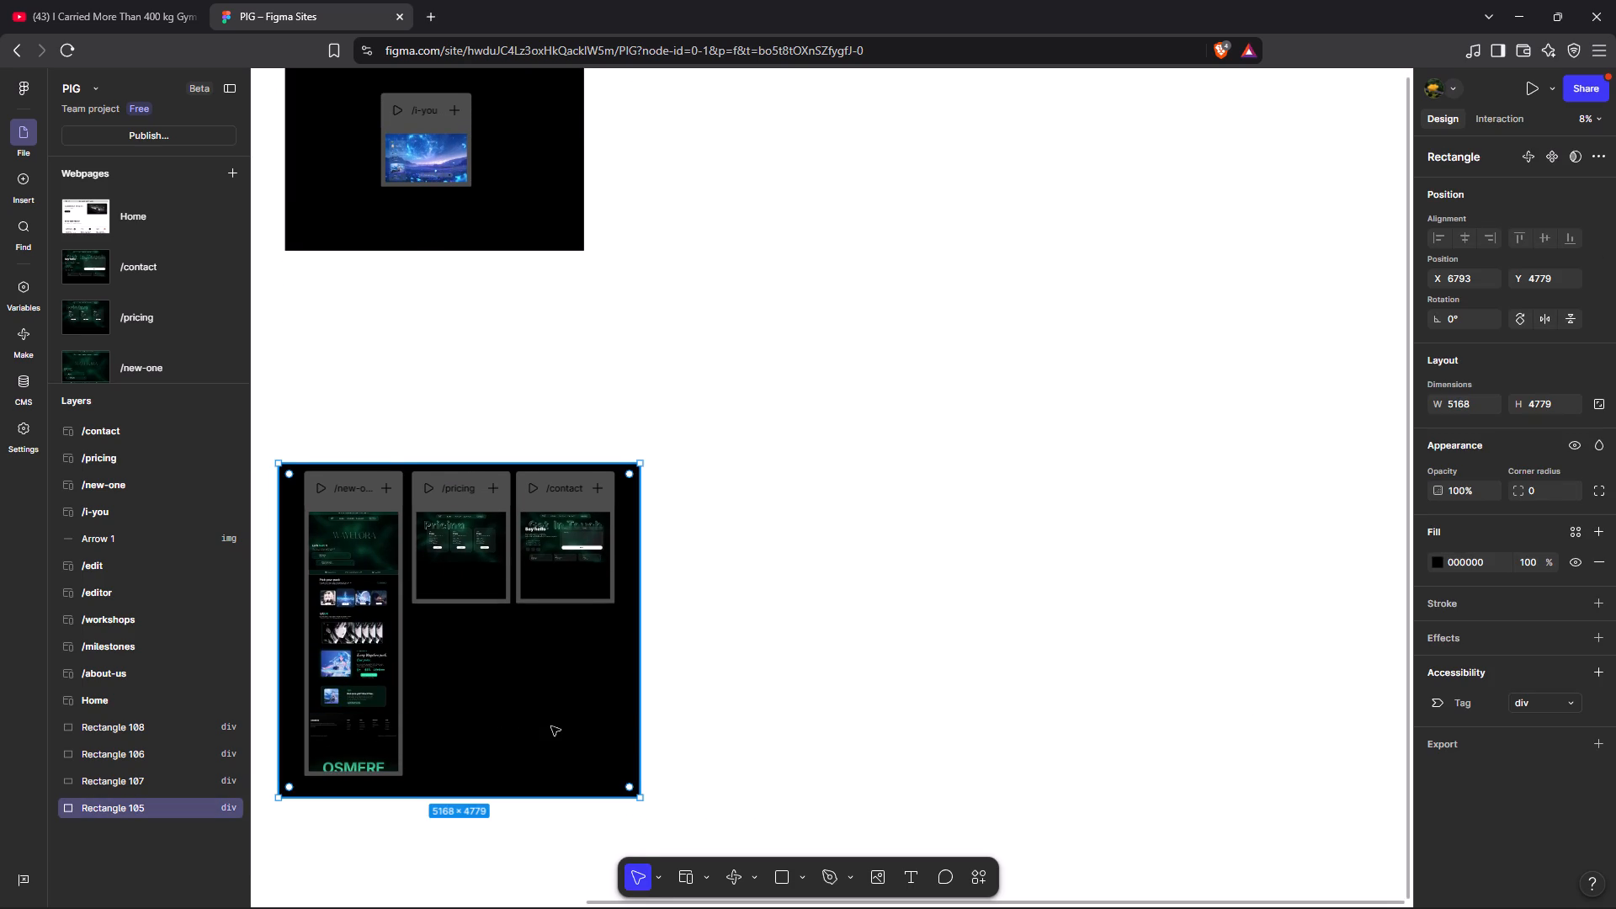
click(947, 578)
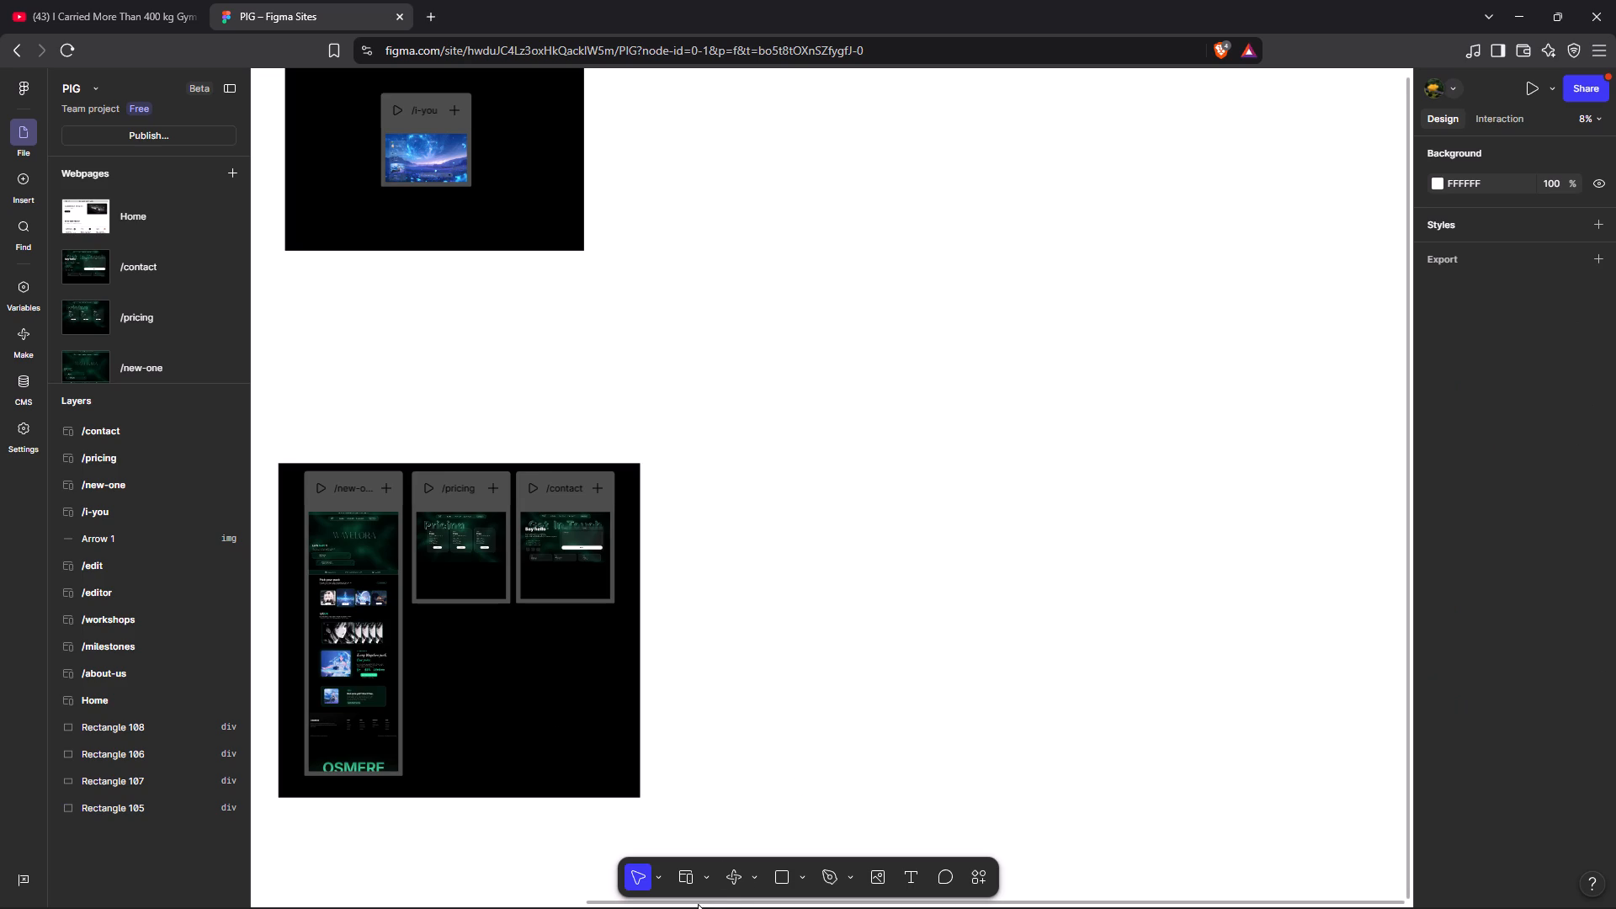
click(784, 874)
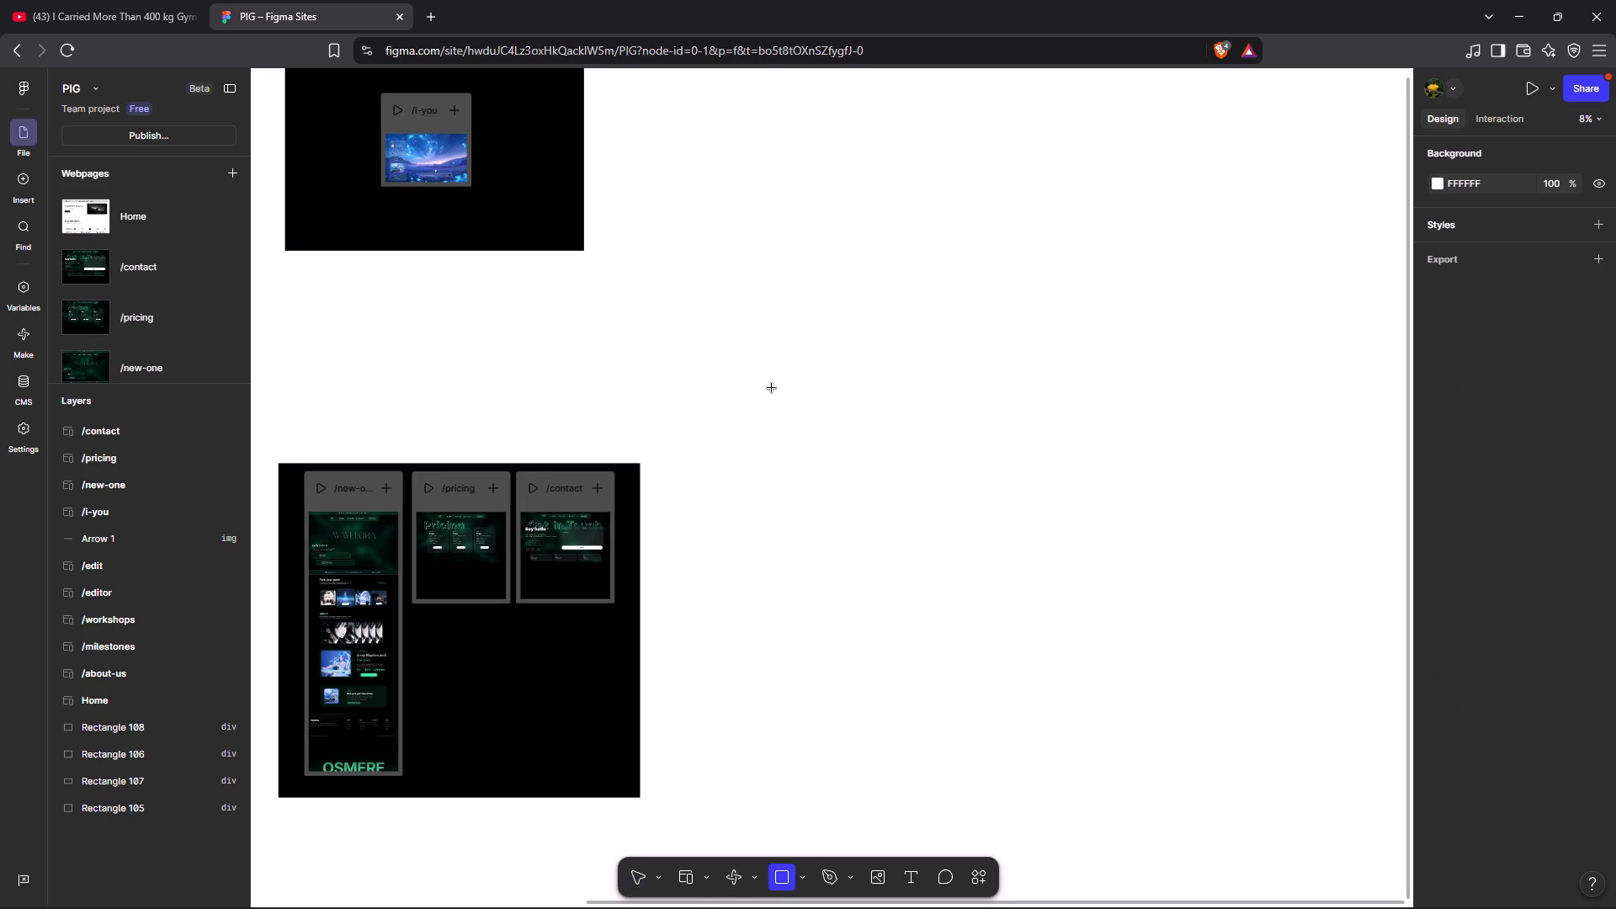
scroll(756, 311, up, 3)
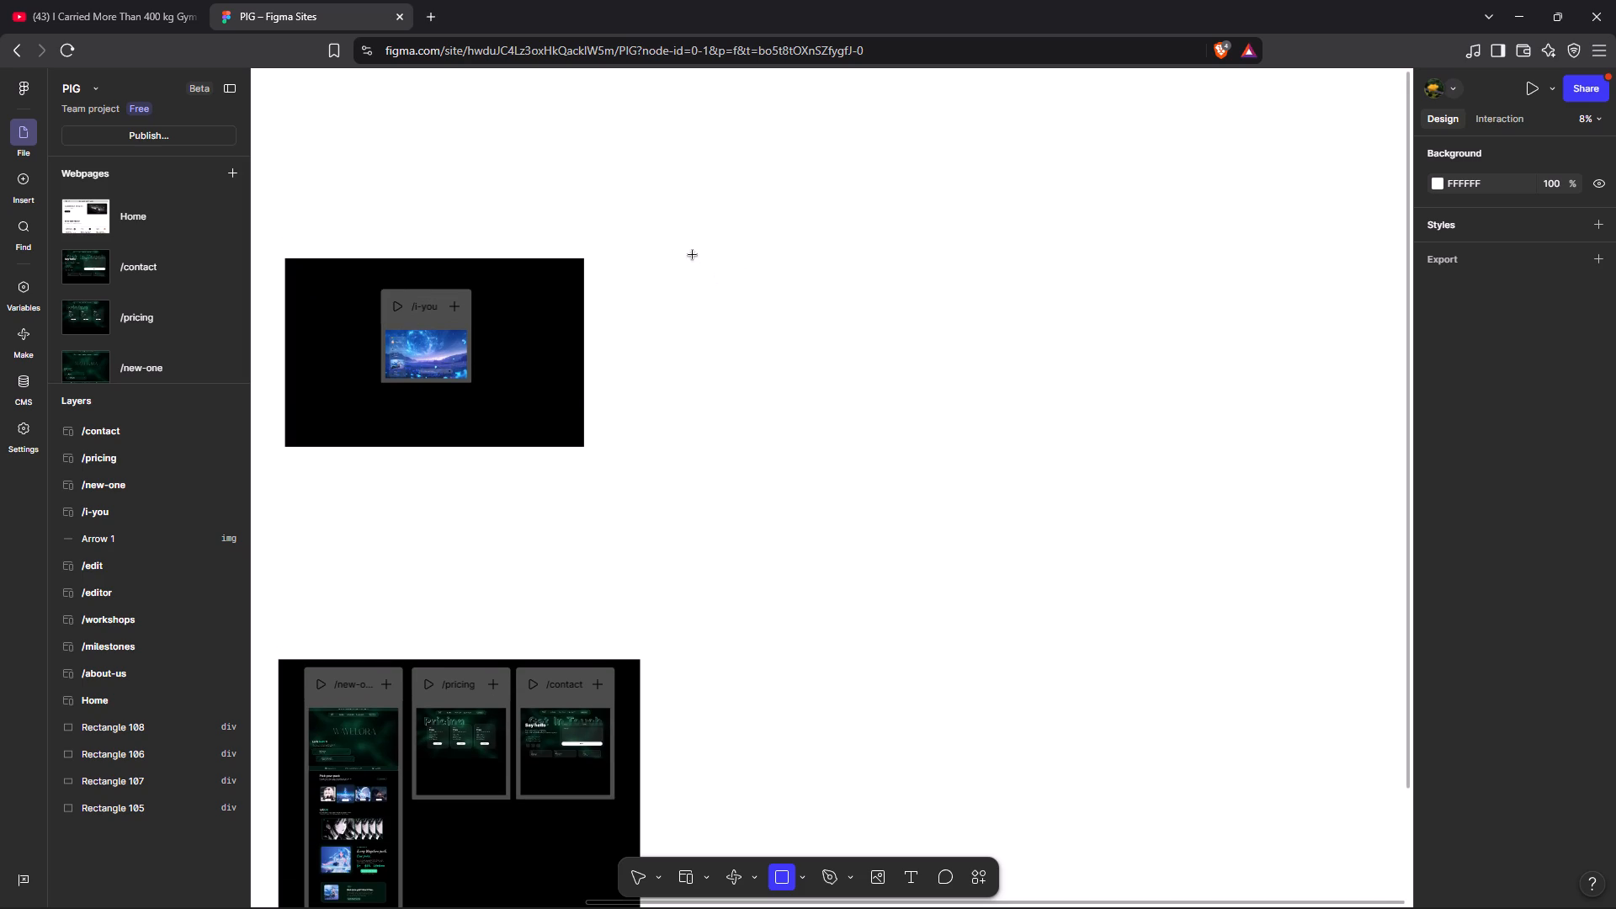
drag(678, 260, 957, 555)
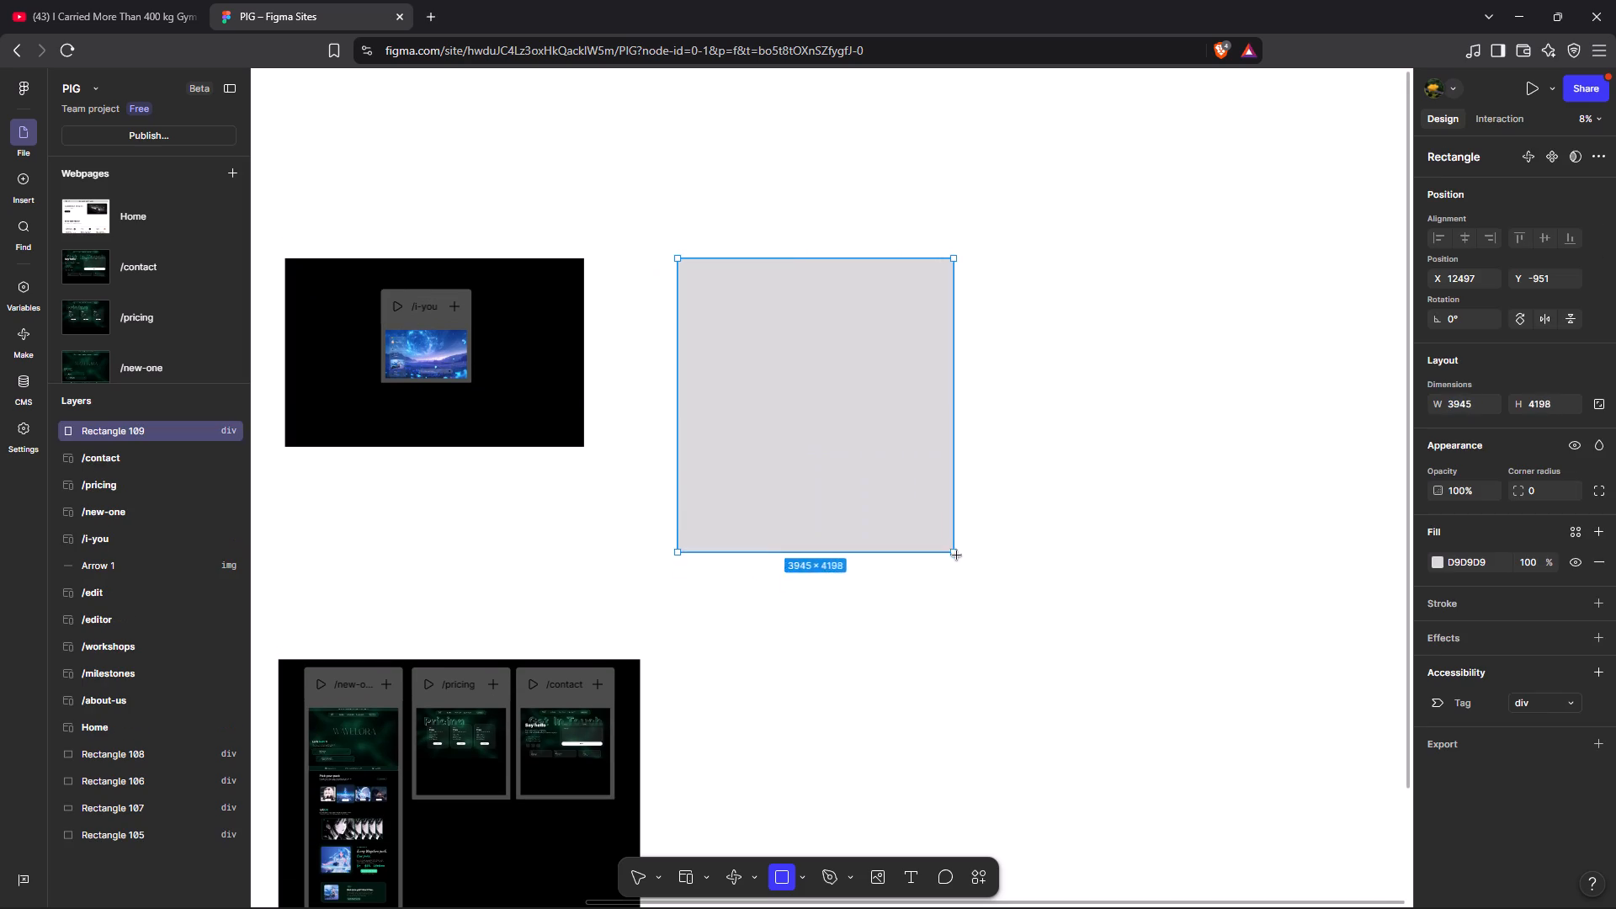
drag(957, 555, 1088, 644)
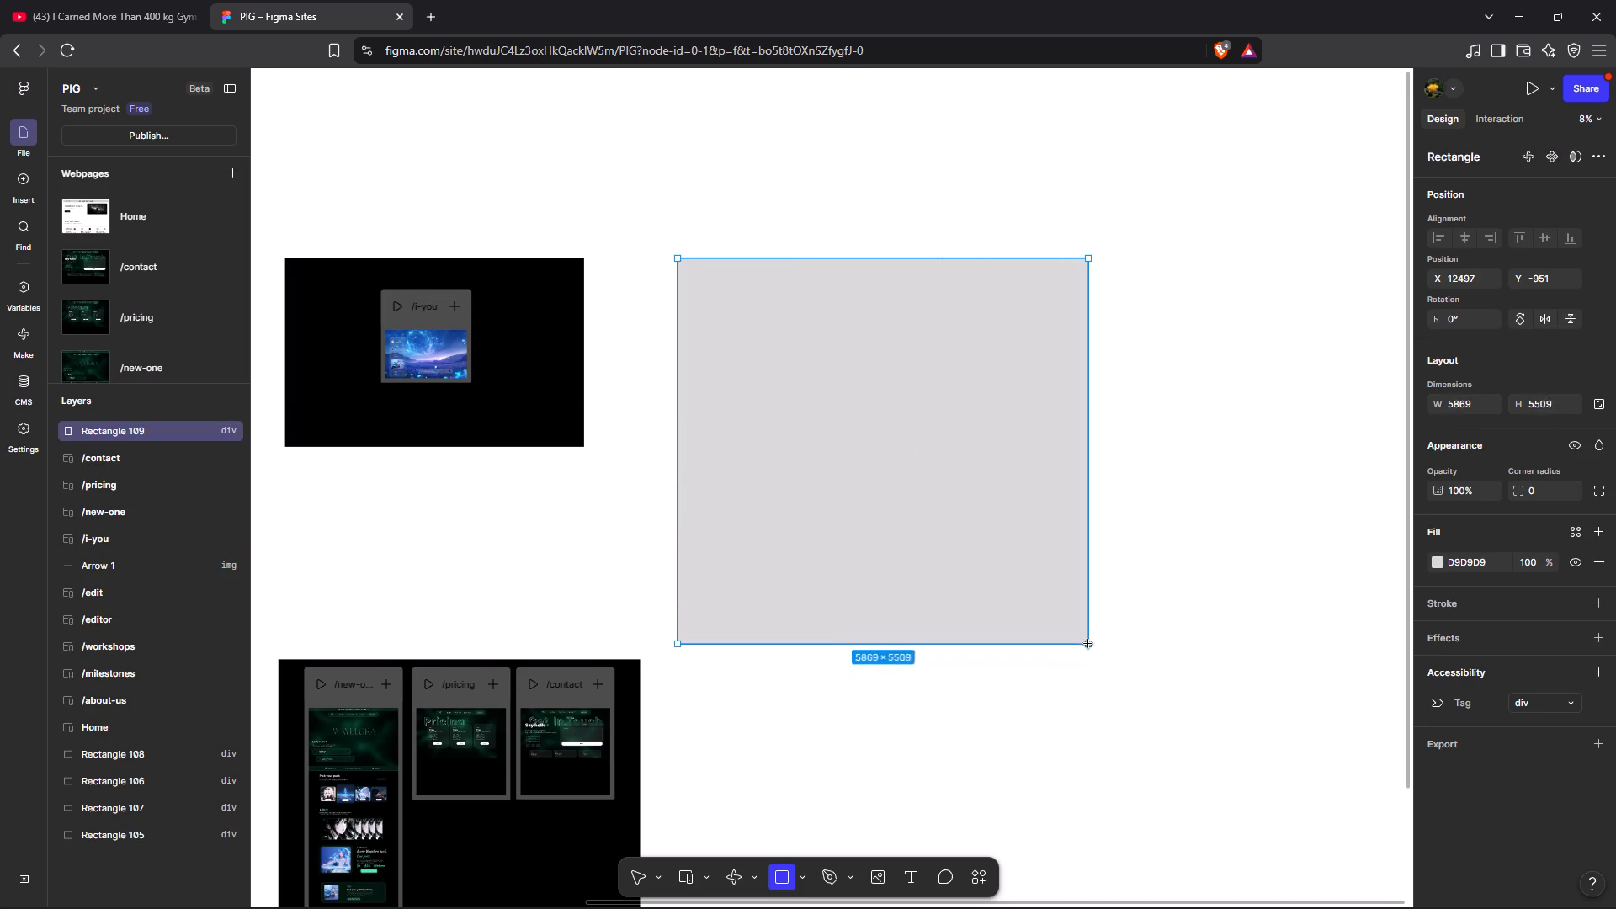
drag(1088, 644, 1066, 621)
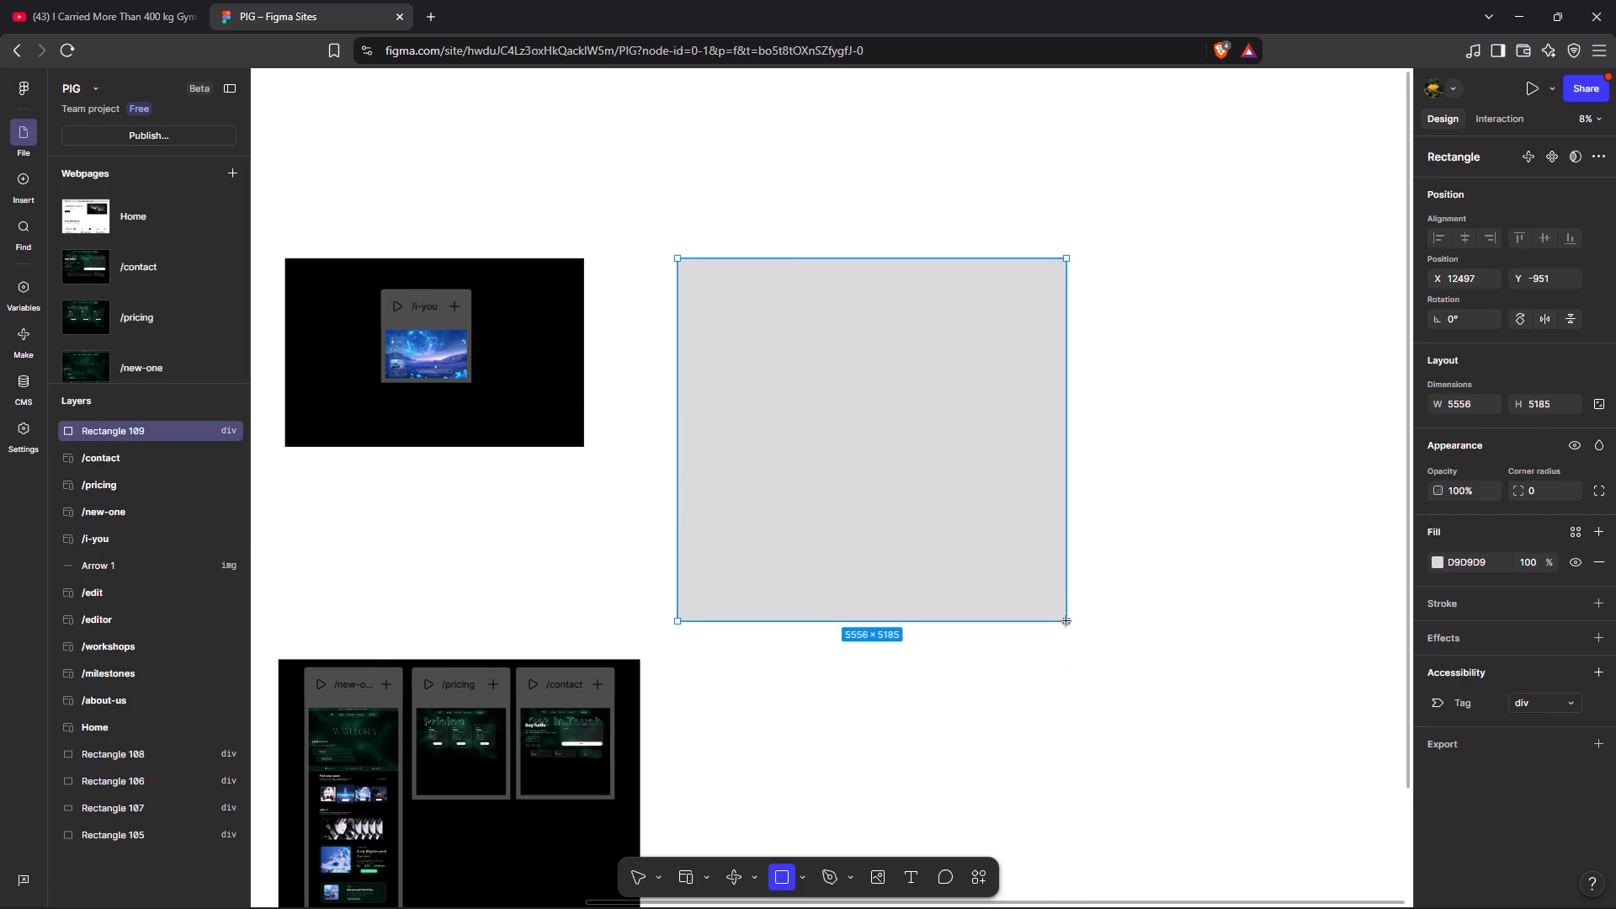
drag(1066, 621, 1030, 618)
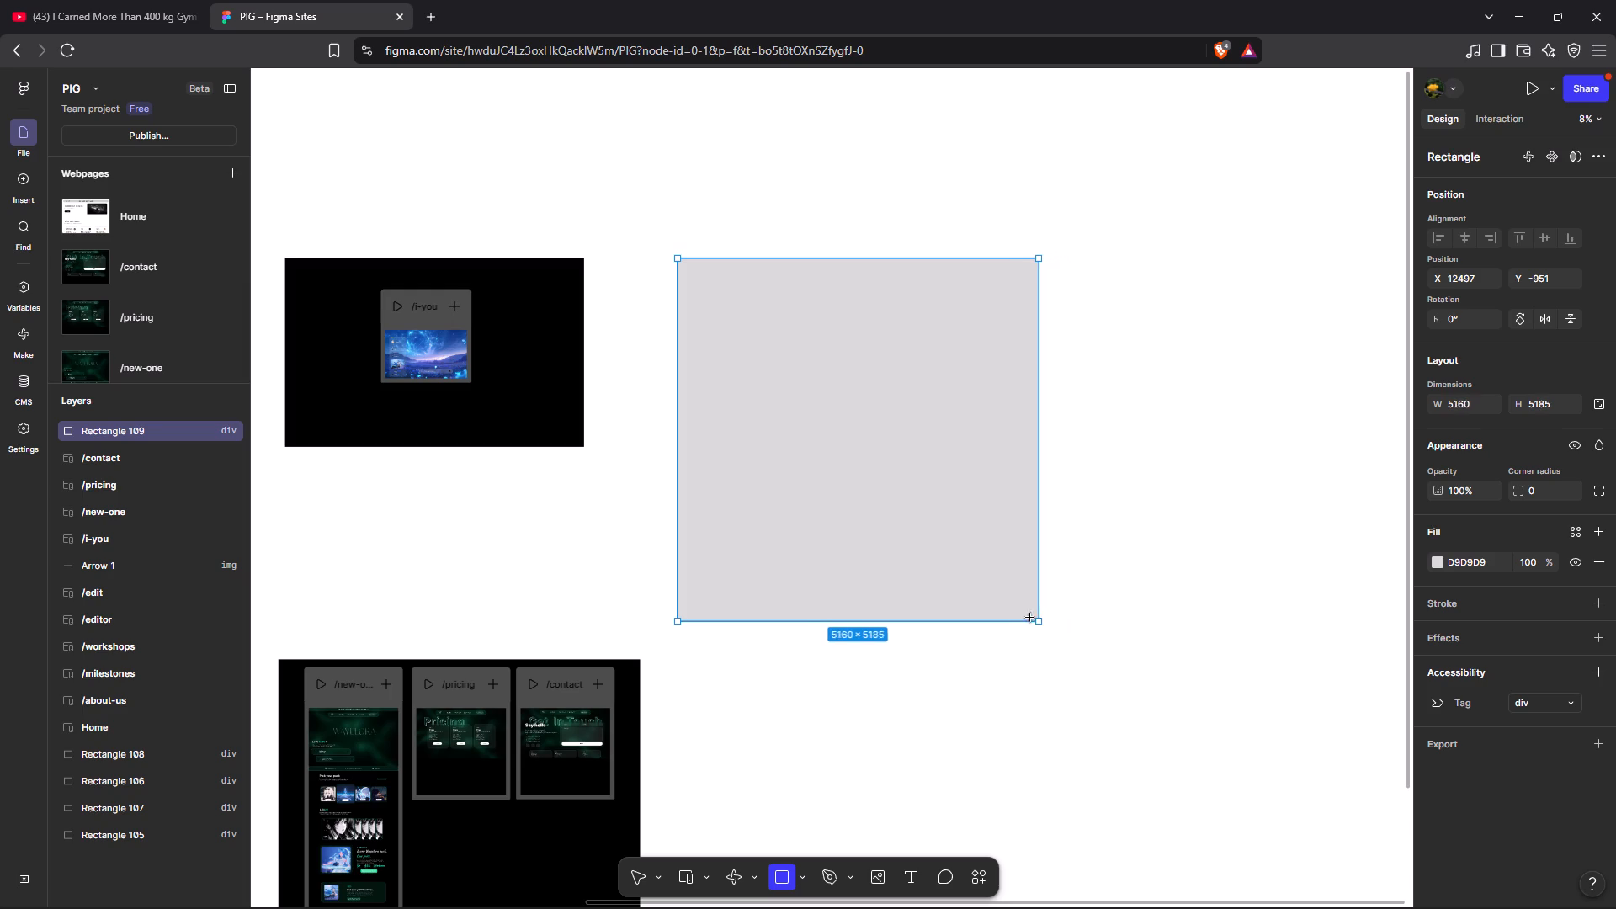
drag(1030, 618, 1004, 614)
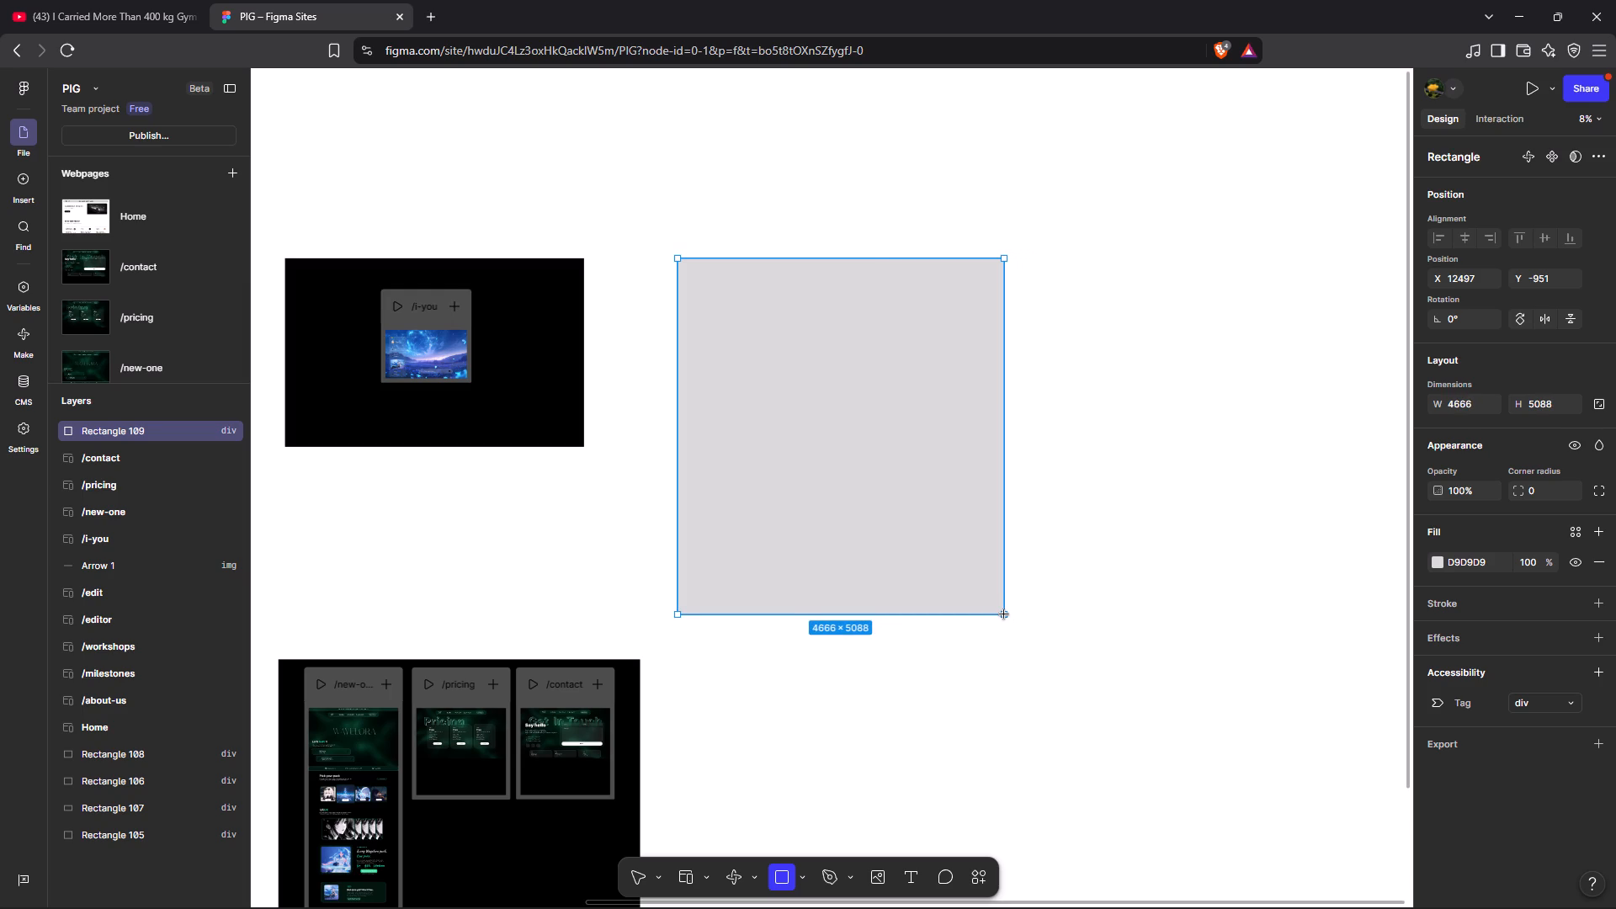
drag(1004, 614, 985, 618)
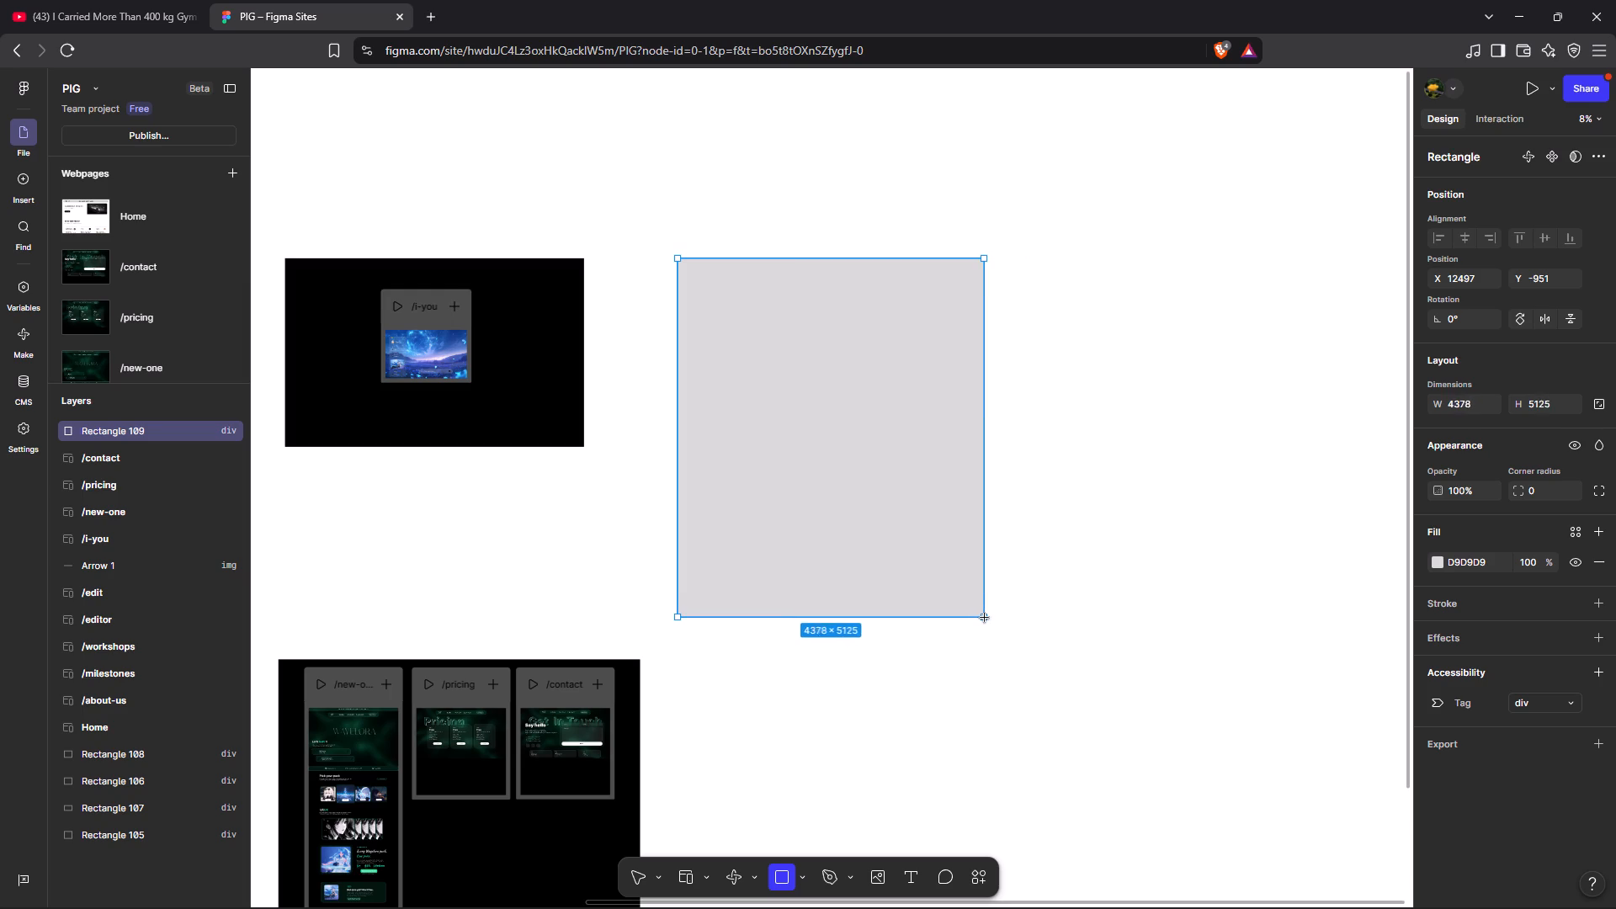
drag(985, 618, 984, 619)
click(848, 424)
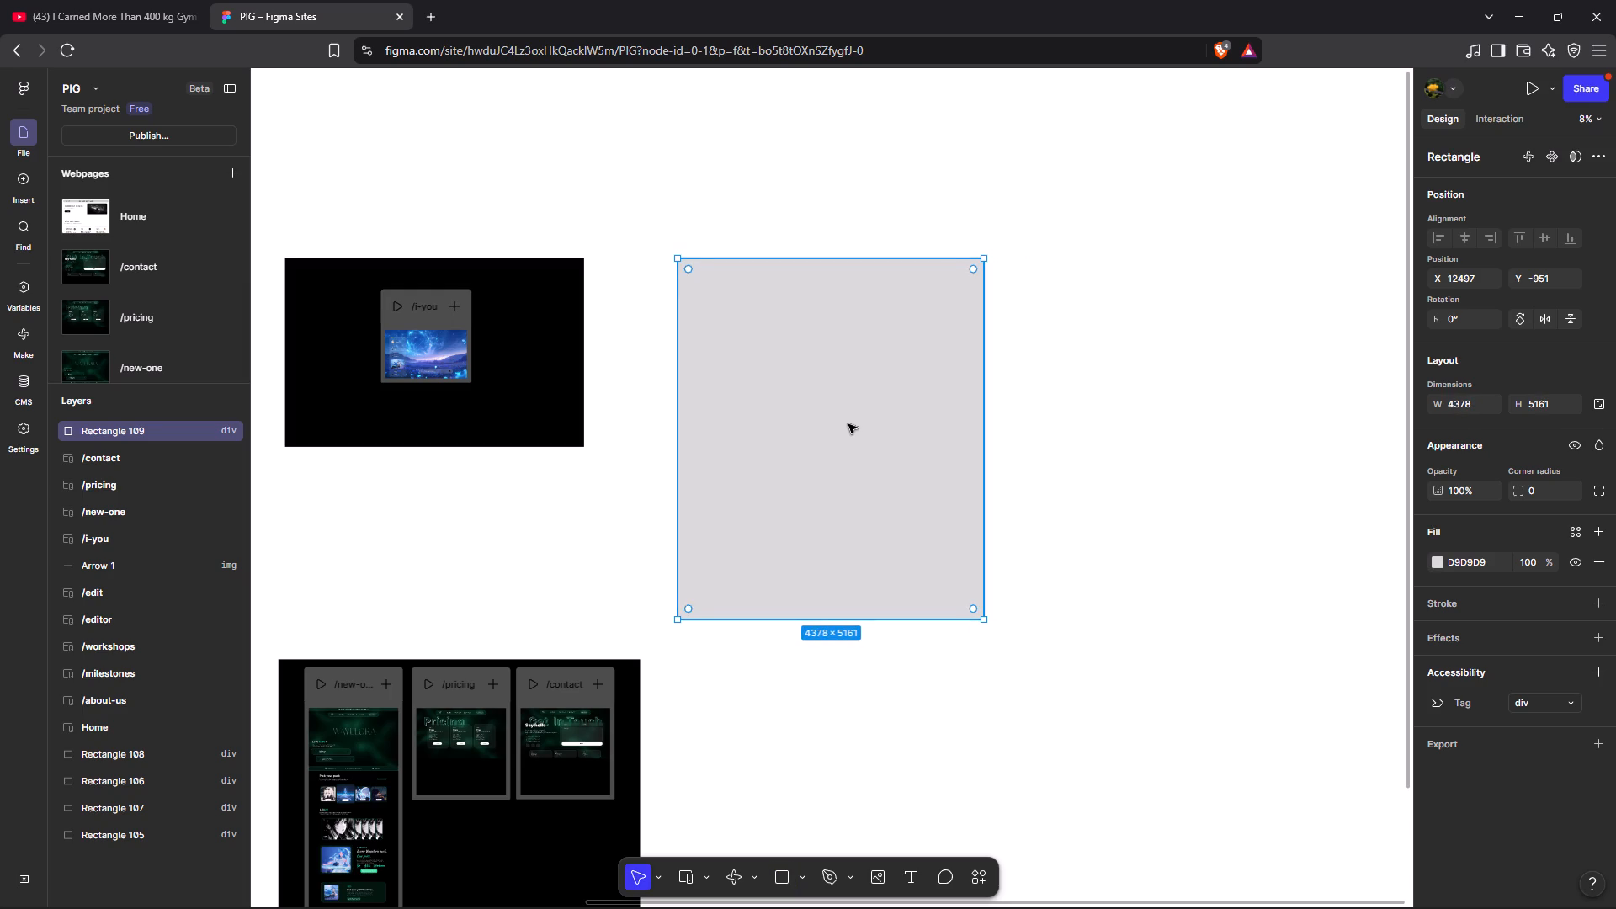
Change the new rectangle's fill to black, 000000.
click(1435, 561)
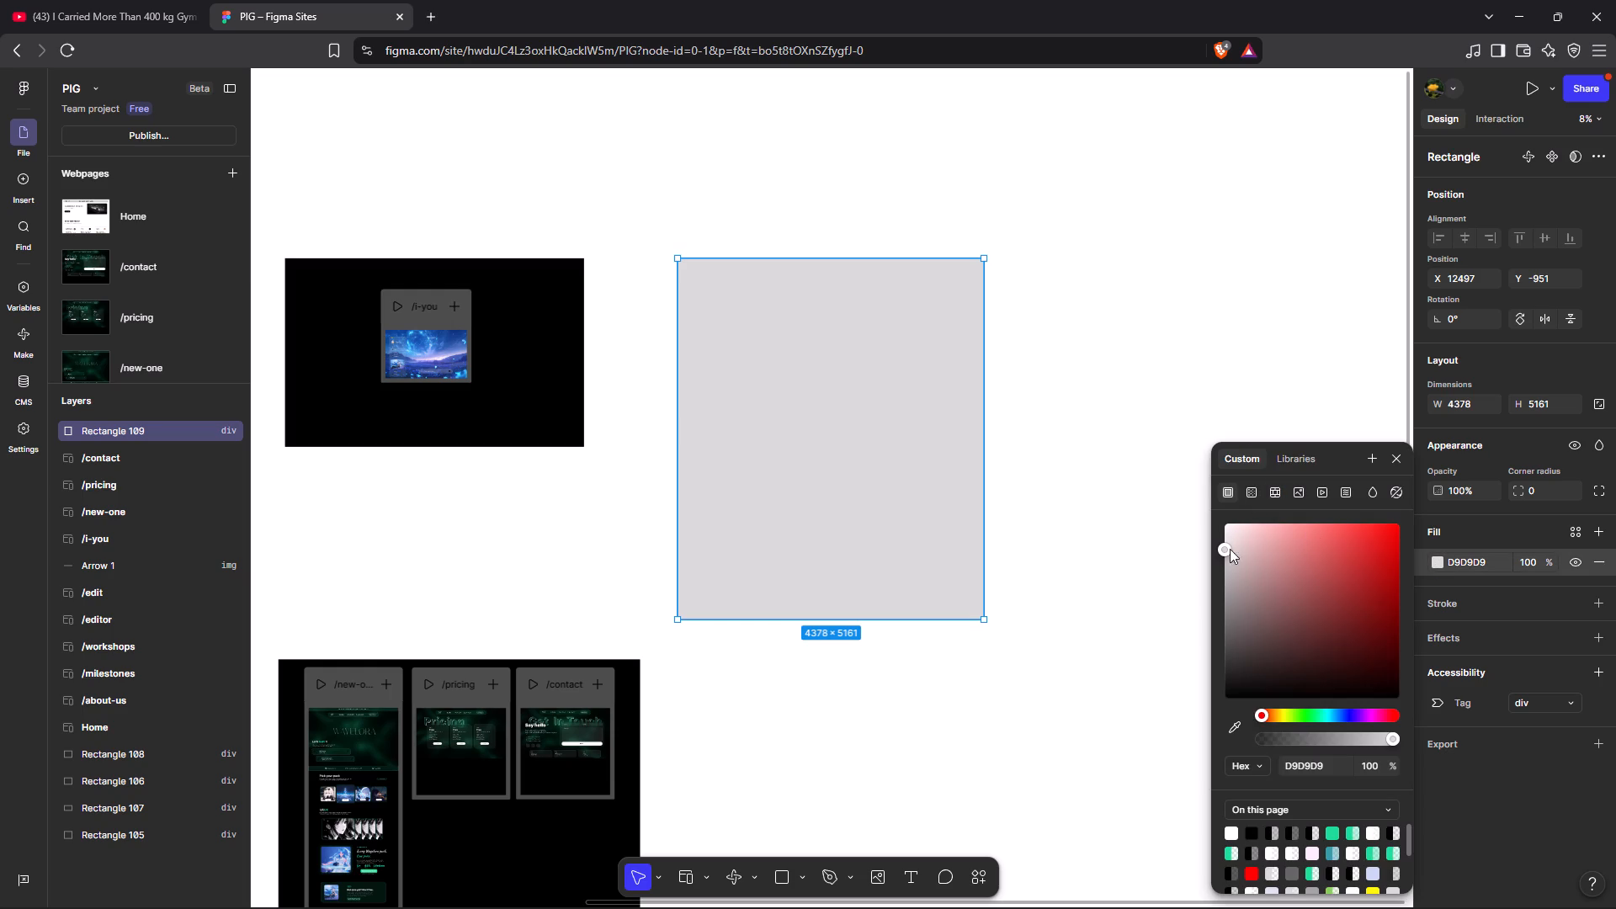
drag(1219, 553, 1175, 743)
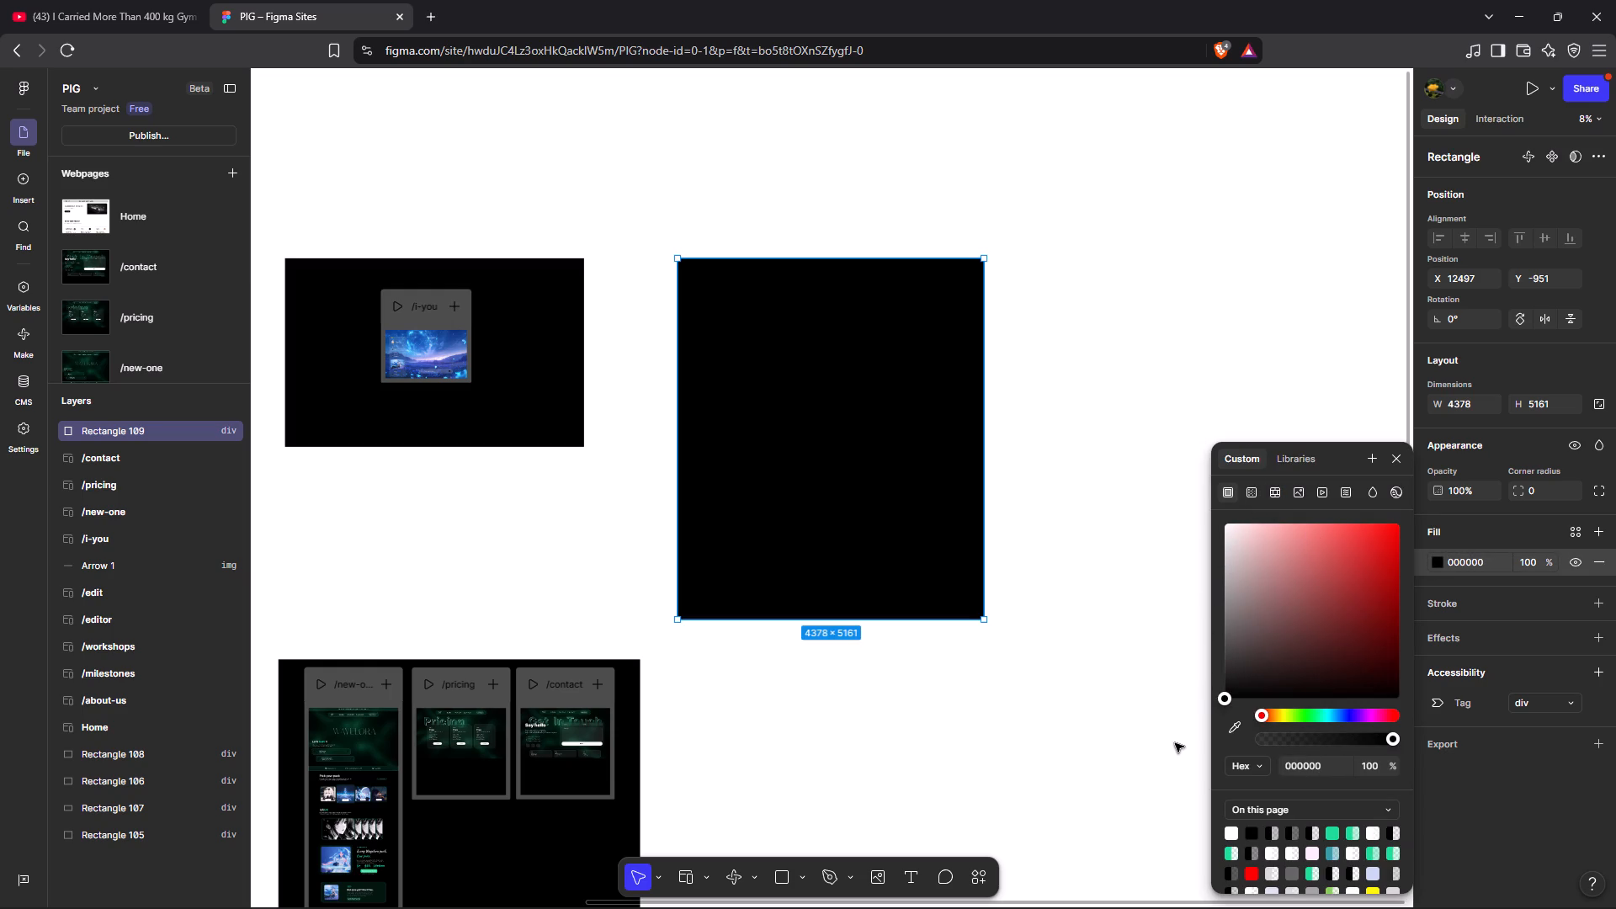
click(976, 582)
click(1072, 569)
click(1072, 569)
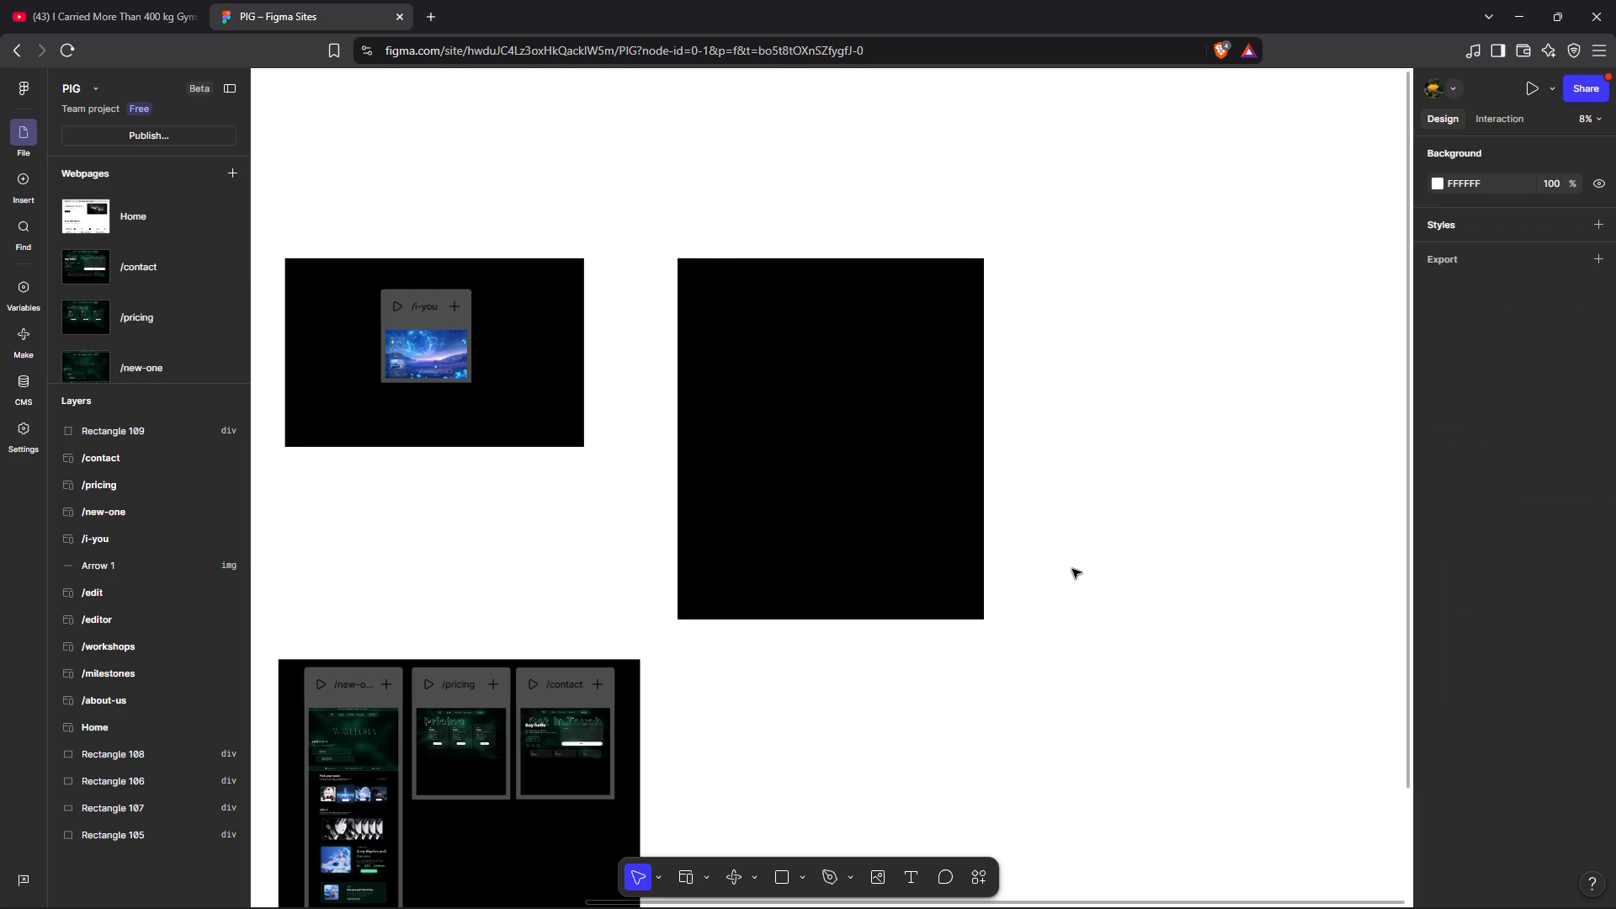
Place a new webpage inside the new black rectangle, near its upper-left corner.
click(710, 346)
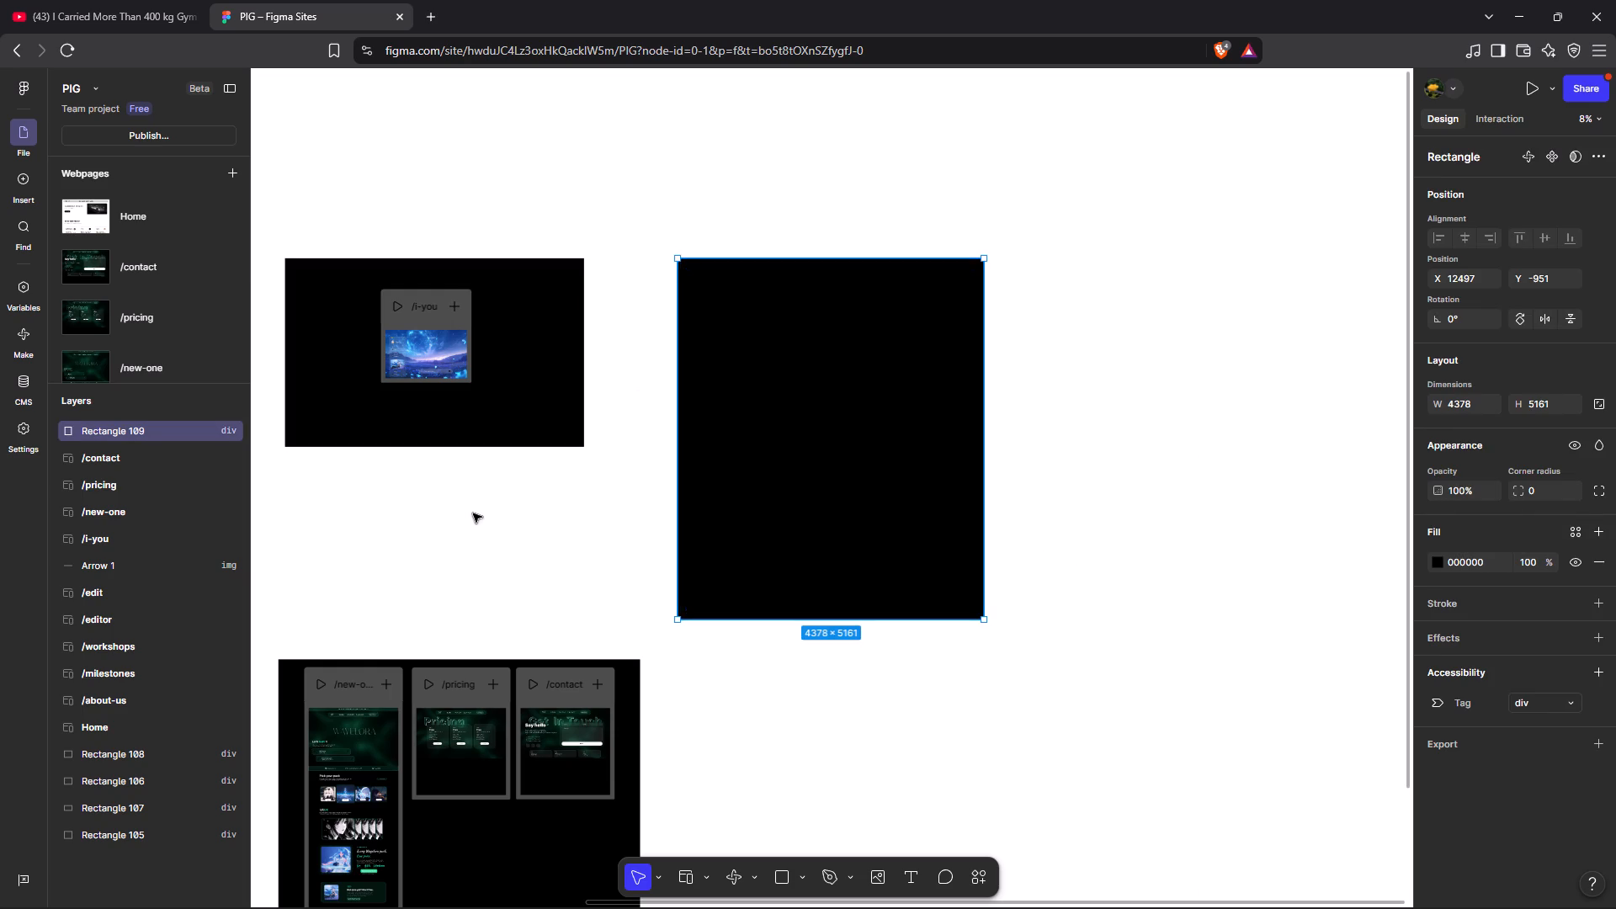
scroll(473, 513, left, 1)
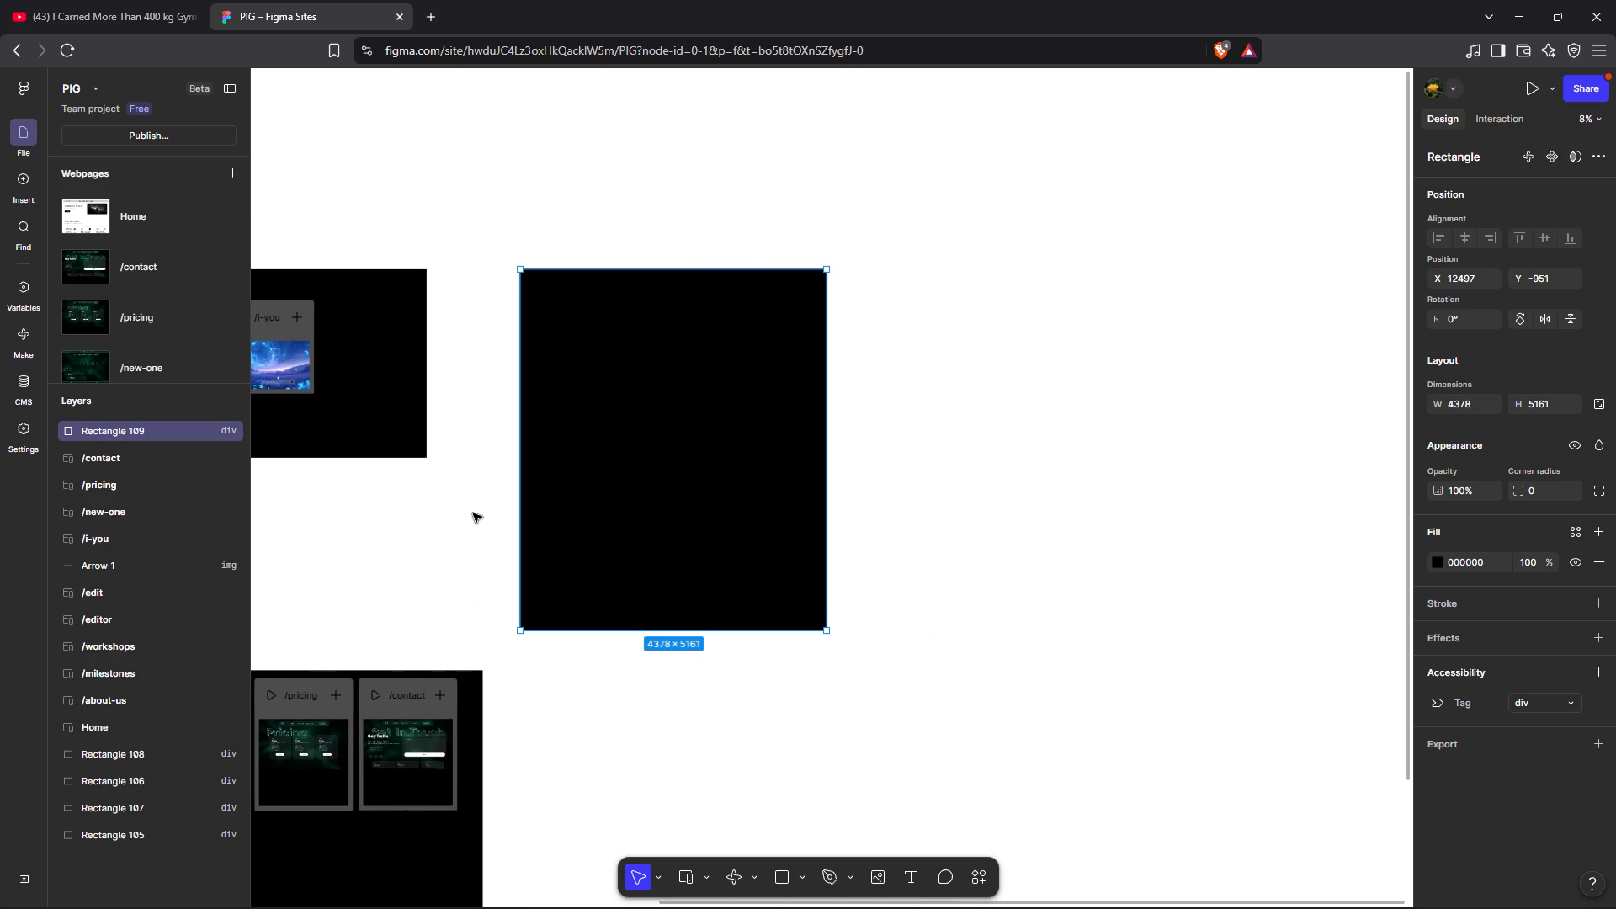
click(625, 429)
click(923, 448)
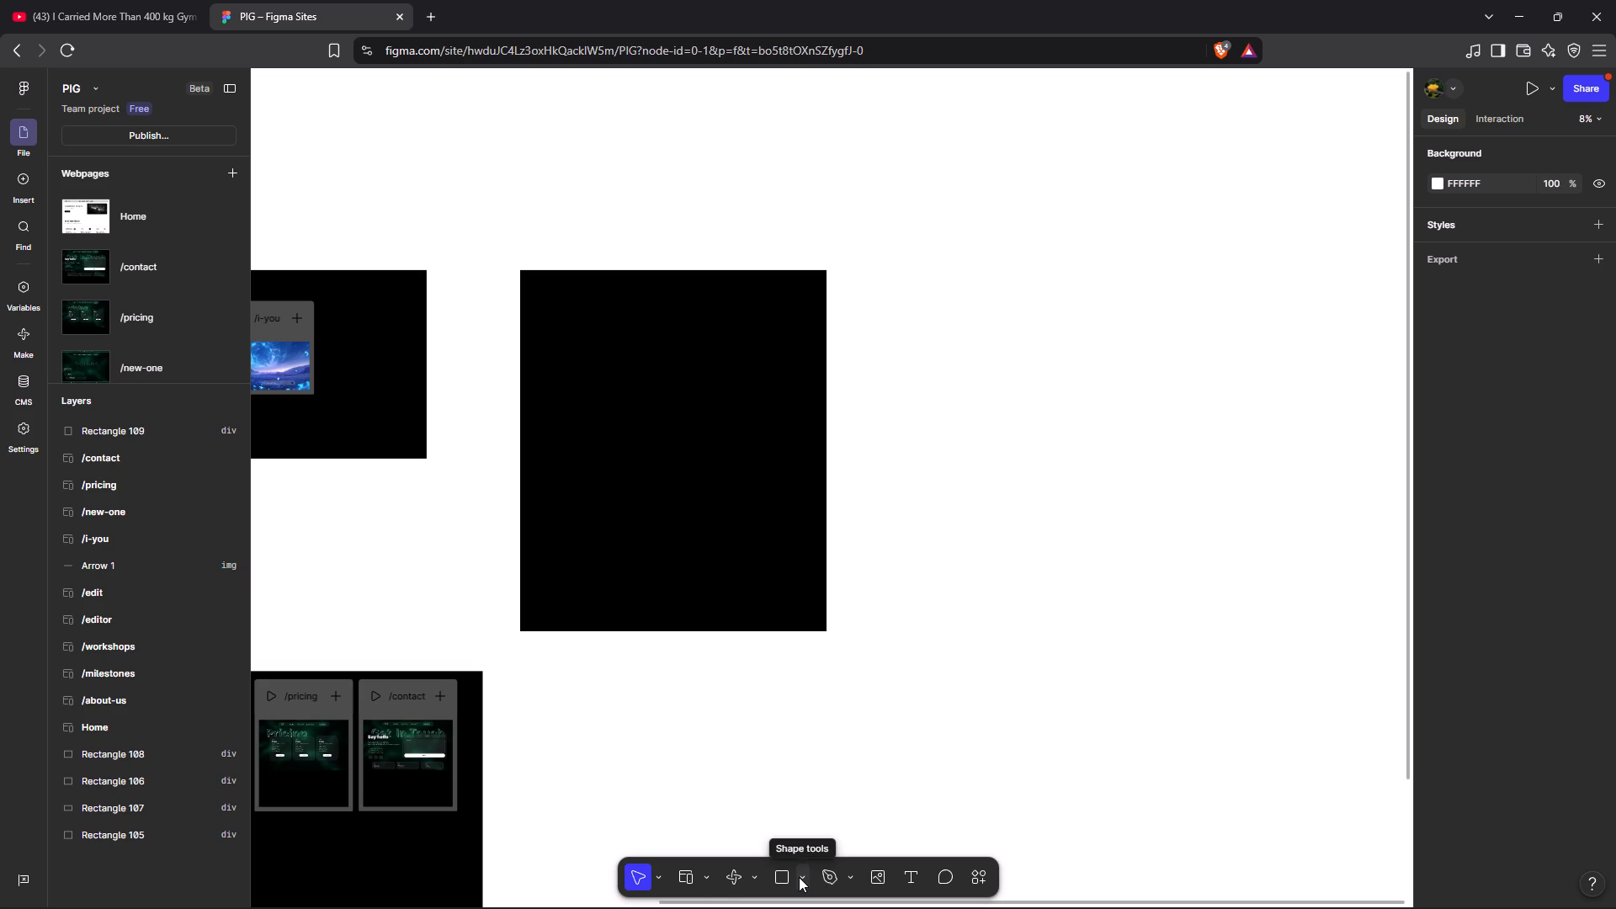
click(711, 882)
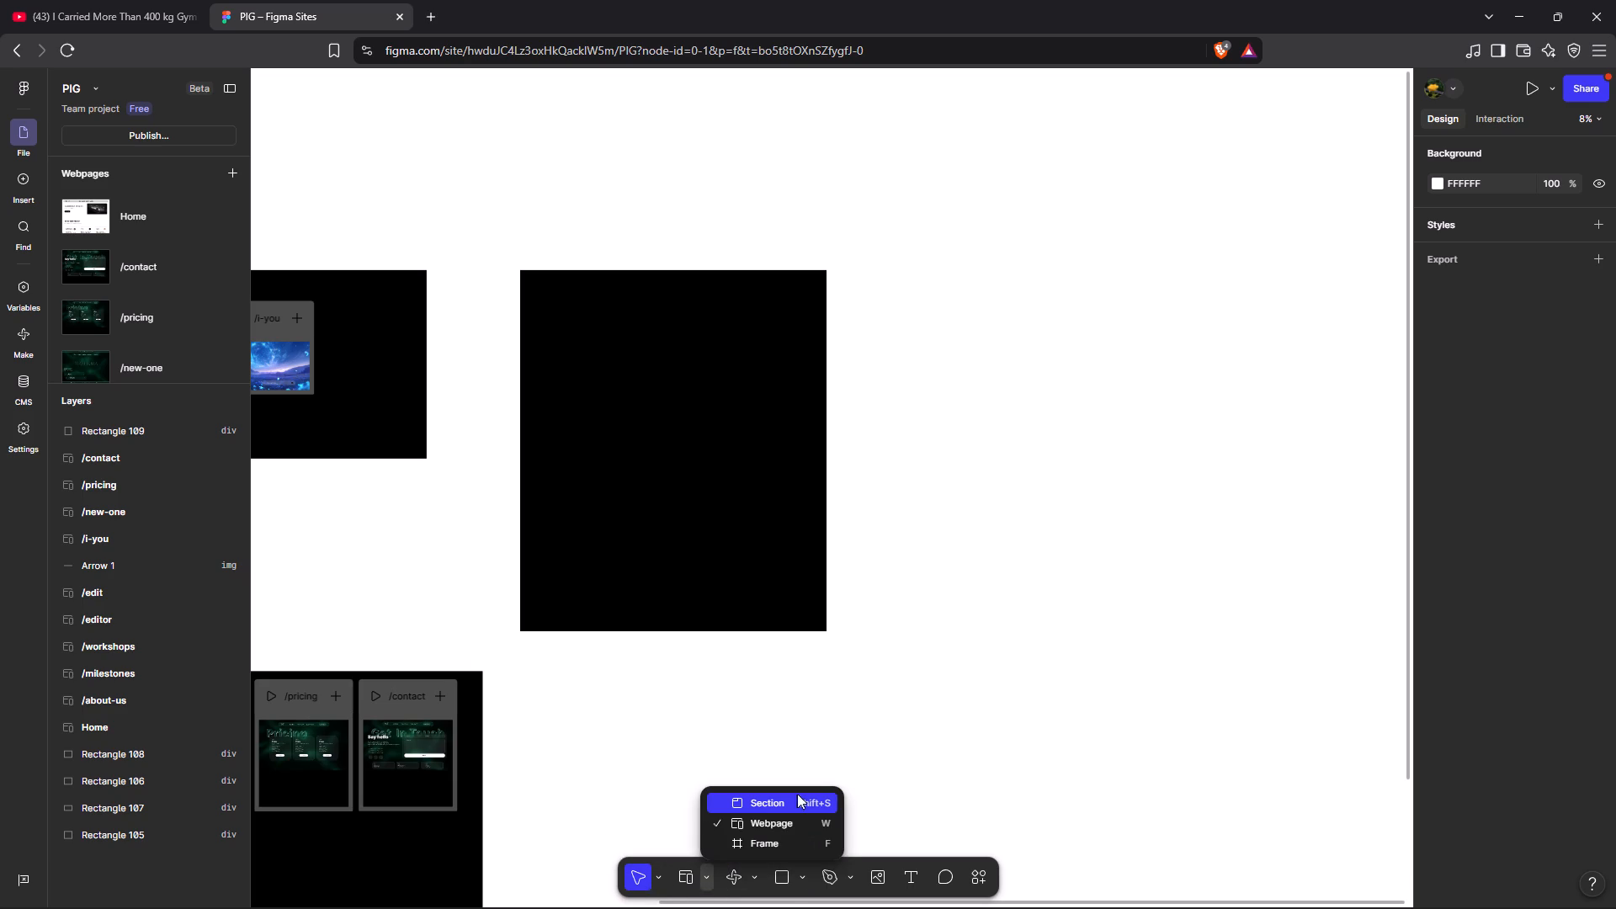
click(812, 814)
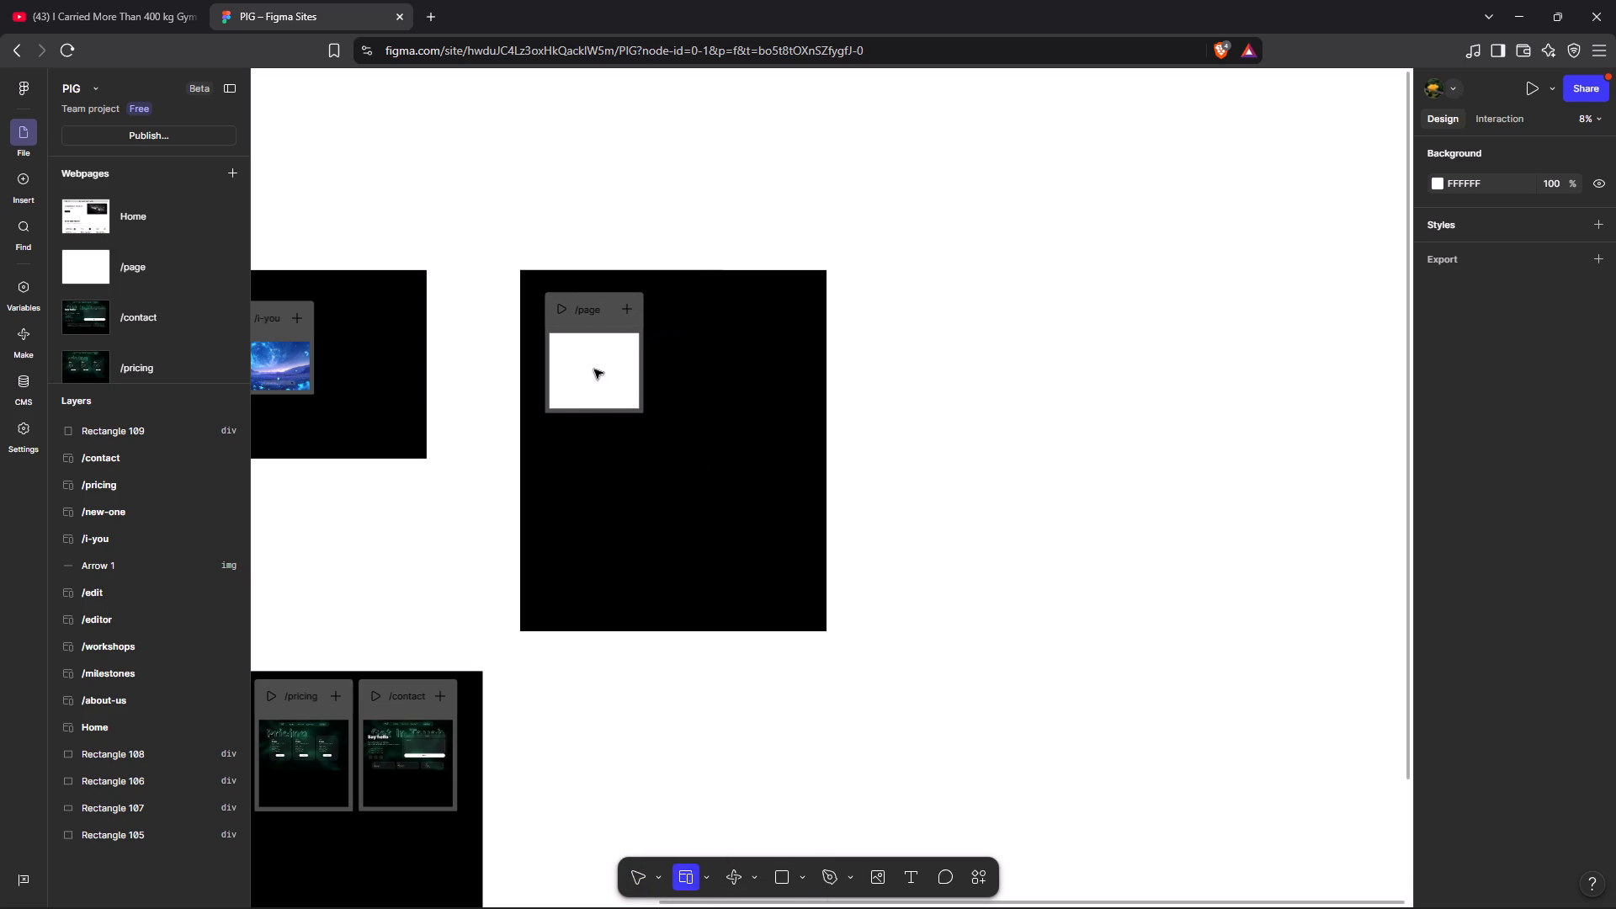
click(594, 369)
click(480, 326)
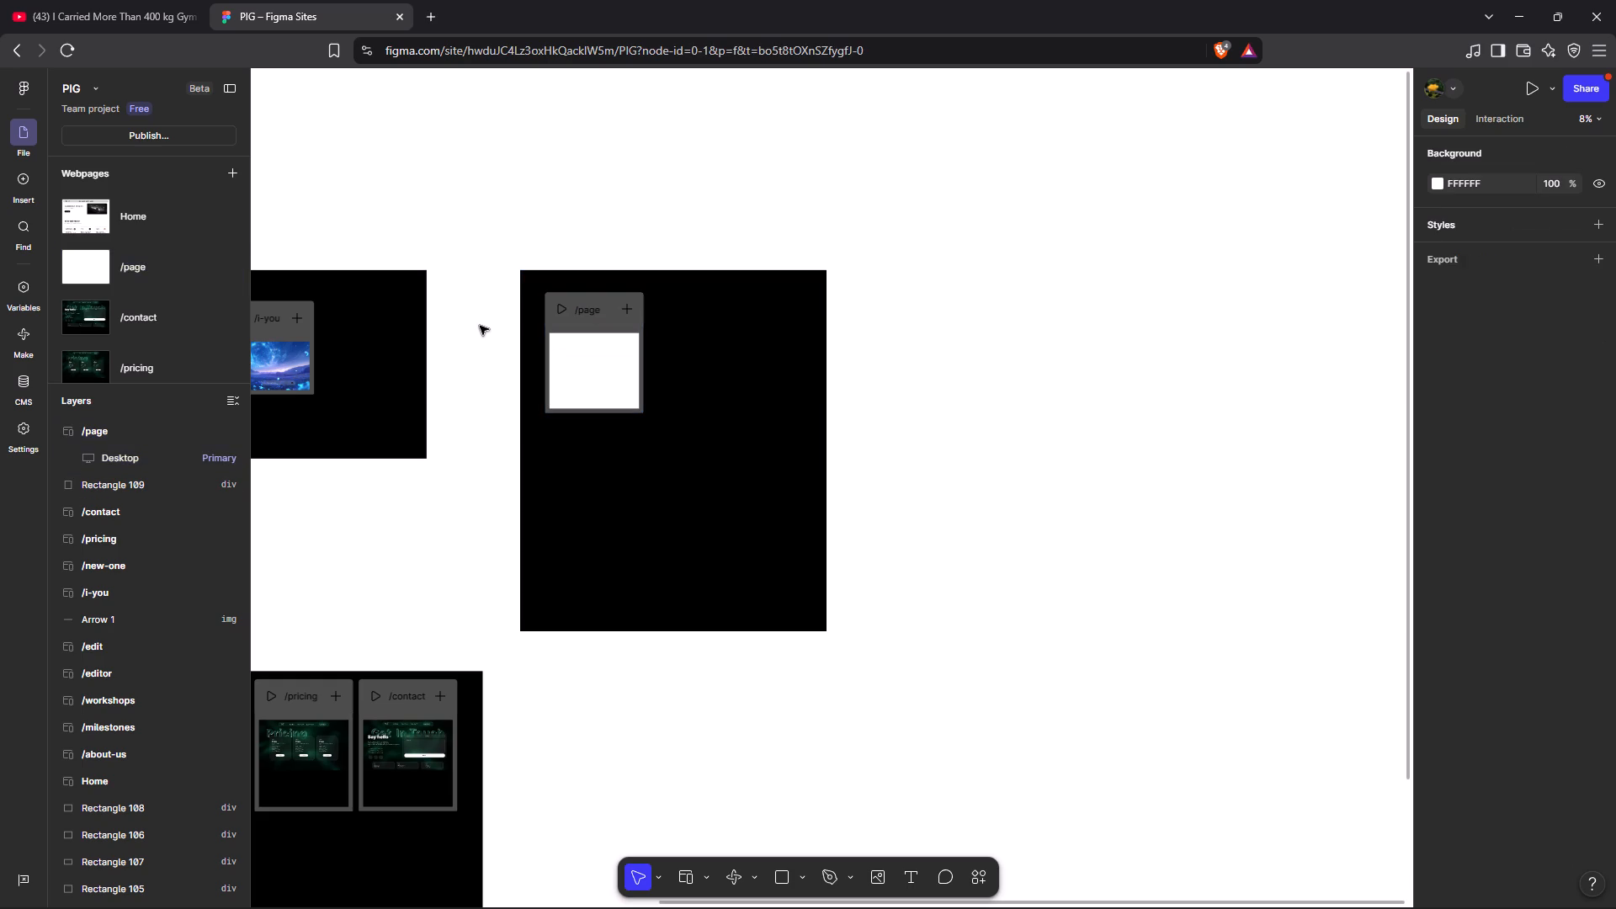
Rename the new webpage as chisa.
scroll(480, 326, left, 1)
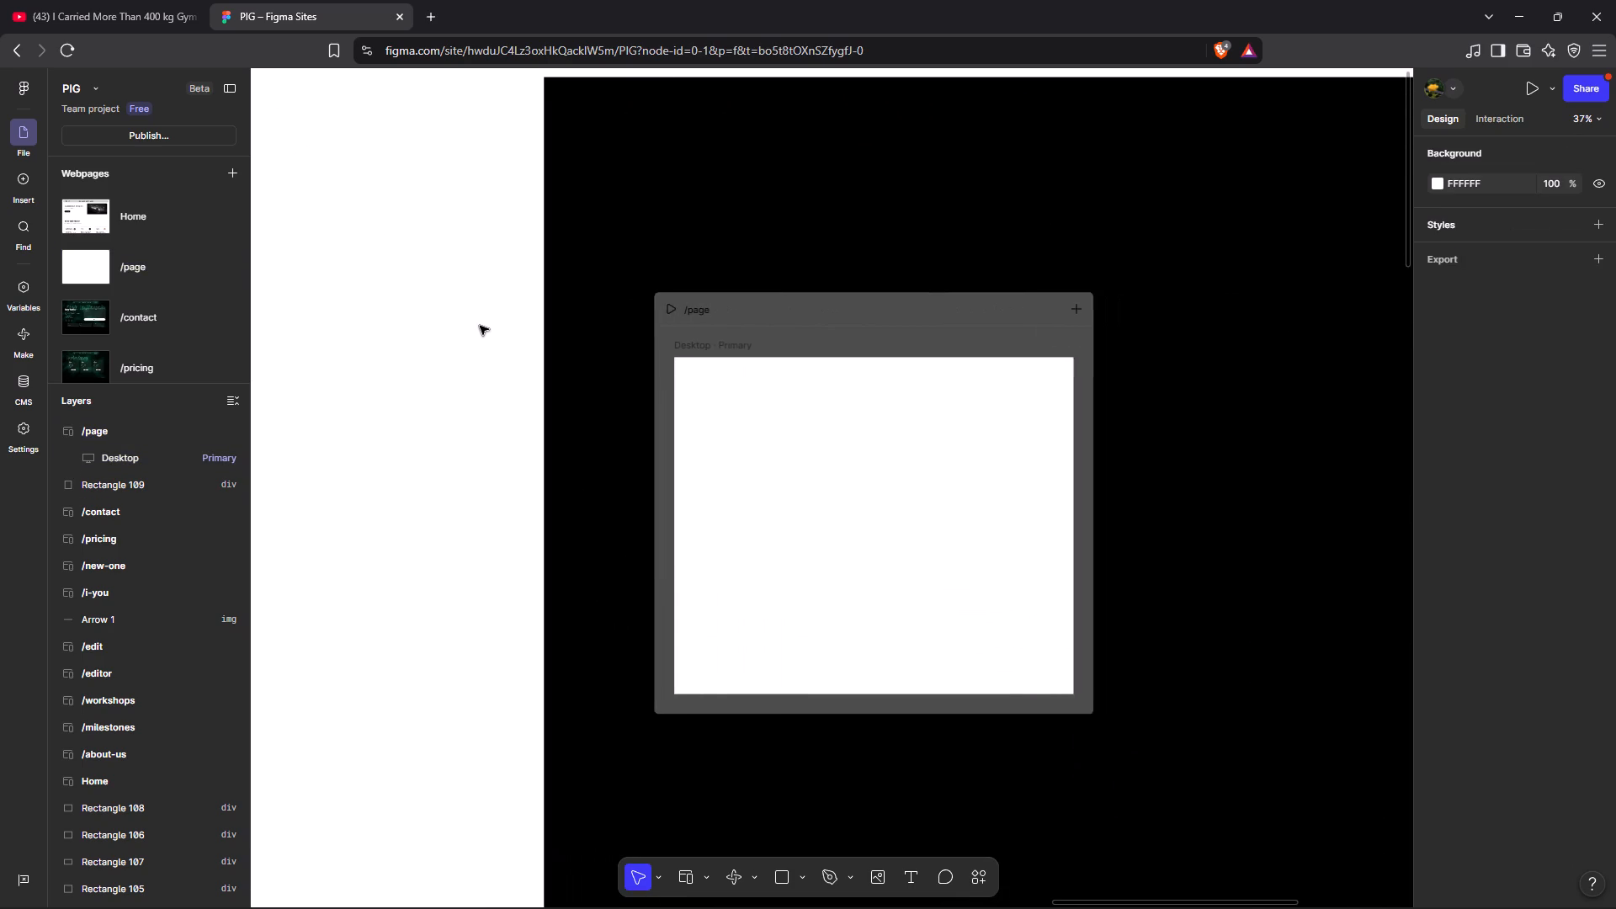
scroll(480, 326, left, 4)
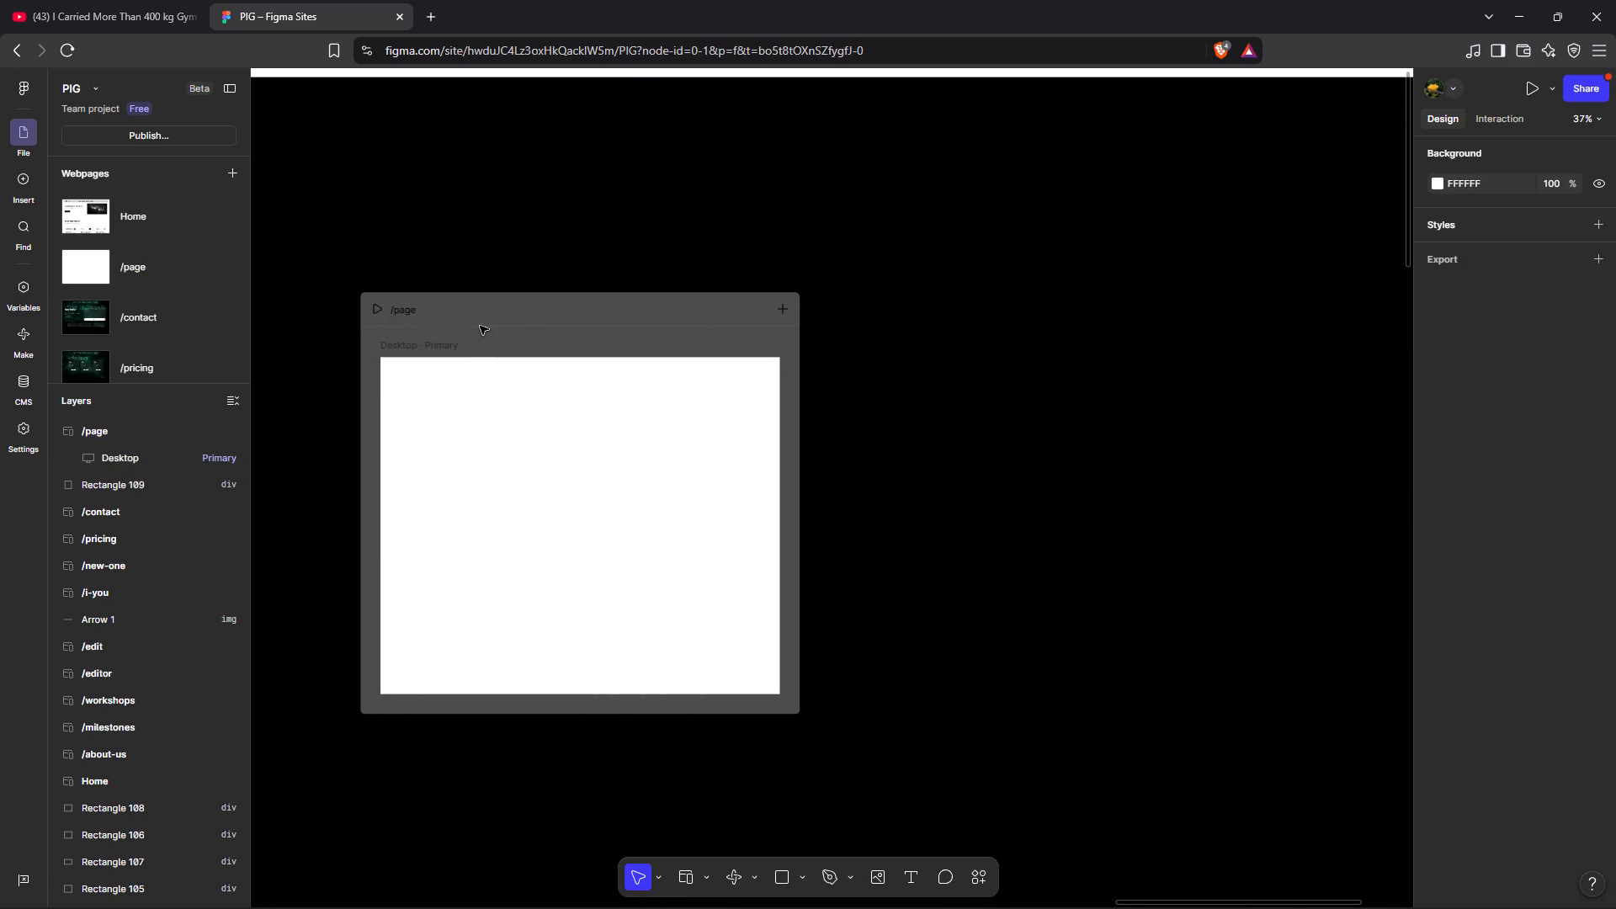
scroll(480, 326, left, 1)
scroll(480, 326, down, 1)
scroll(480, 326, left, 1)
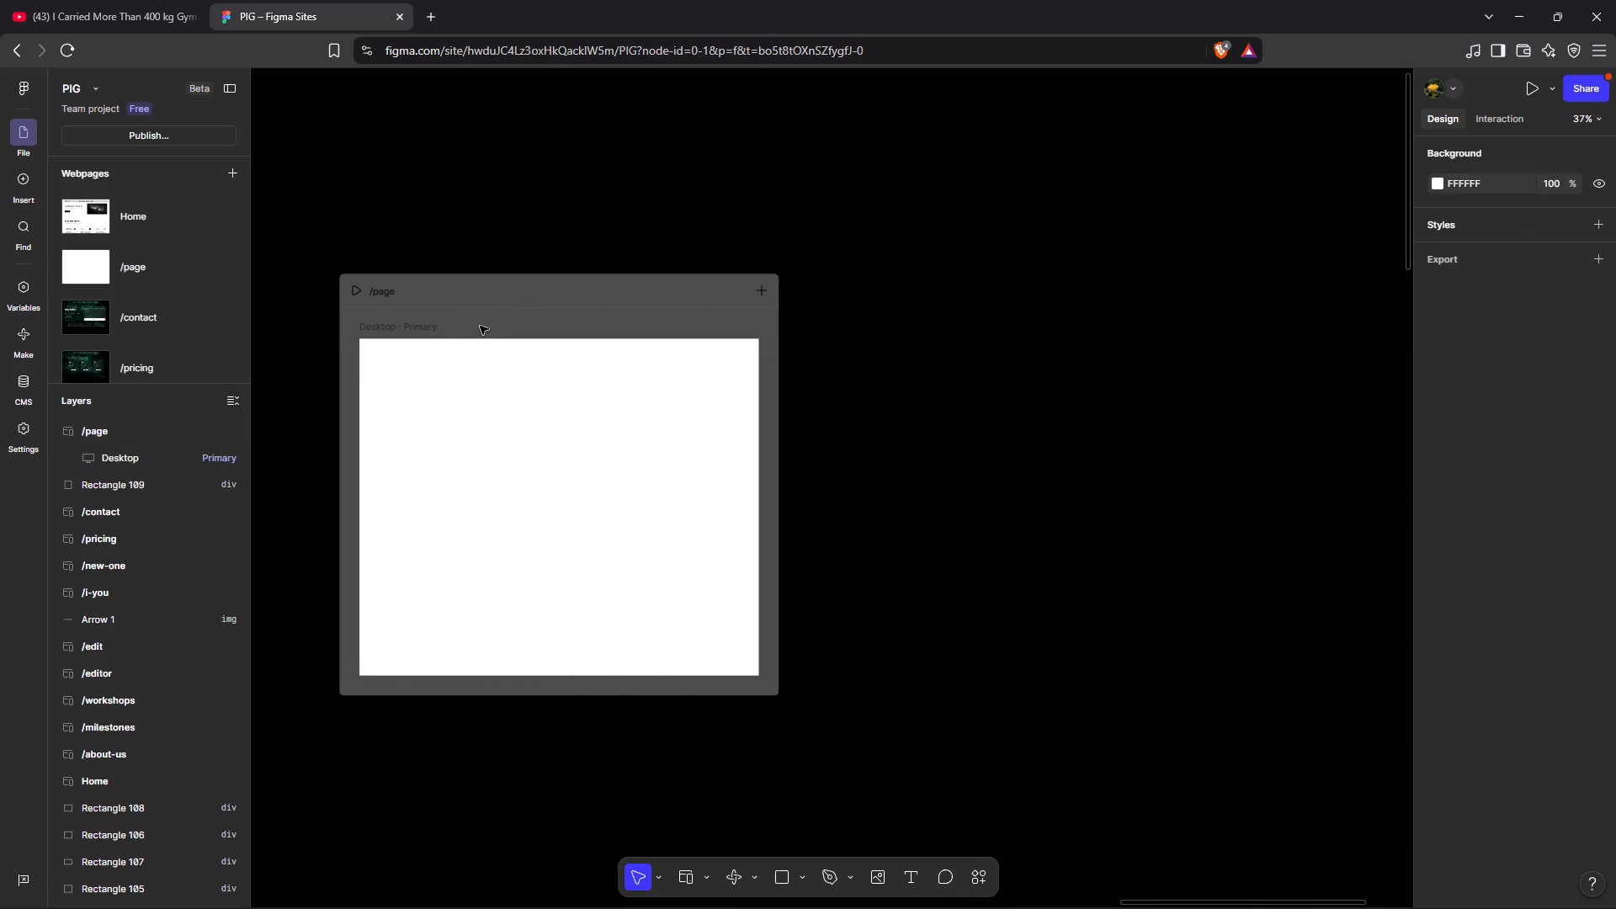
click(567, 307)
drag(567, 307, 433, 277)
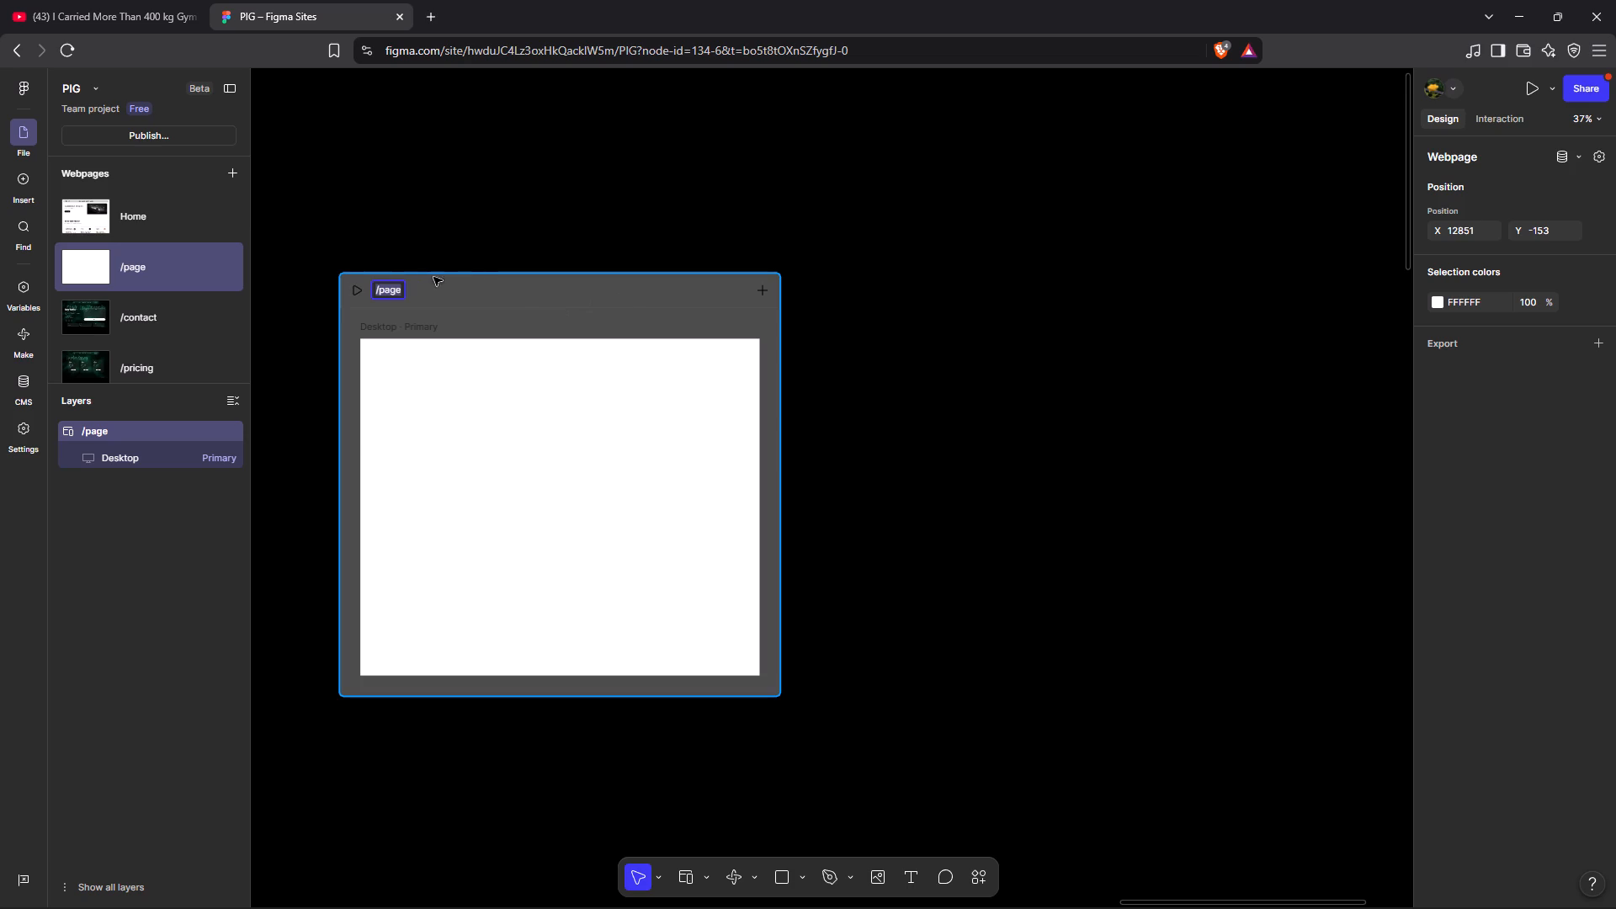
drag(433, 277, 426, 272)
key(BackSpace)
key(semicolon)
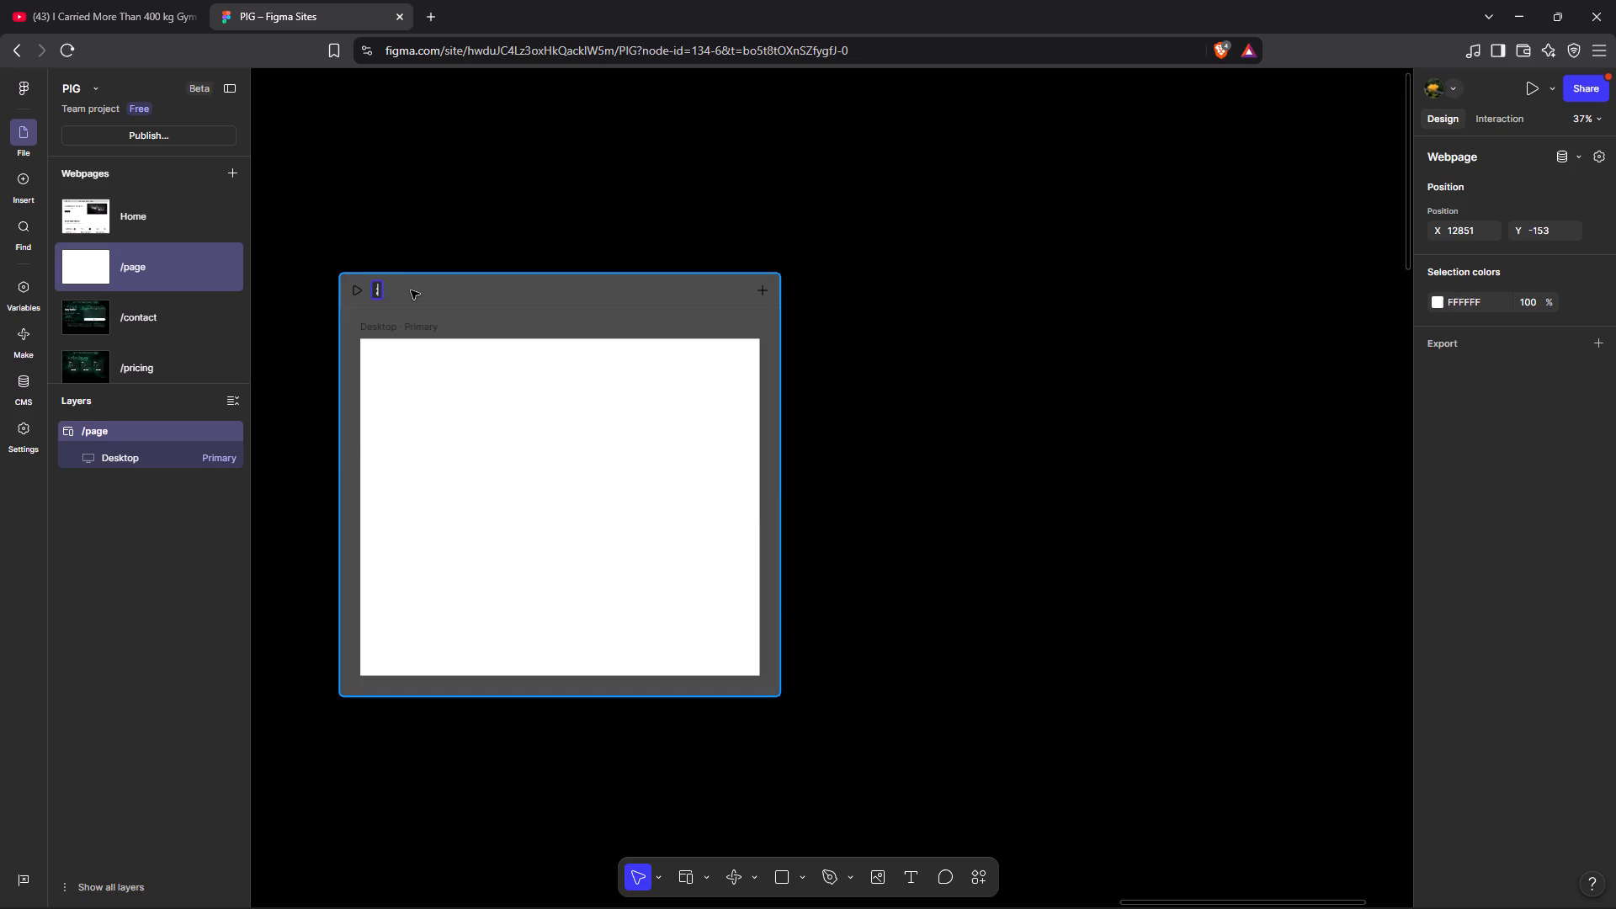
text(chisa)
key(Return)
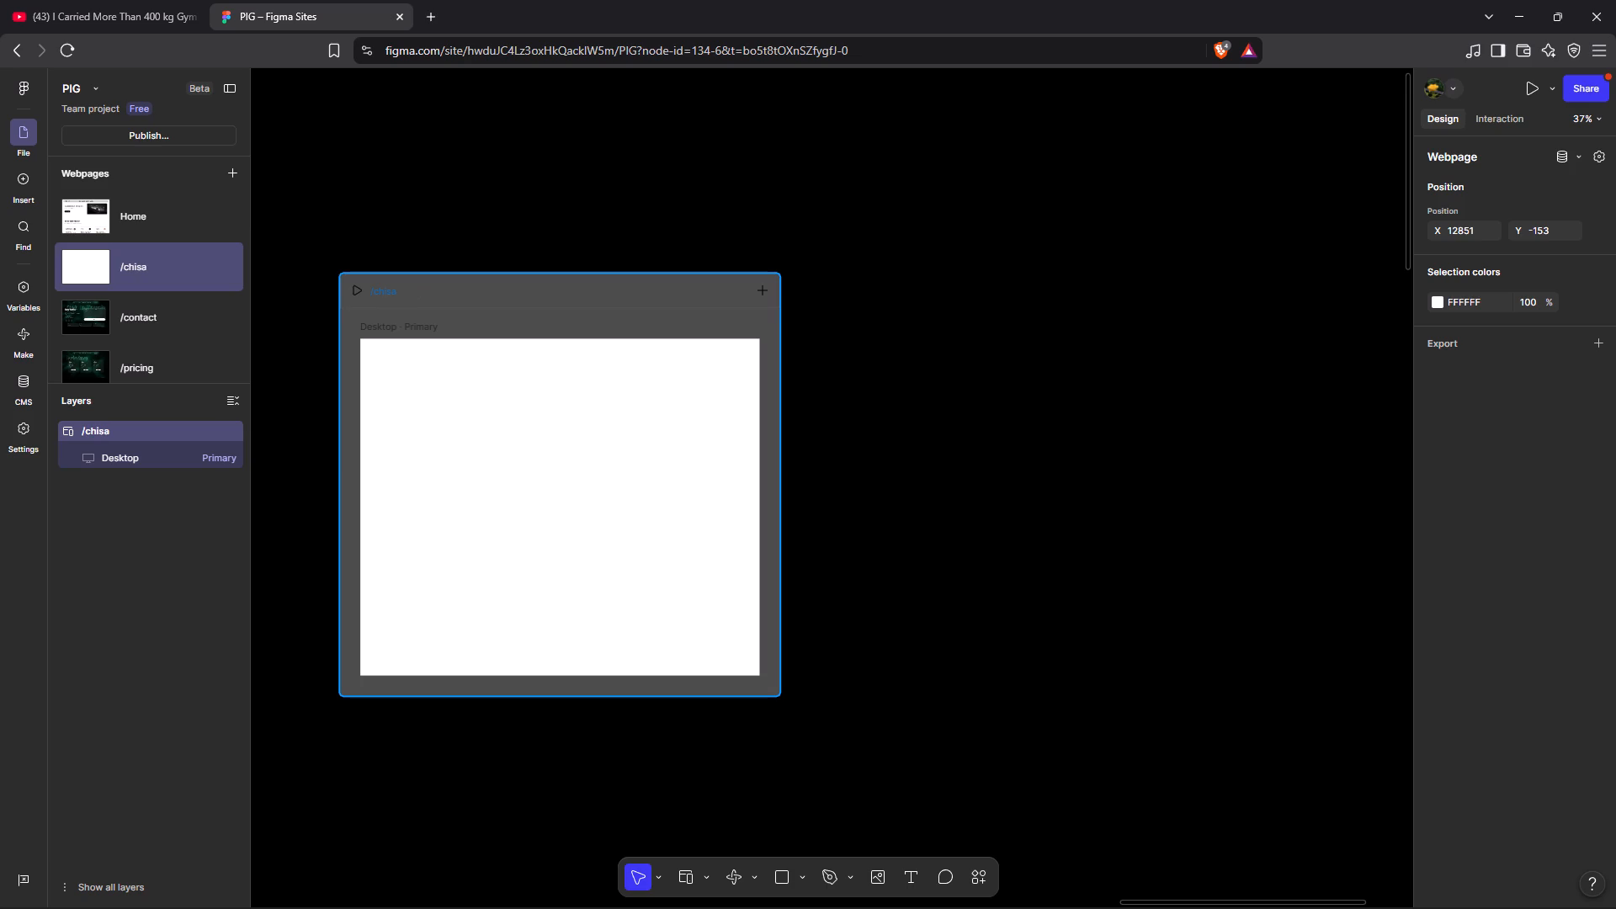
Set the /chisa webpage's Desktop frame fill to black, 000000, using the colours already on this page.
click(697, 539)
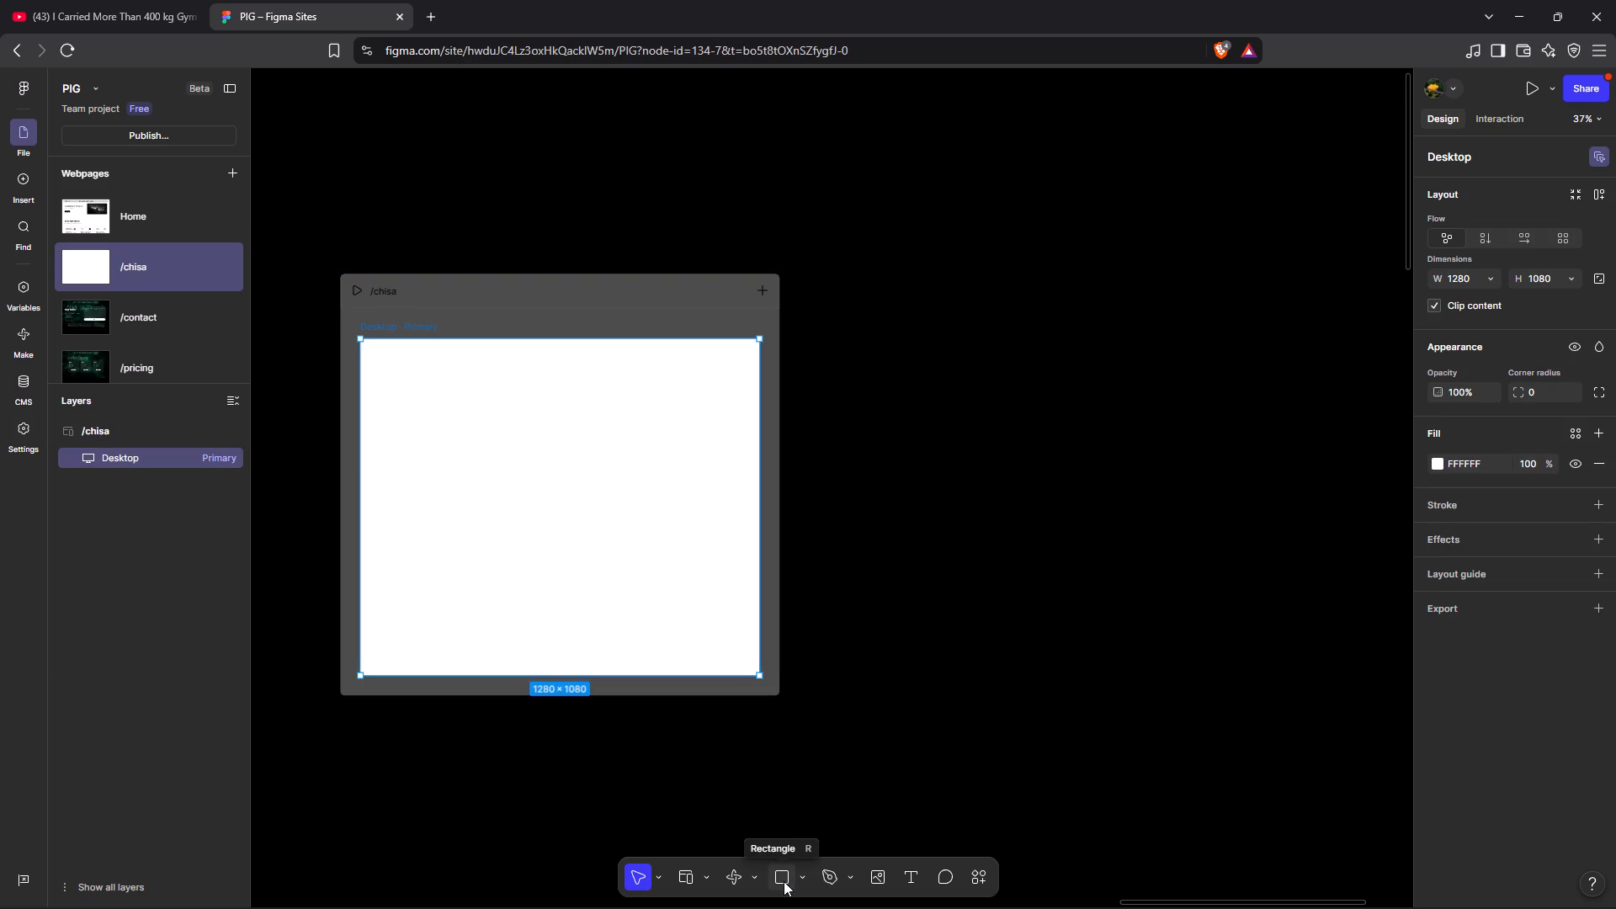
click(1436, 460)
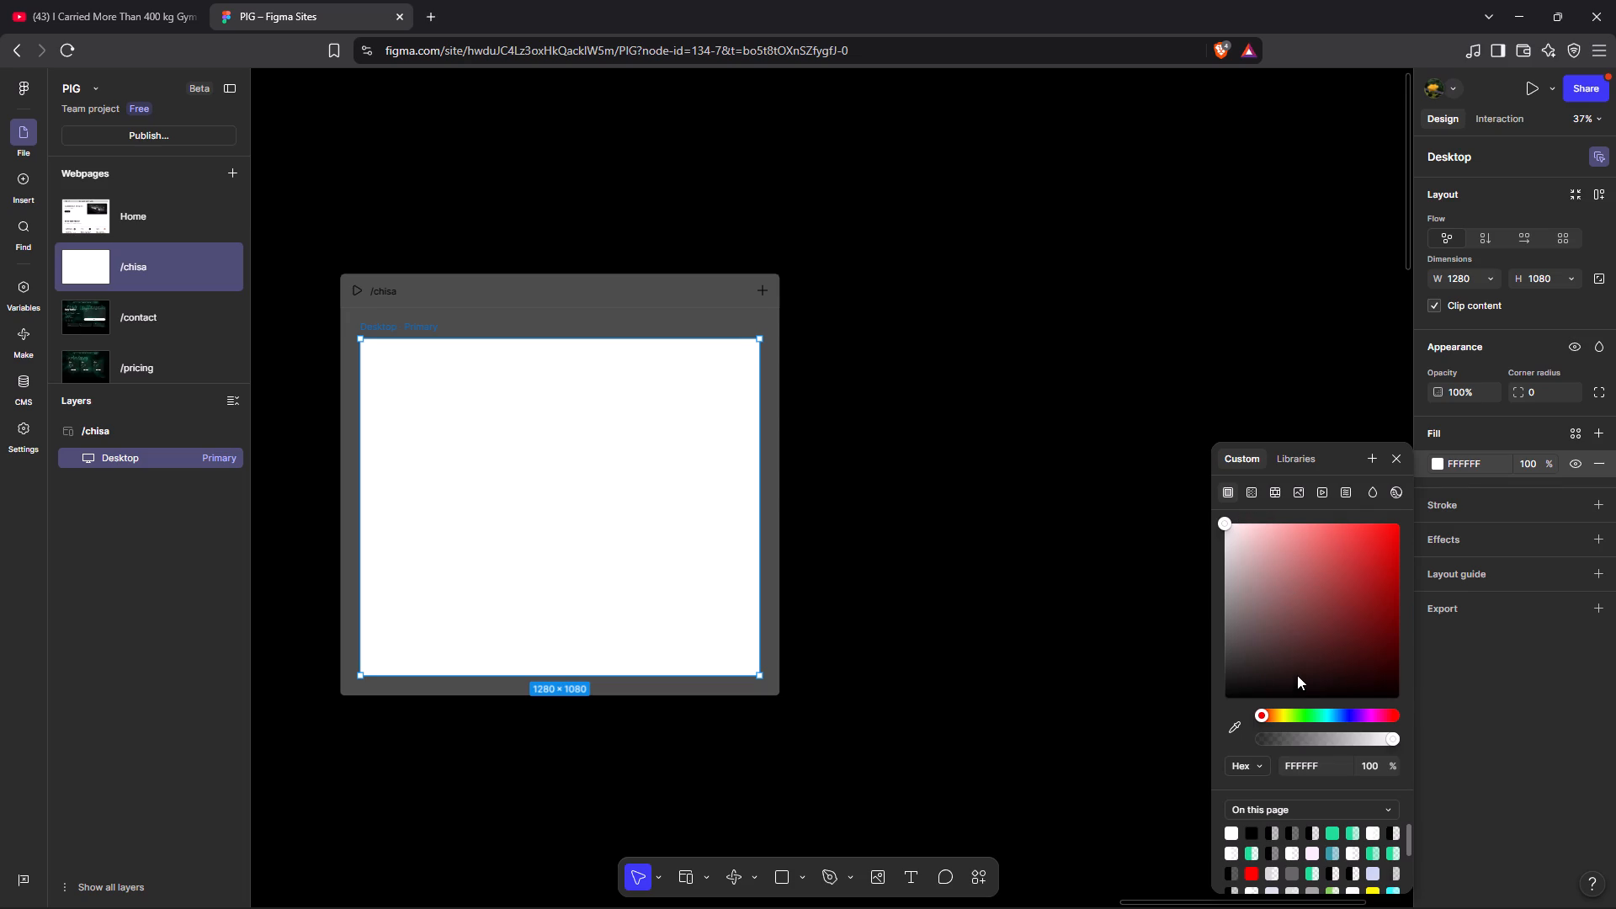
click(1332, 828)
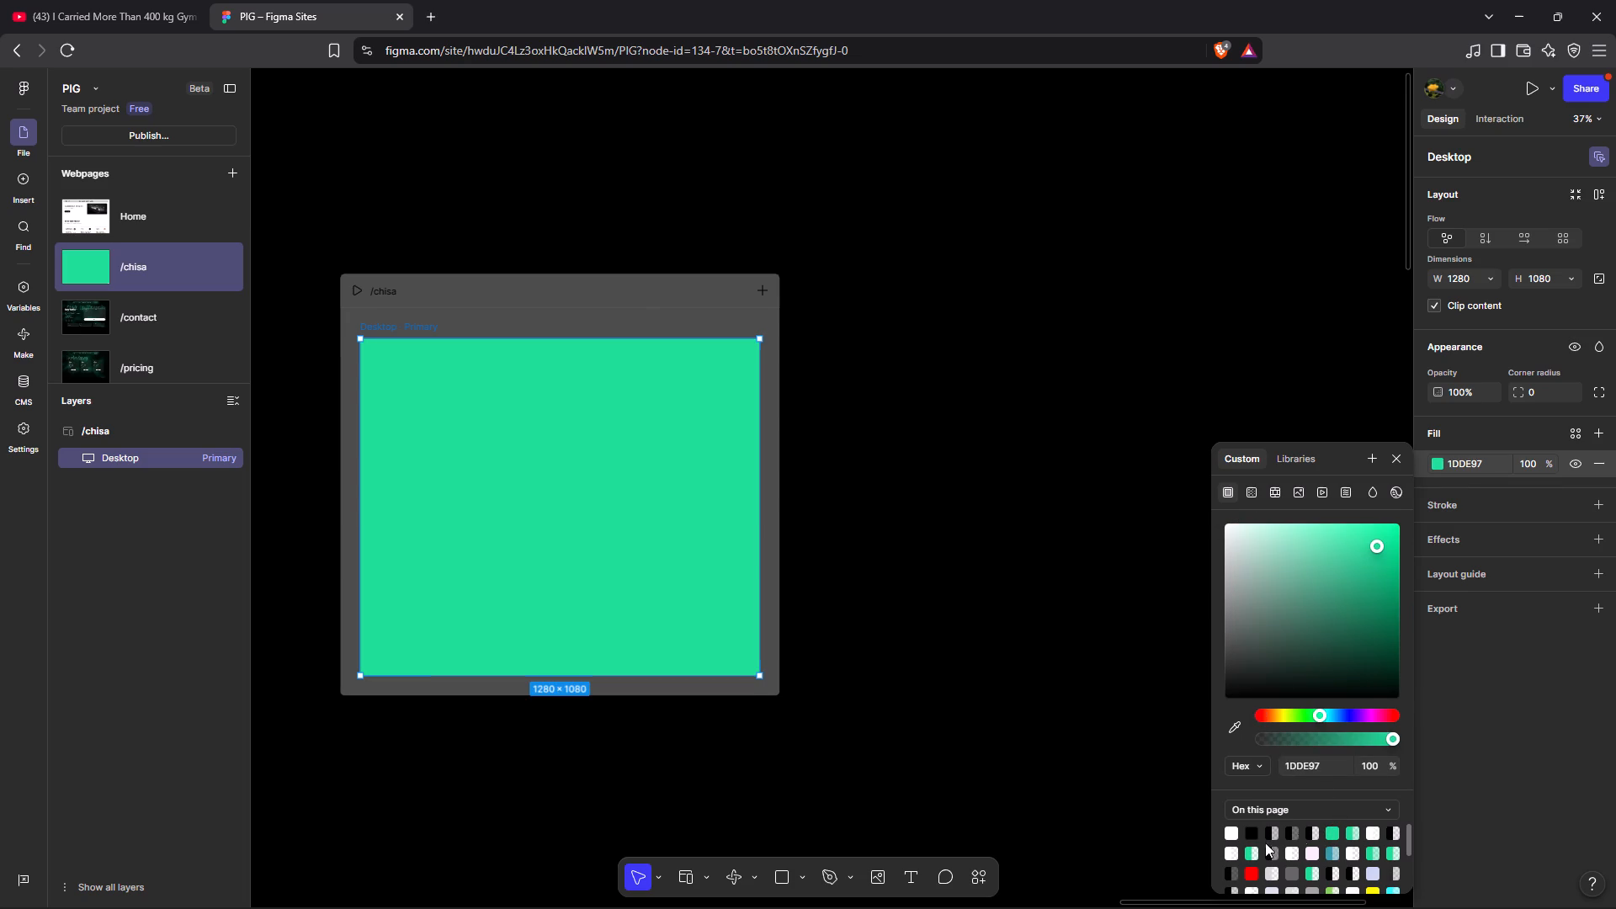
click(1252, 835)
click(970, 593)
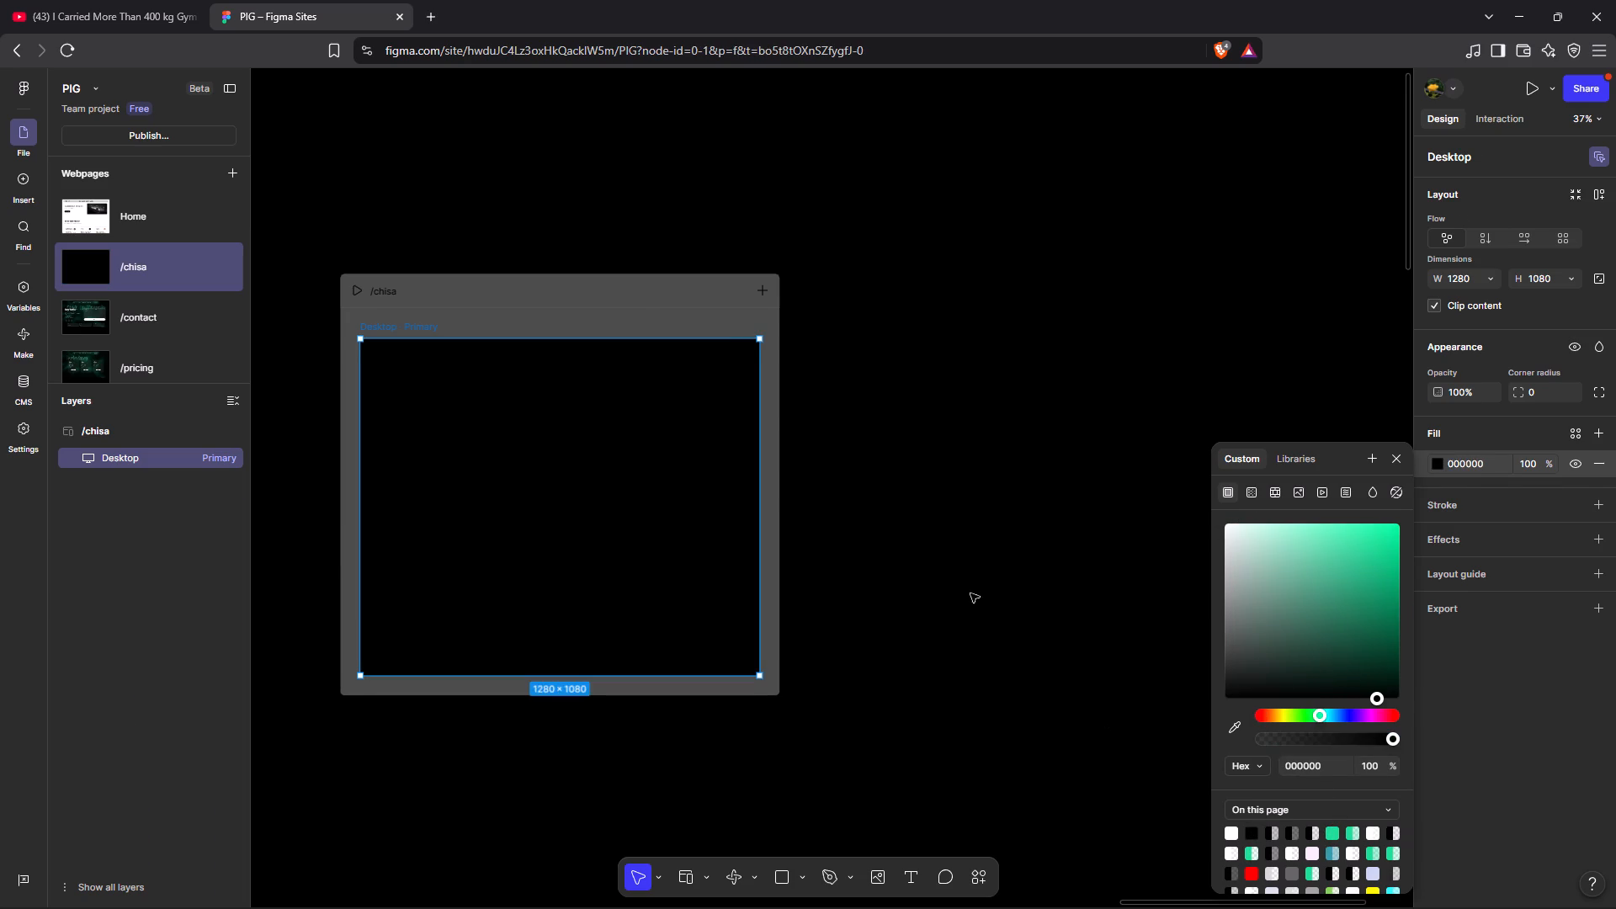
click(970, 593)
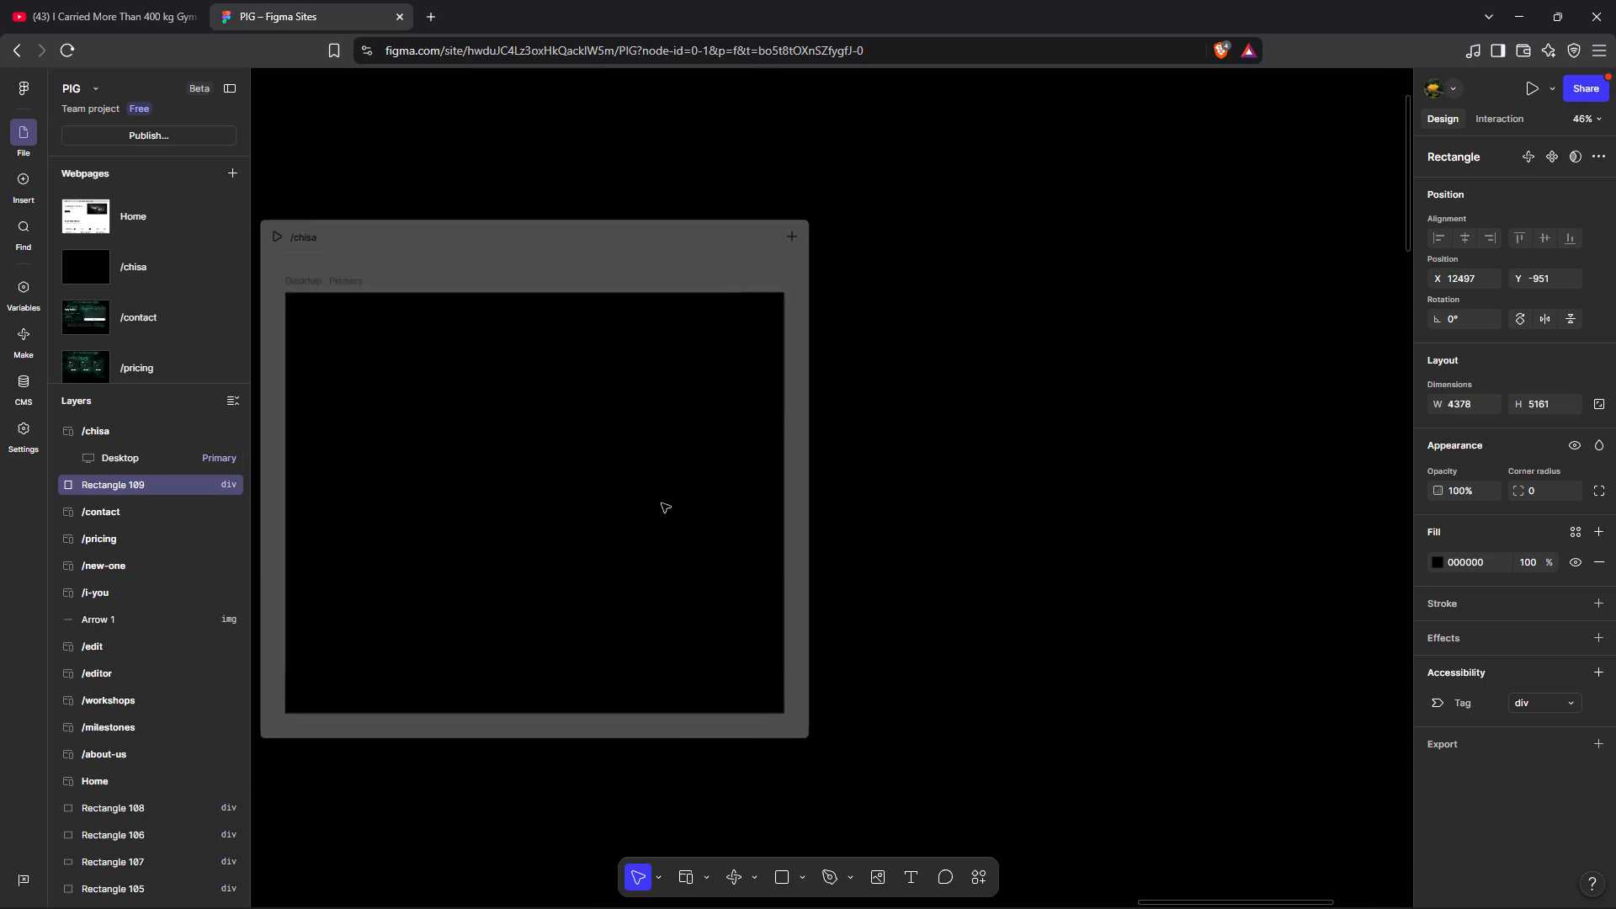
scroll(662, 503, right, 1)
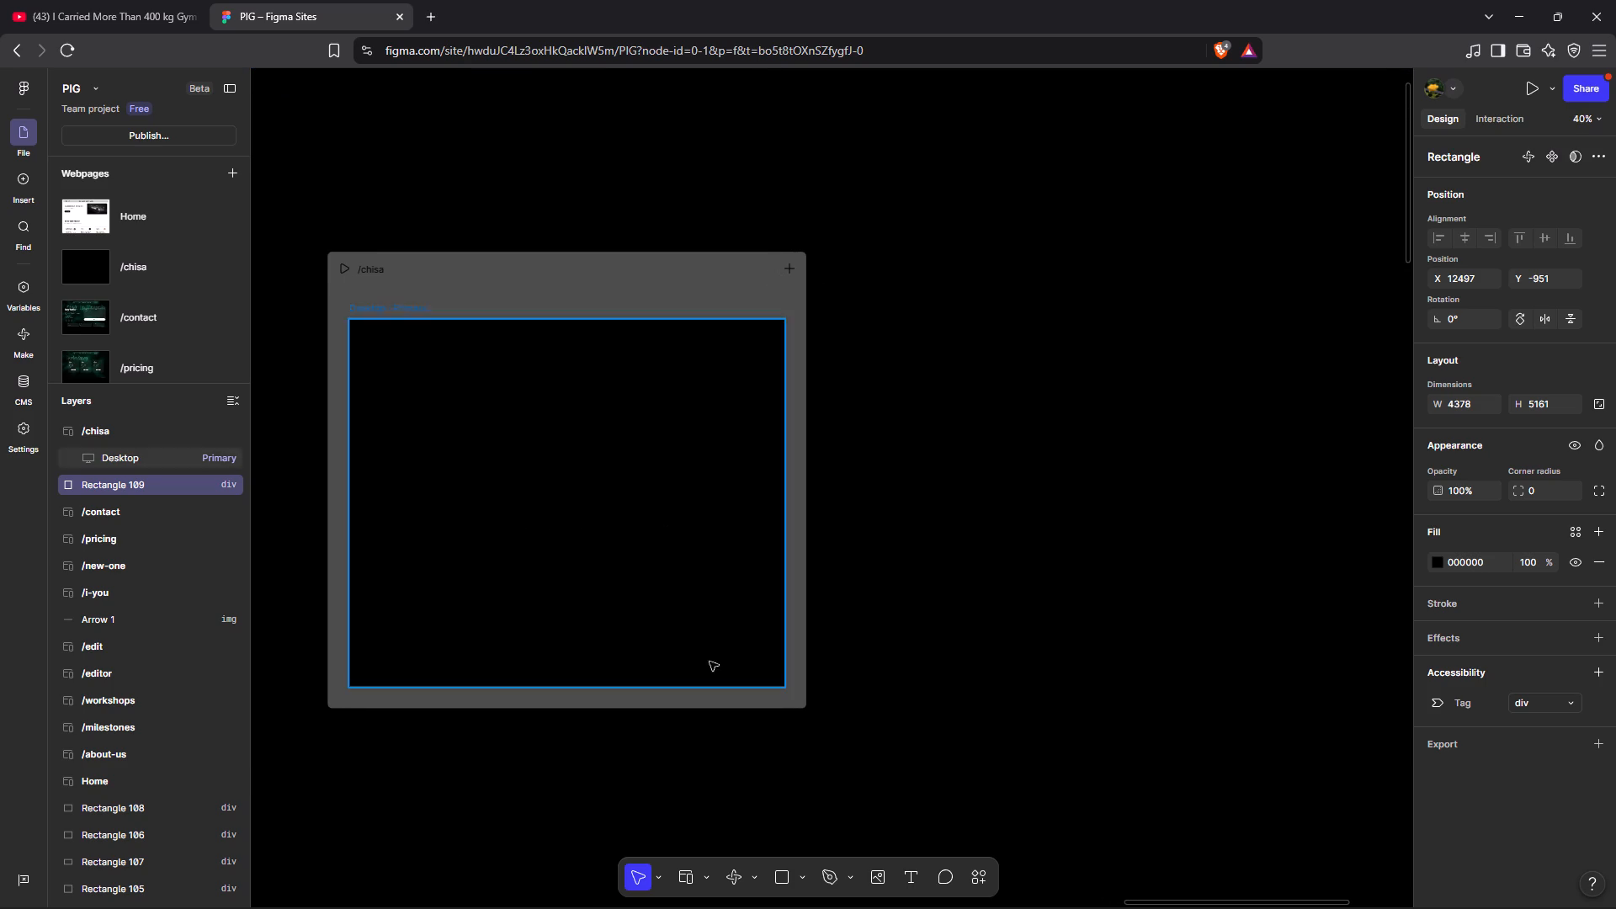
Add a text layer reading SAKSHI near the top centre of the /chisa webpage's Desktop frame.
click(906, 868)
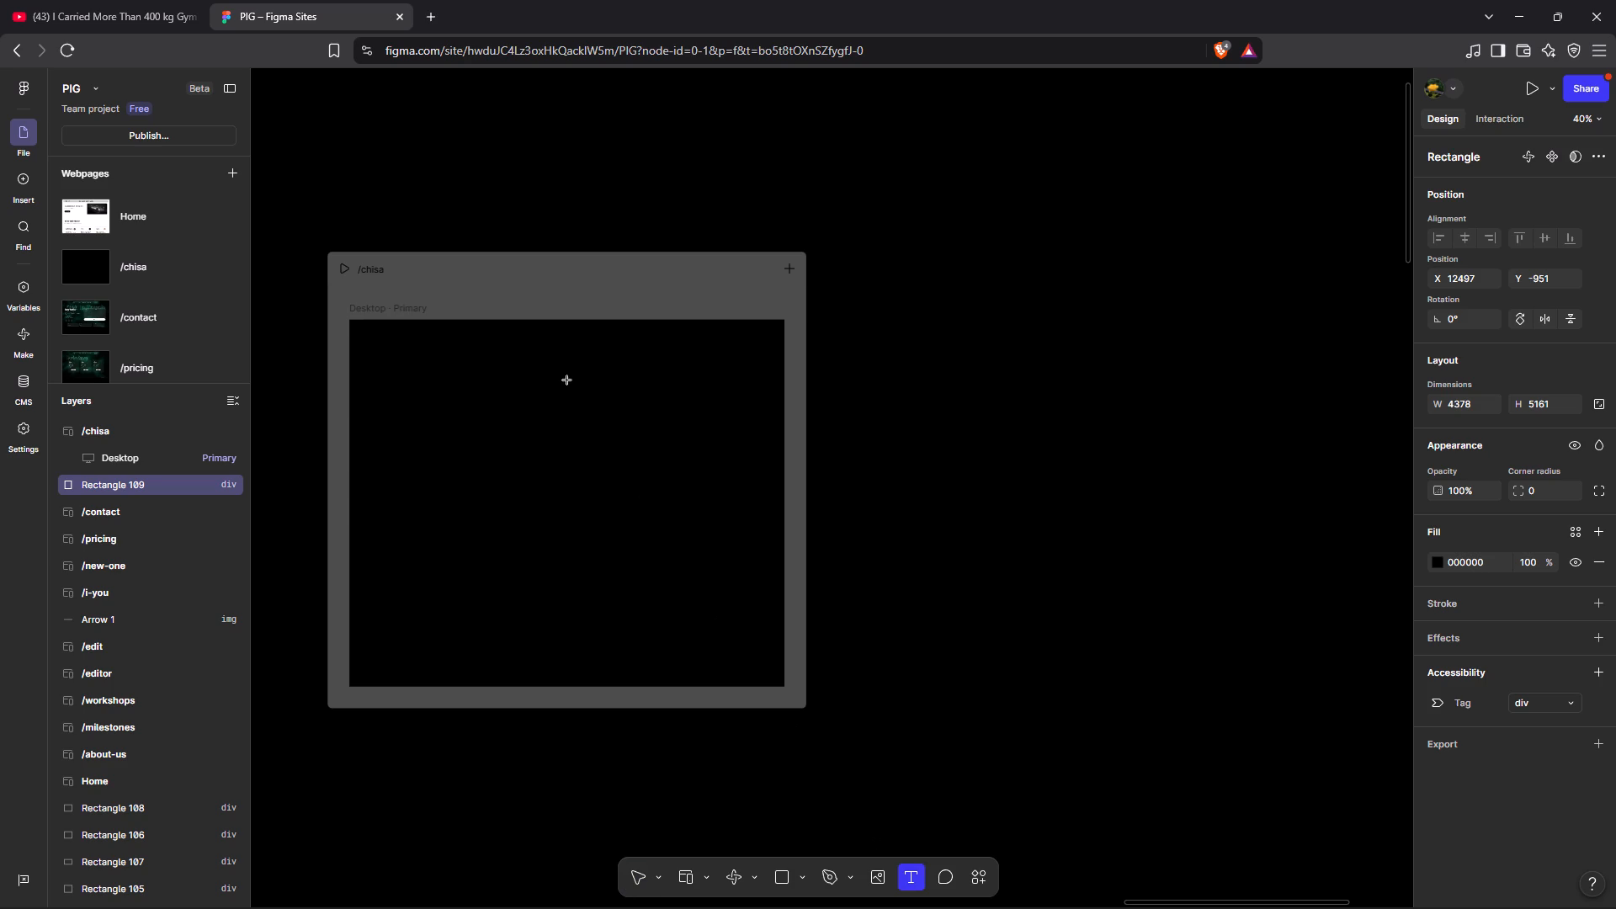
click(554, 360)
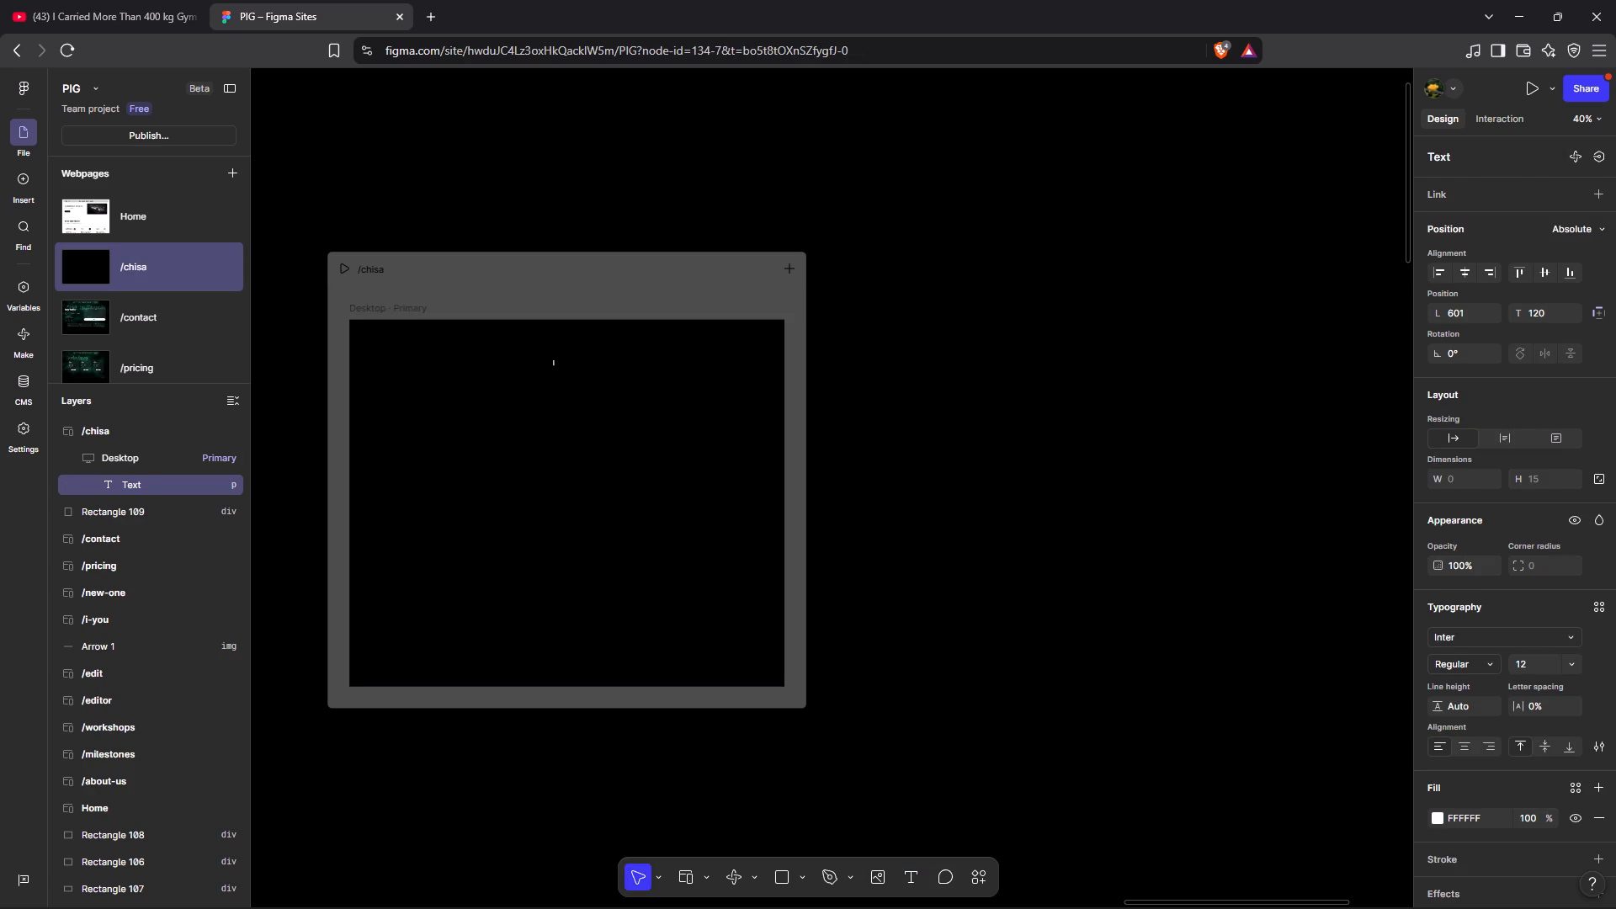
text(SAKSHI)
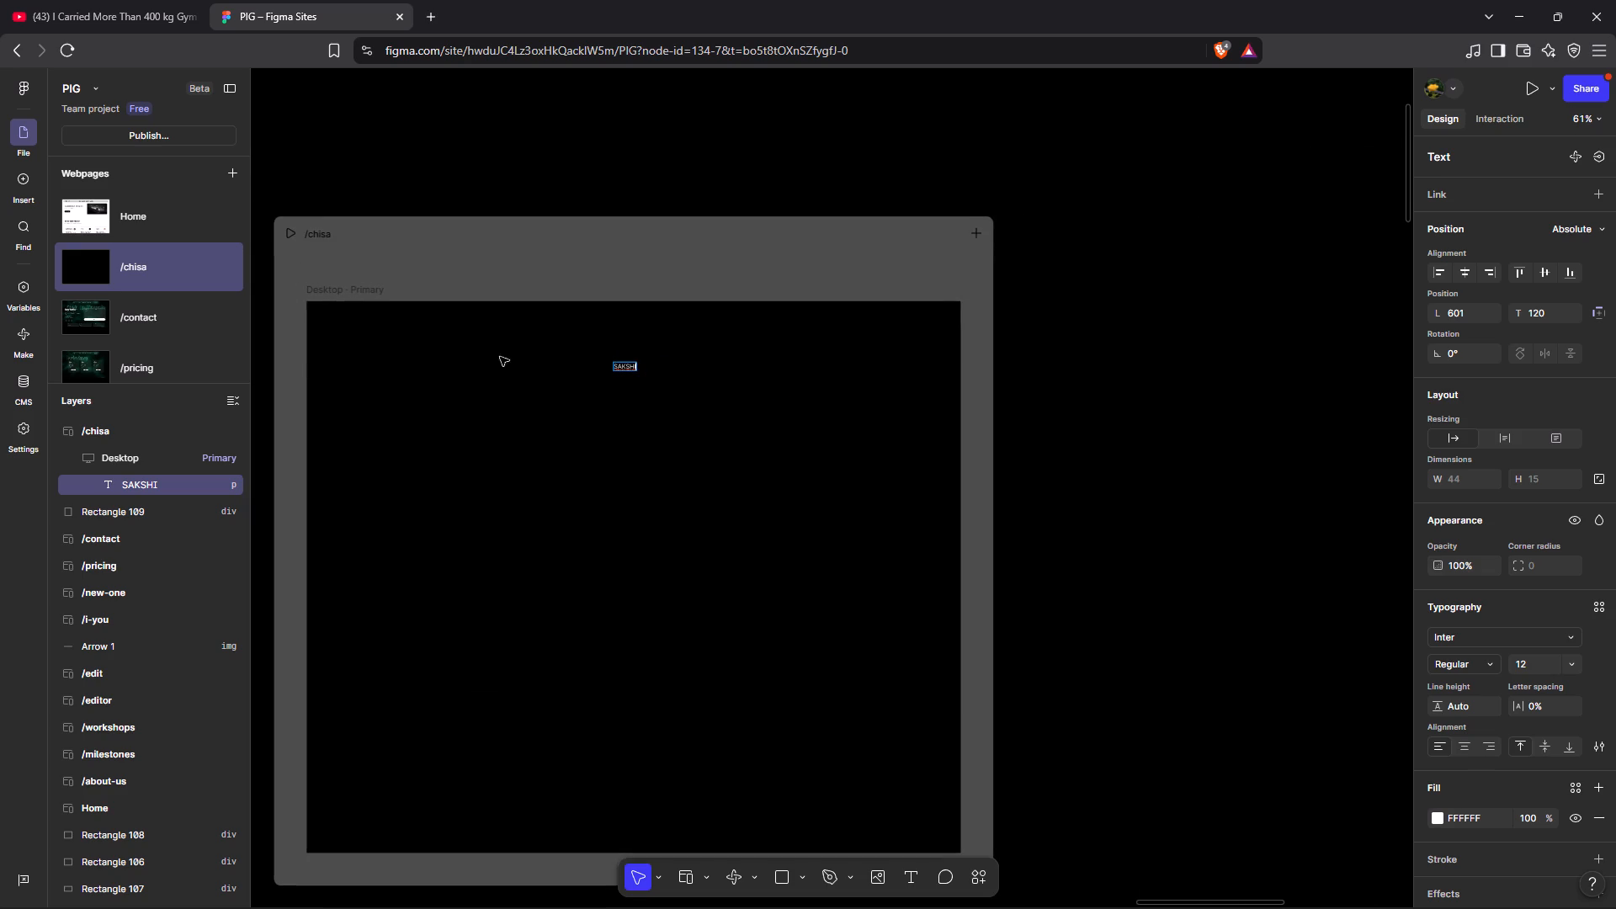
Replace the wording of the new text layer with chisa.
key(BackSpace)
key(BackSpace)
key(BackSpace)
key(BackSpace)
key(BackSpace)
key(BackSpace)
key(BackSpace)
key(BackSpace)
key(BackSpace)
key(BackSpace)
key(BackSpace)
key(BackSpace)
key(BackSpace)
key(BackSpace)
key(BackSpace)
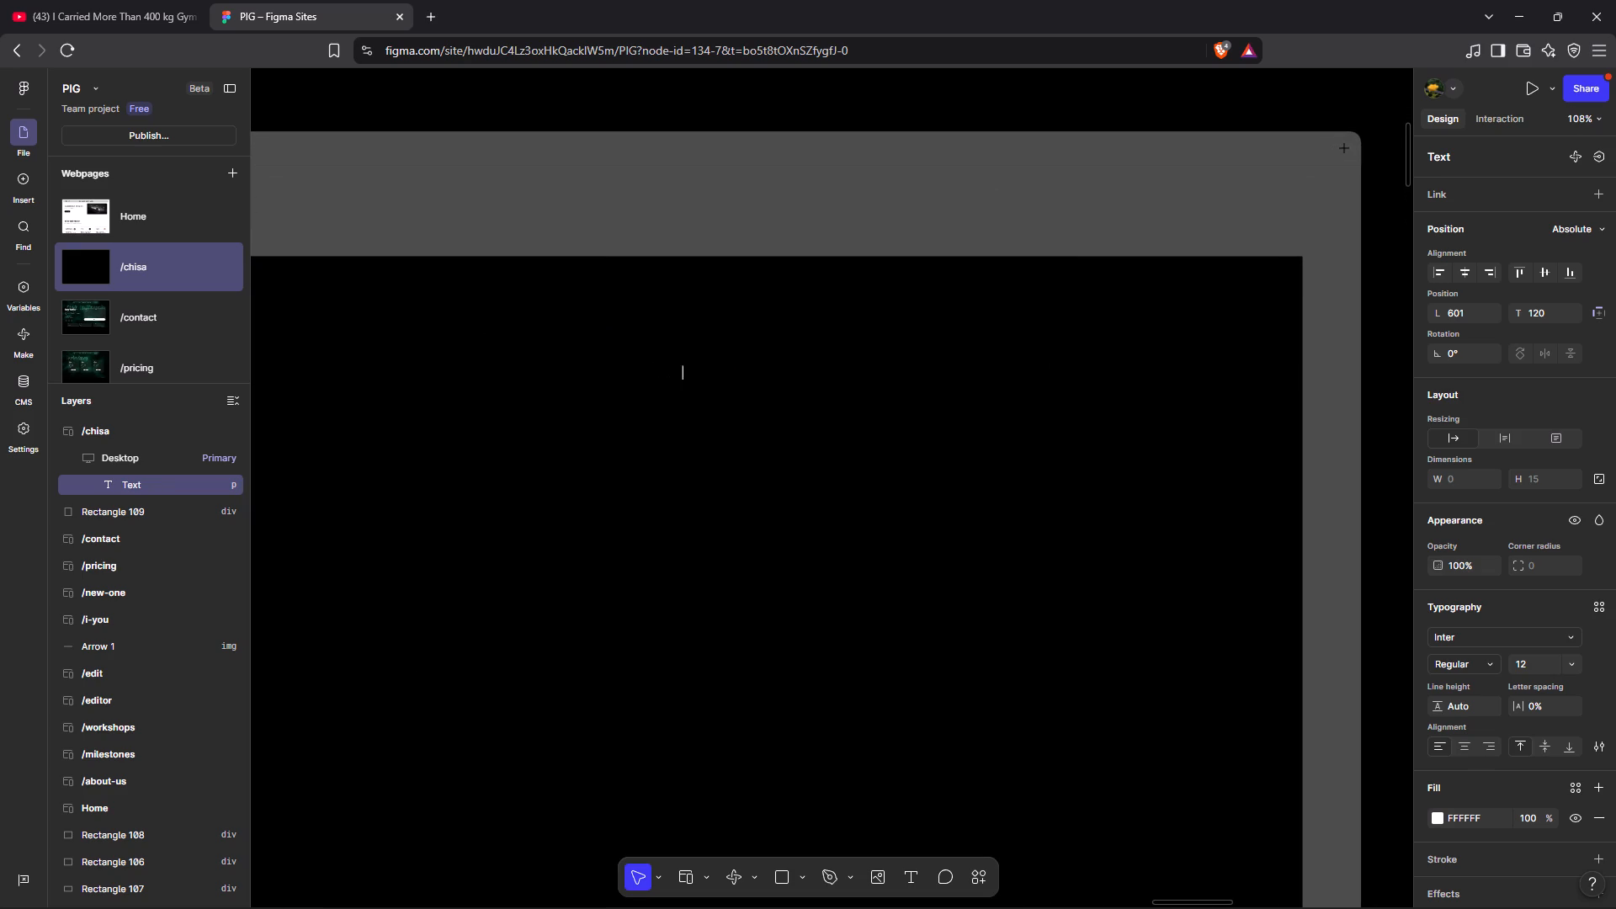
scroll(526, 358, right, 1)
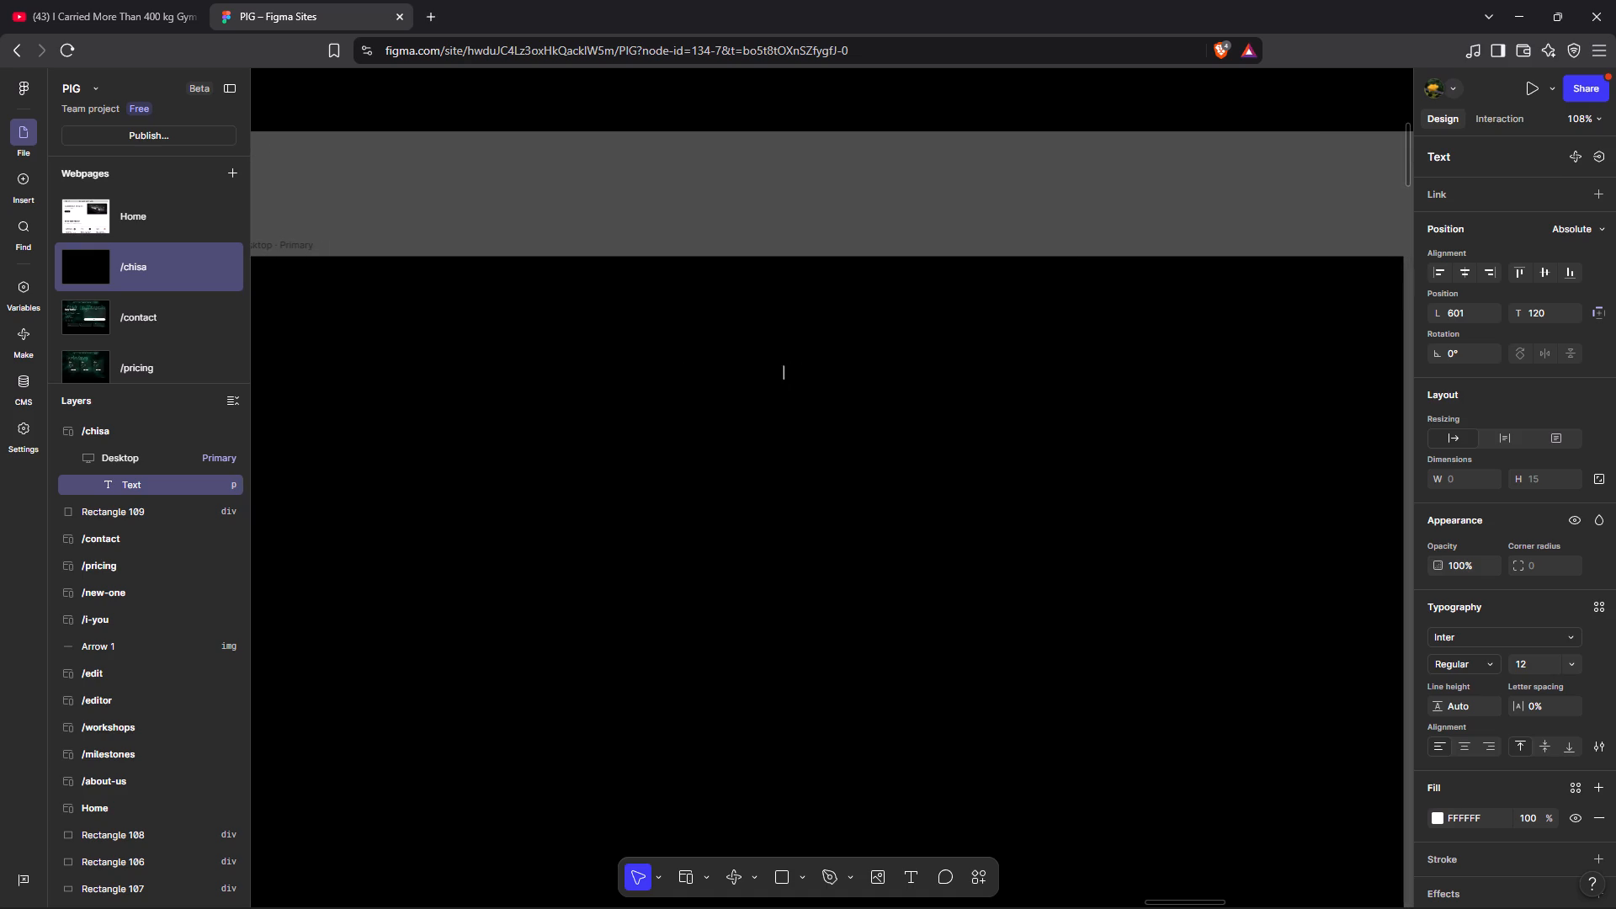
scroll(526, 358, right, 1)
text(chisa)
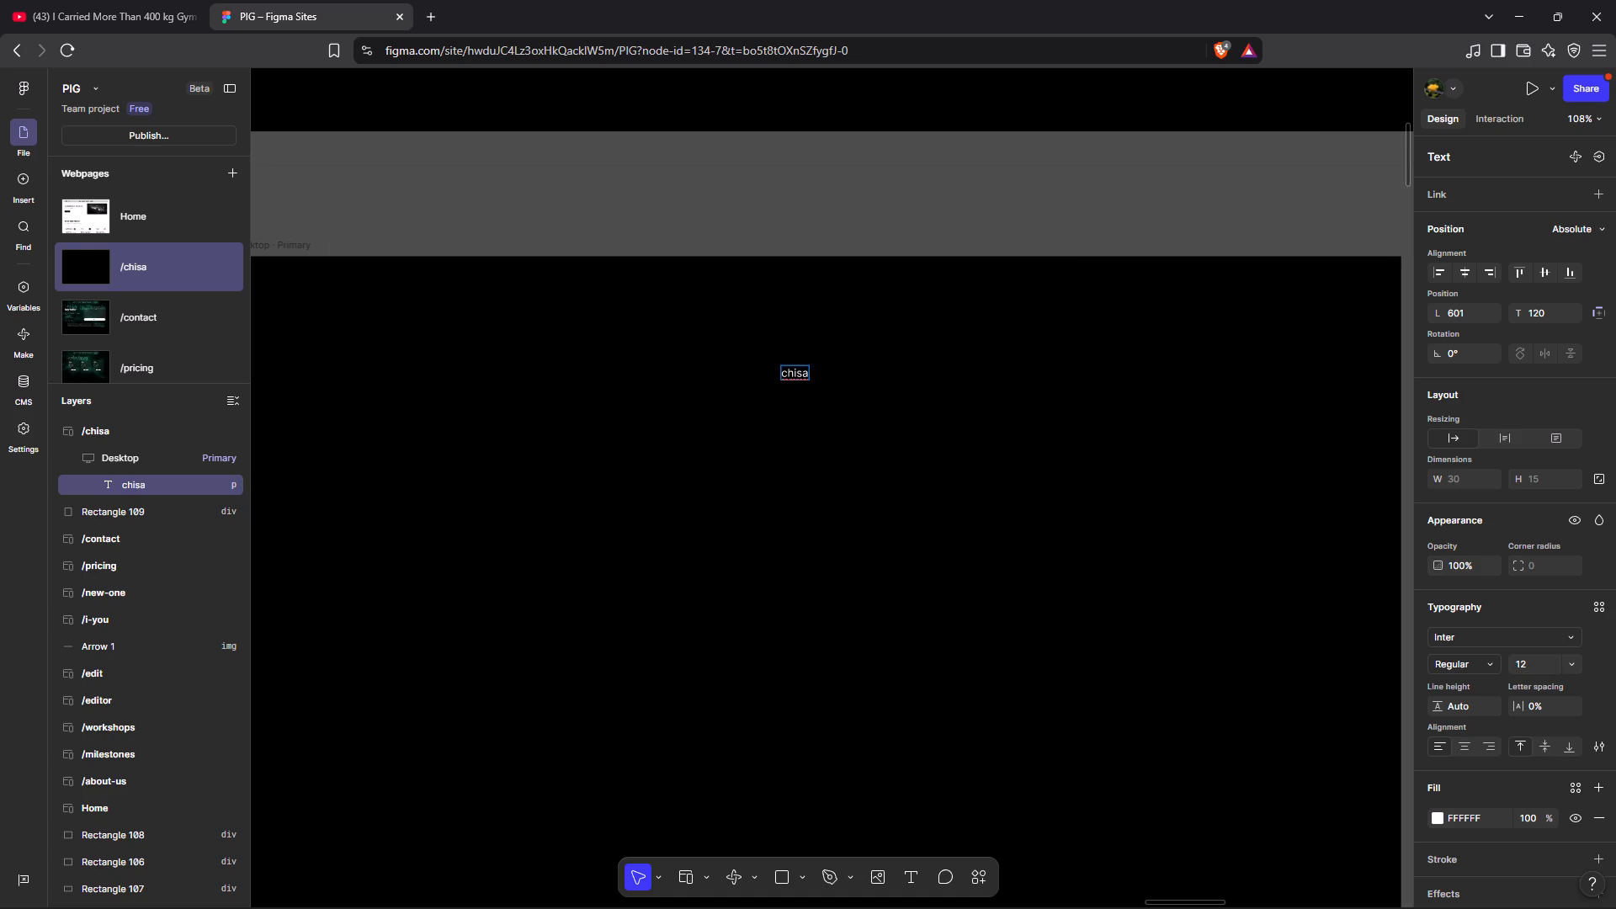
Capitalise the first letter of the text so it reads Chisa.
key(Left)
key(Left)
key(Left)
key(Left)
key(Right)
key(Left)
key(BackSpace)
key(shift+c)
click(1289, 642)
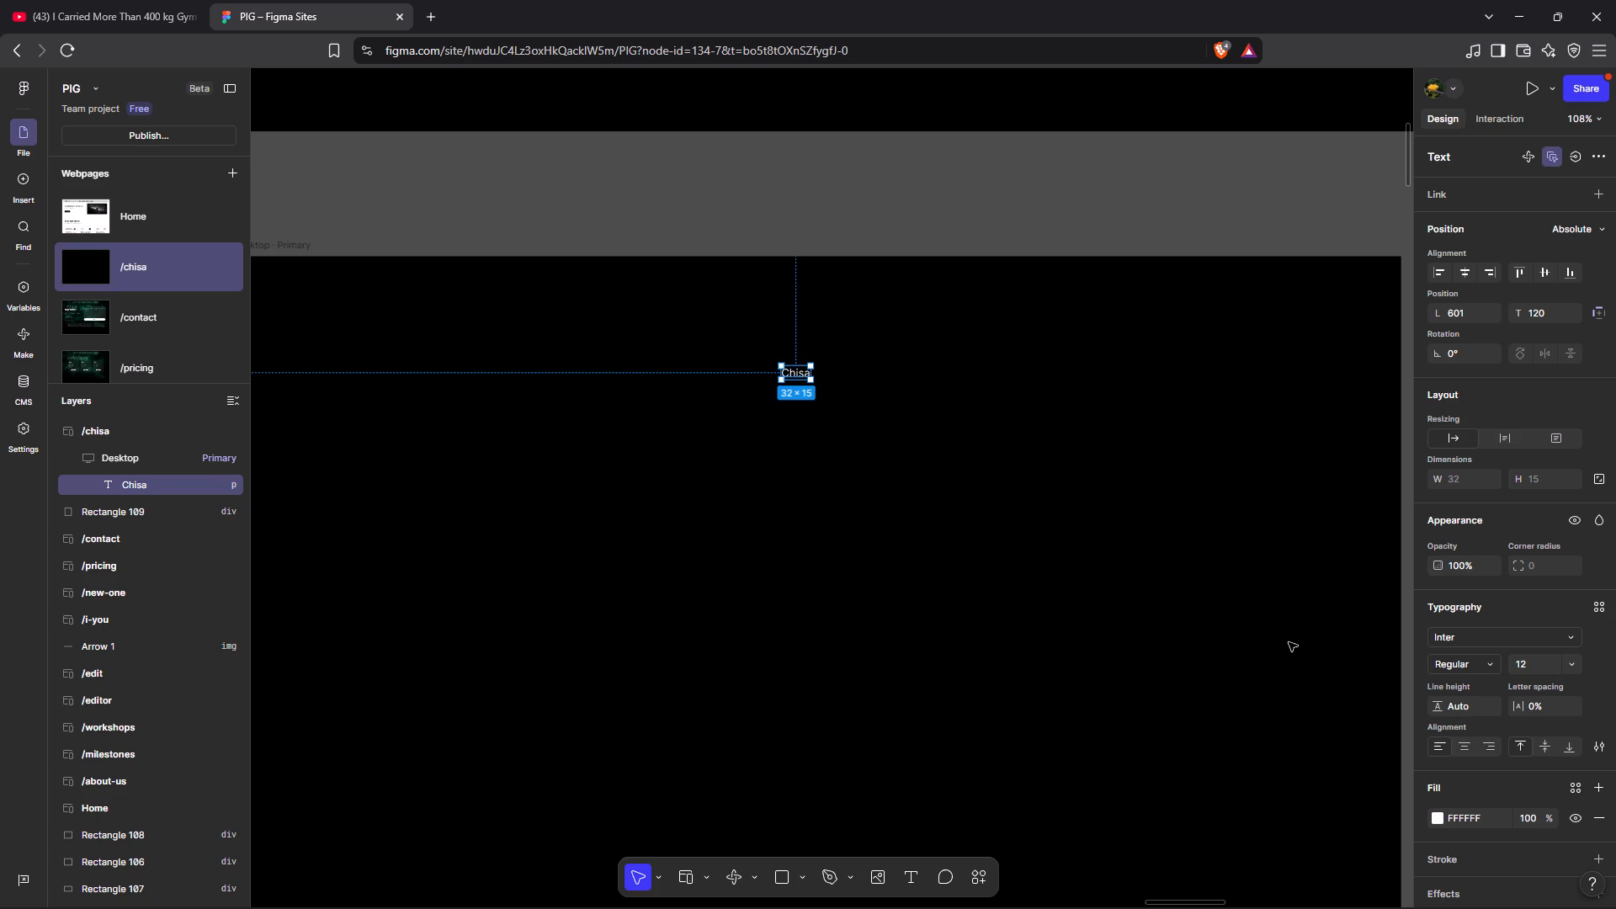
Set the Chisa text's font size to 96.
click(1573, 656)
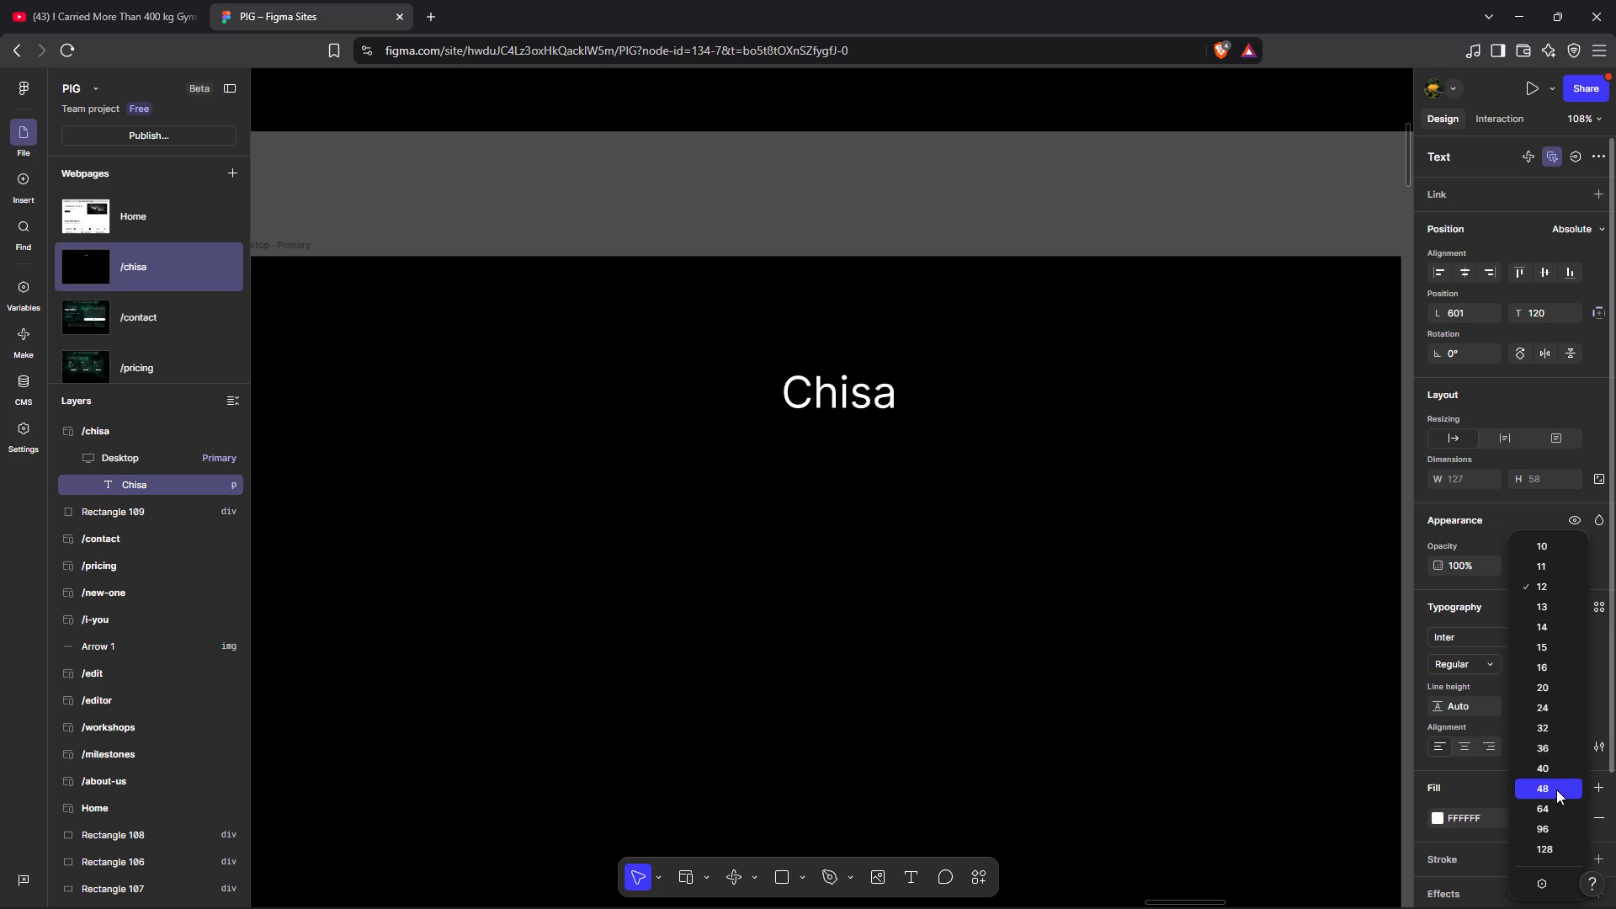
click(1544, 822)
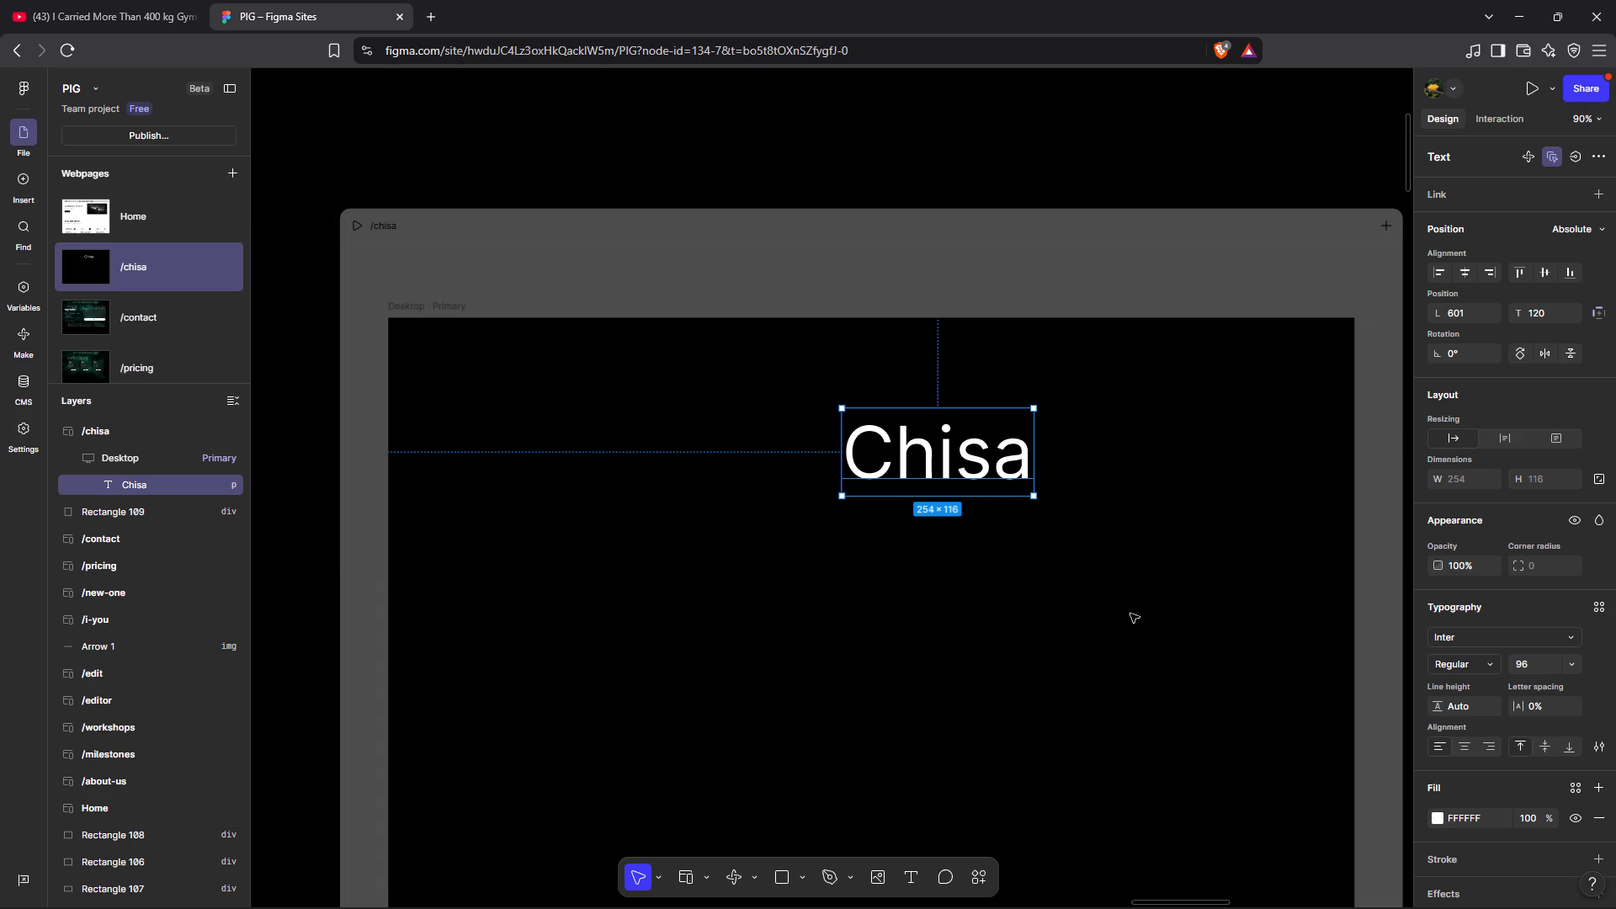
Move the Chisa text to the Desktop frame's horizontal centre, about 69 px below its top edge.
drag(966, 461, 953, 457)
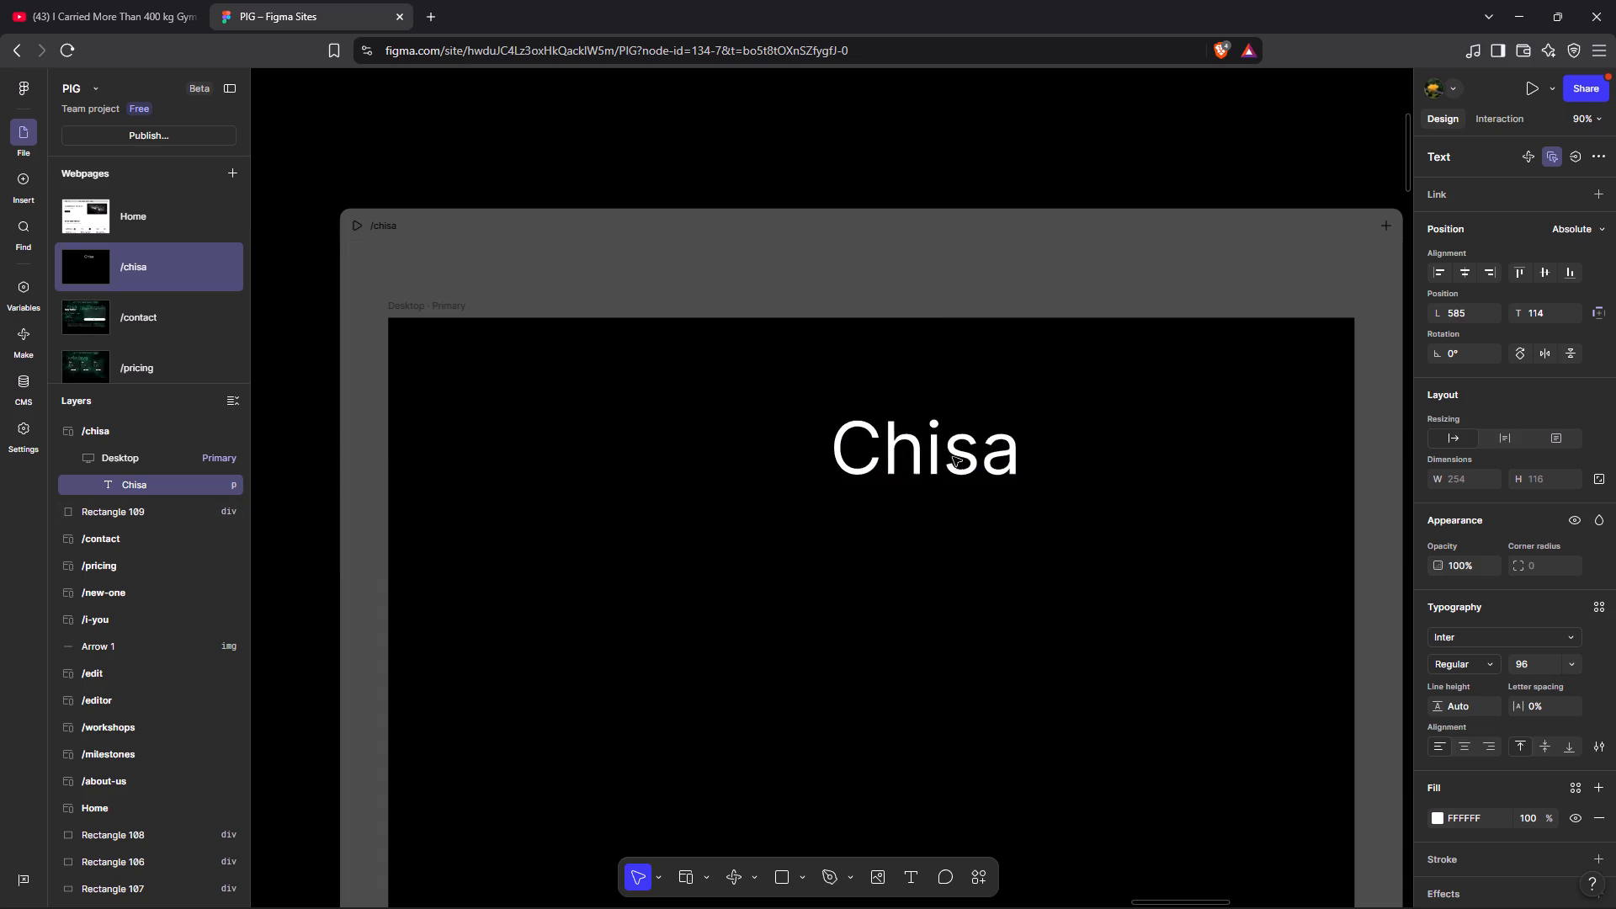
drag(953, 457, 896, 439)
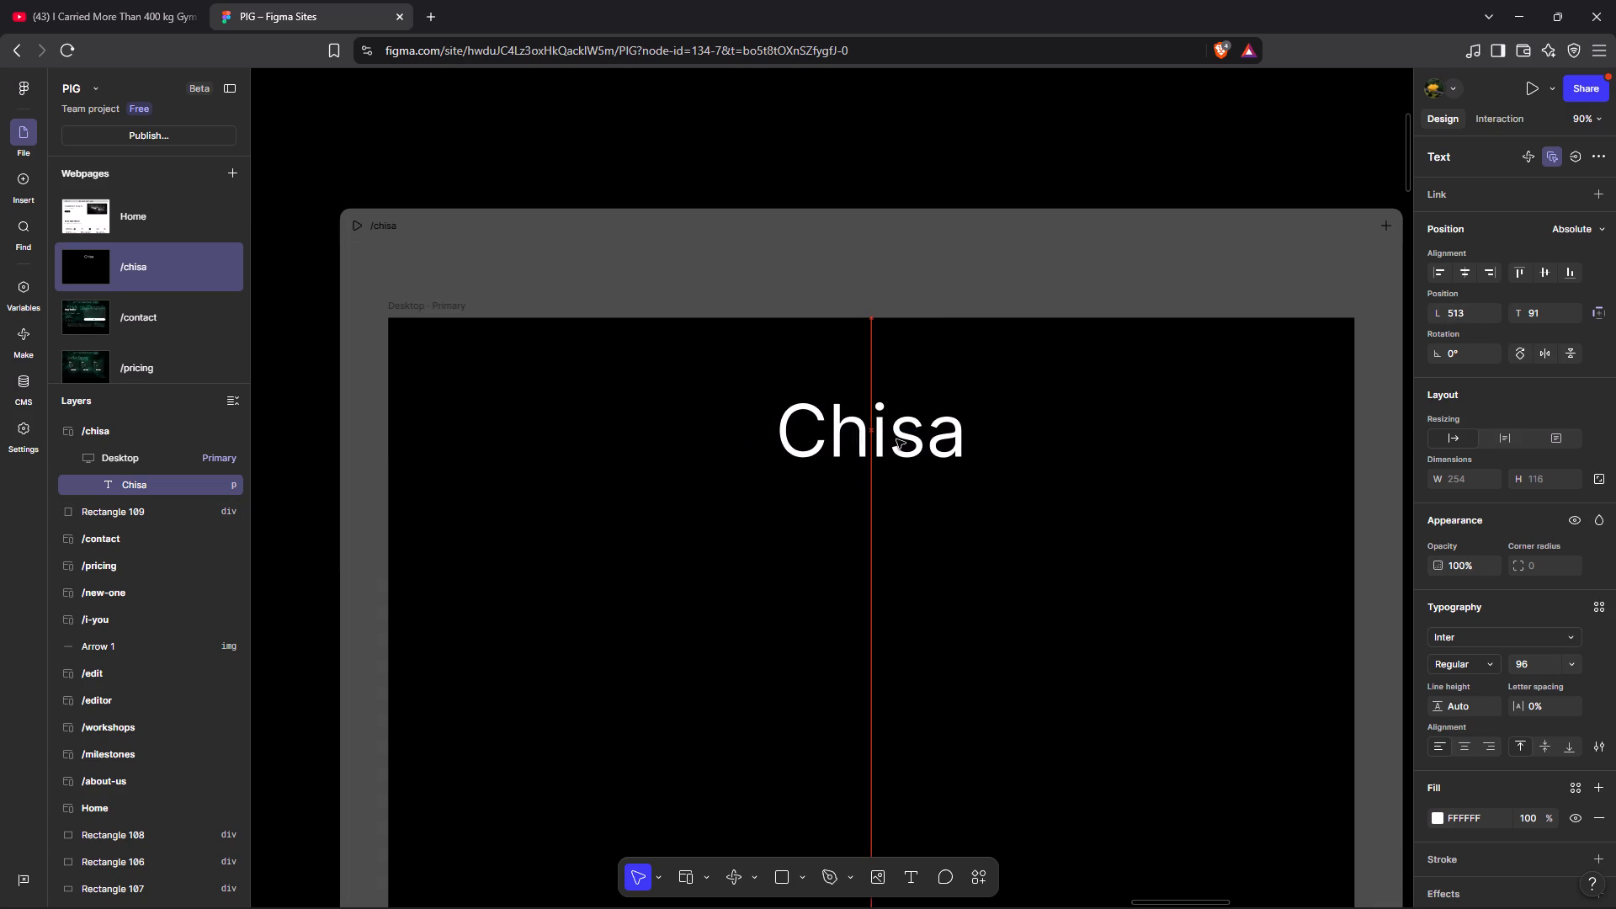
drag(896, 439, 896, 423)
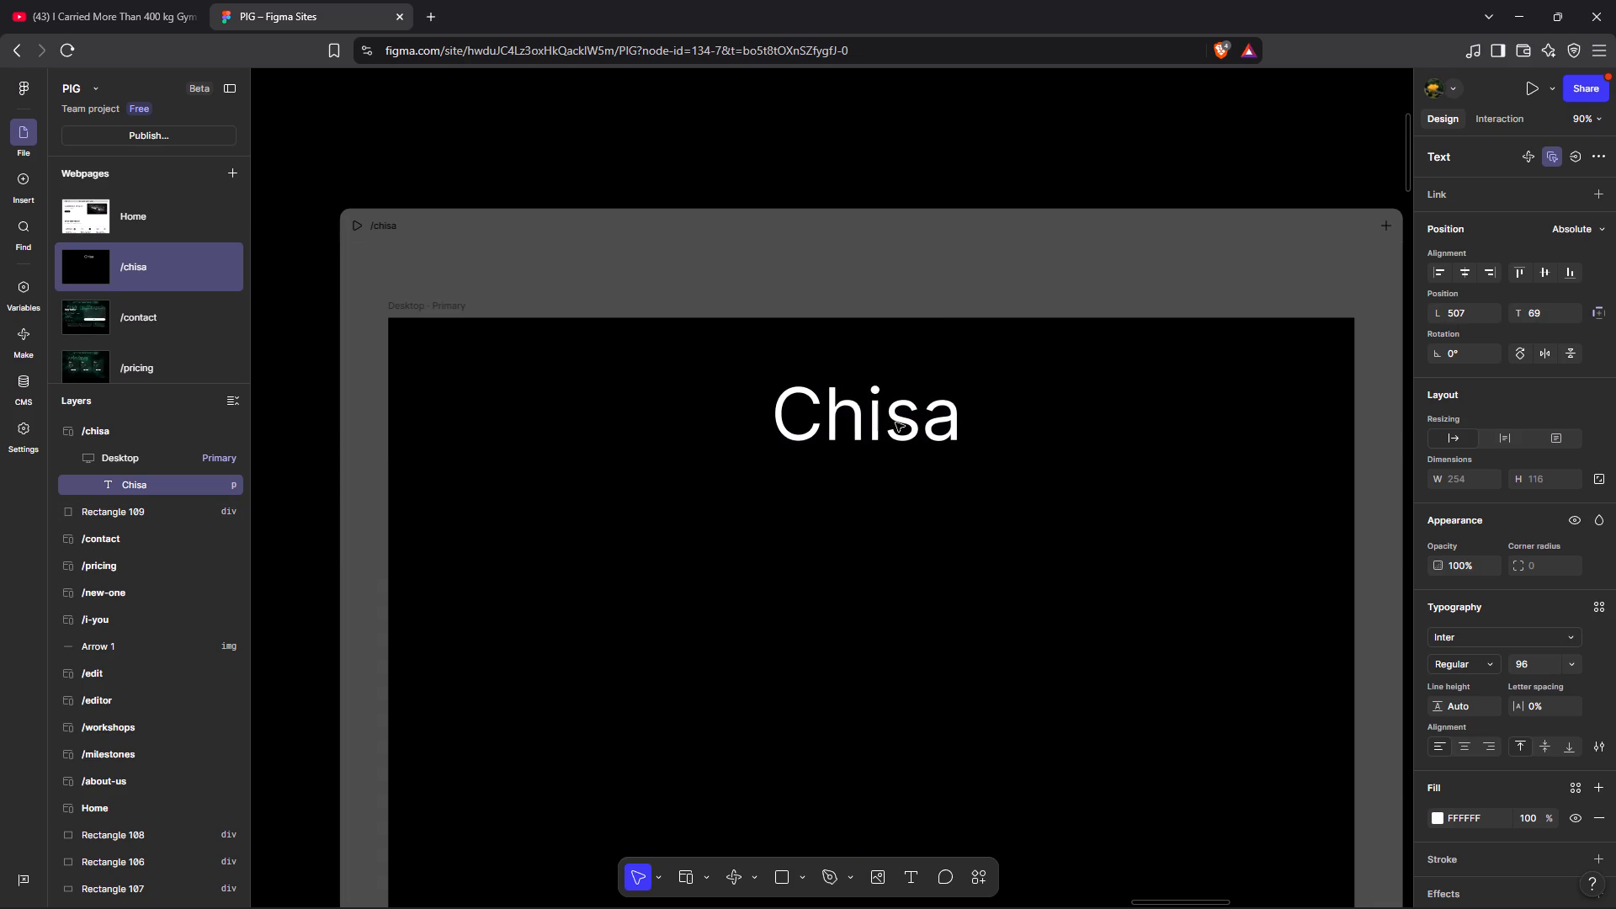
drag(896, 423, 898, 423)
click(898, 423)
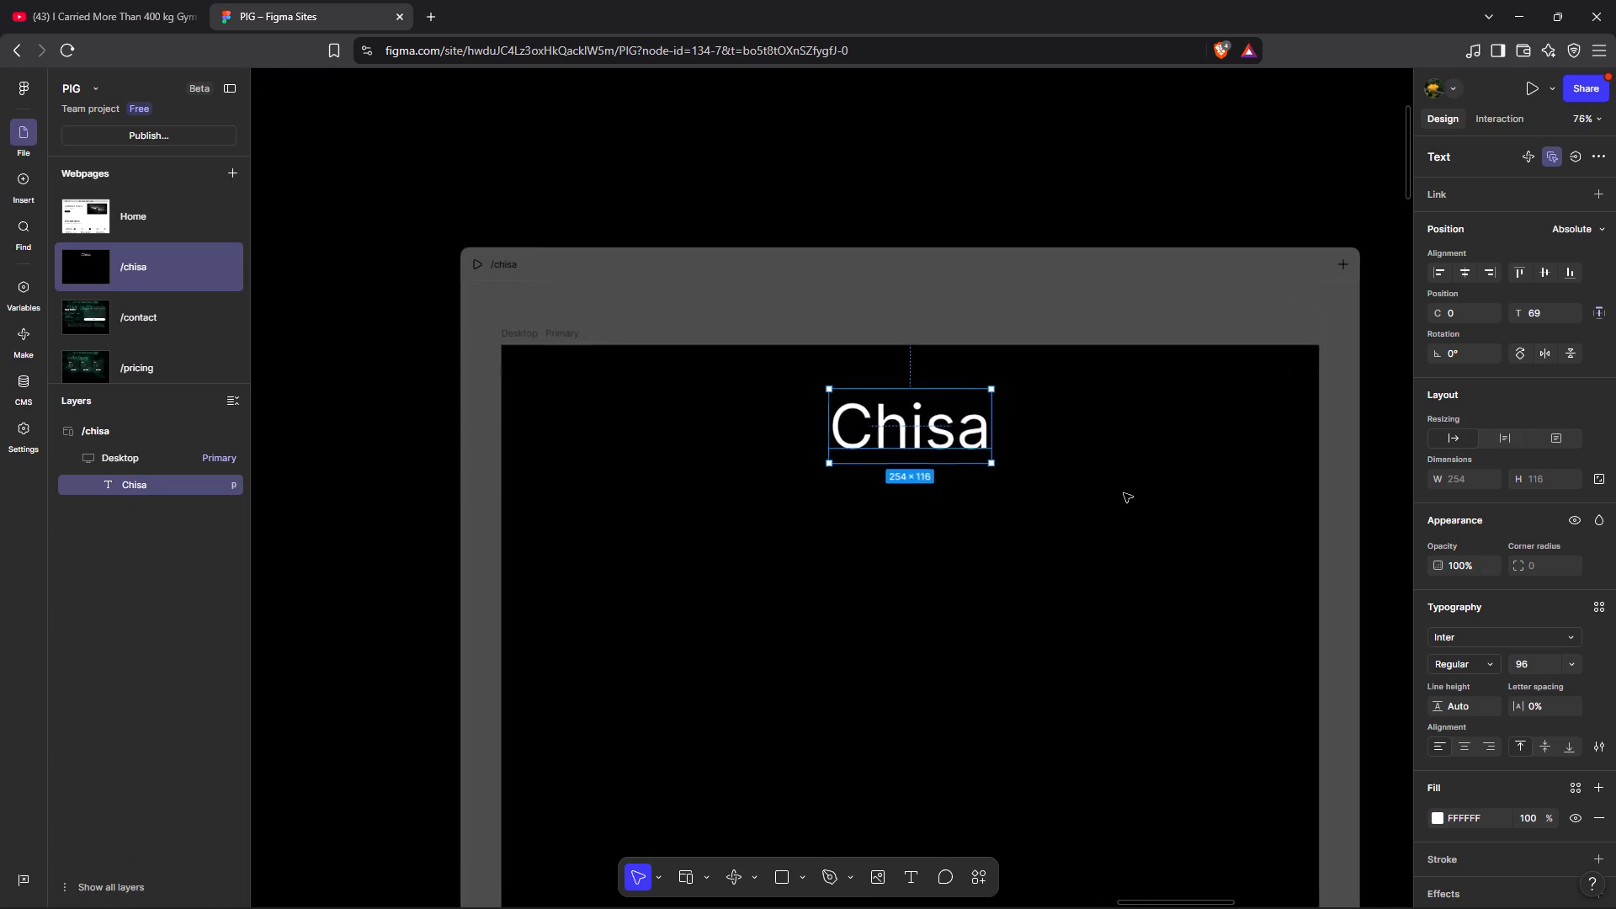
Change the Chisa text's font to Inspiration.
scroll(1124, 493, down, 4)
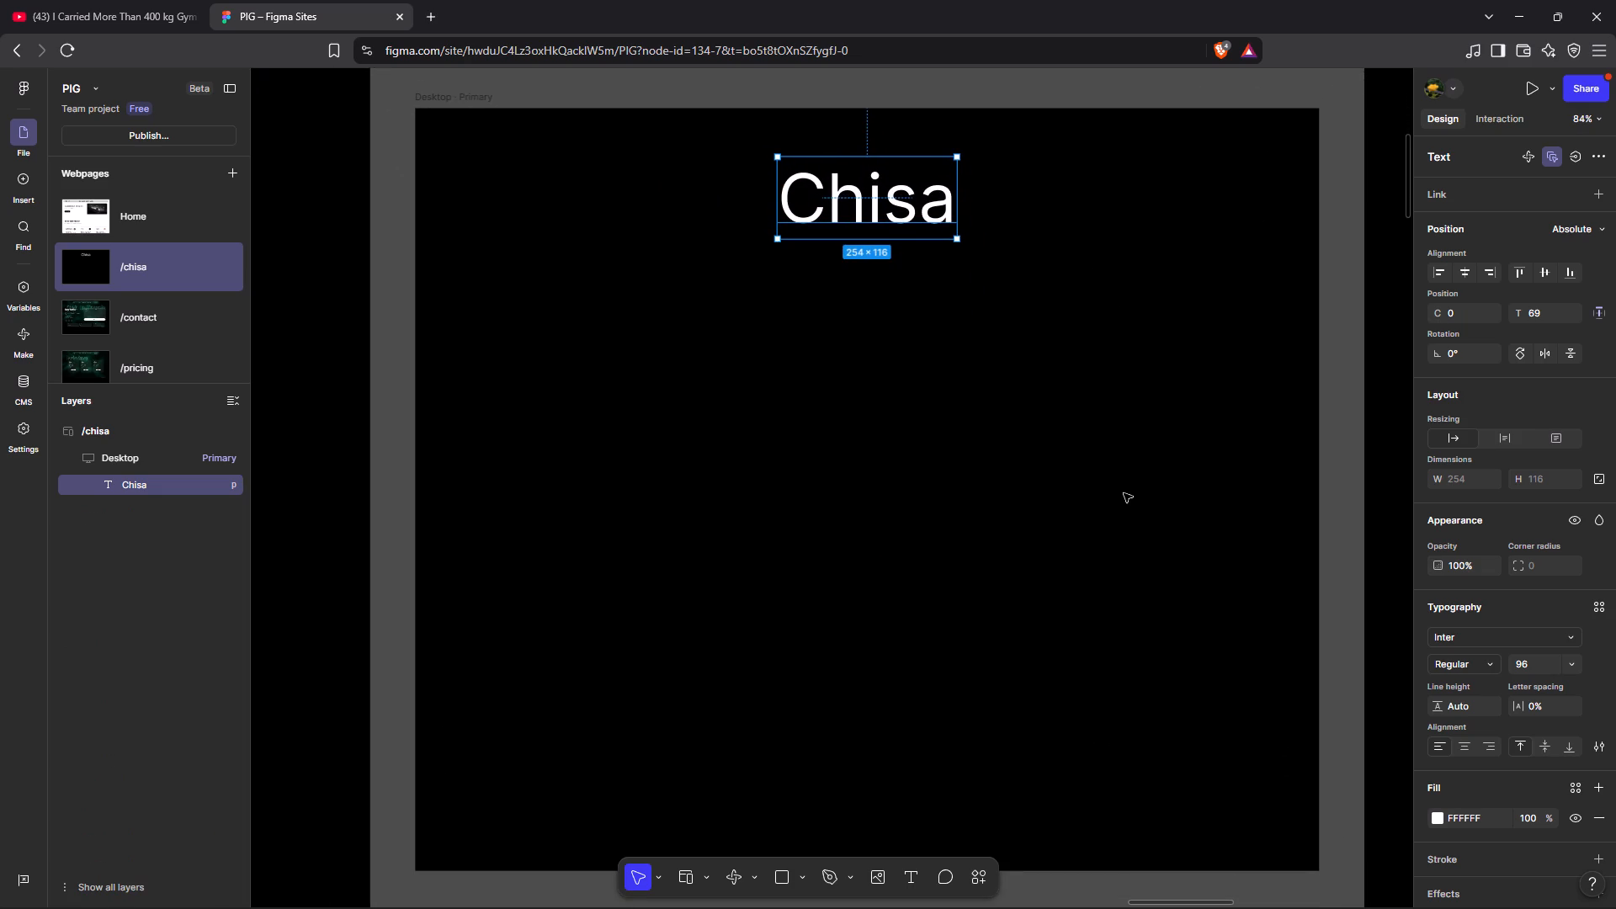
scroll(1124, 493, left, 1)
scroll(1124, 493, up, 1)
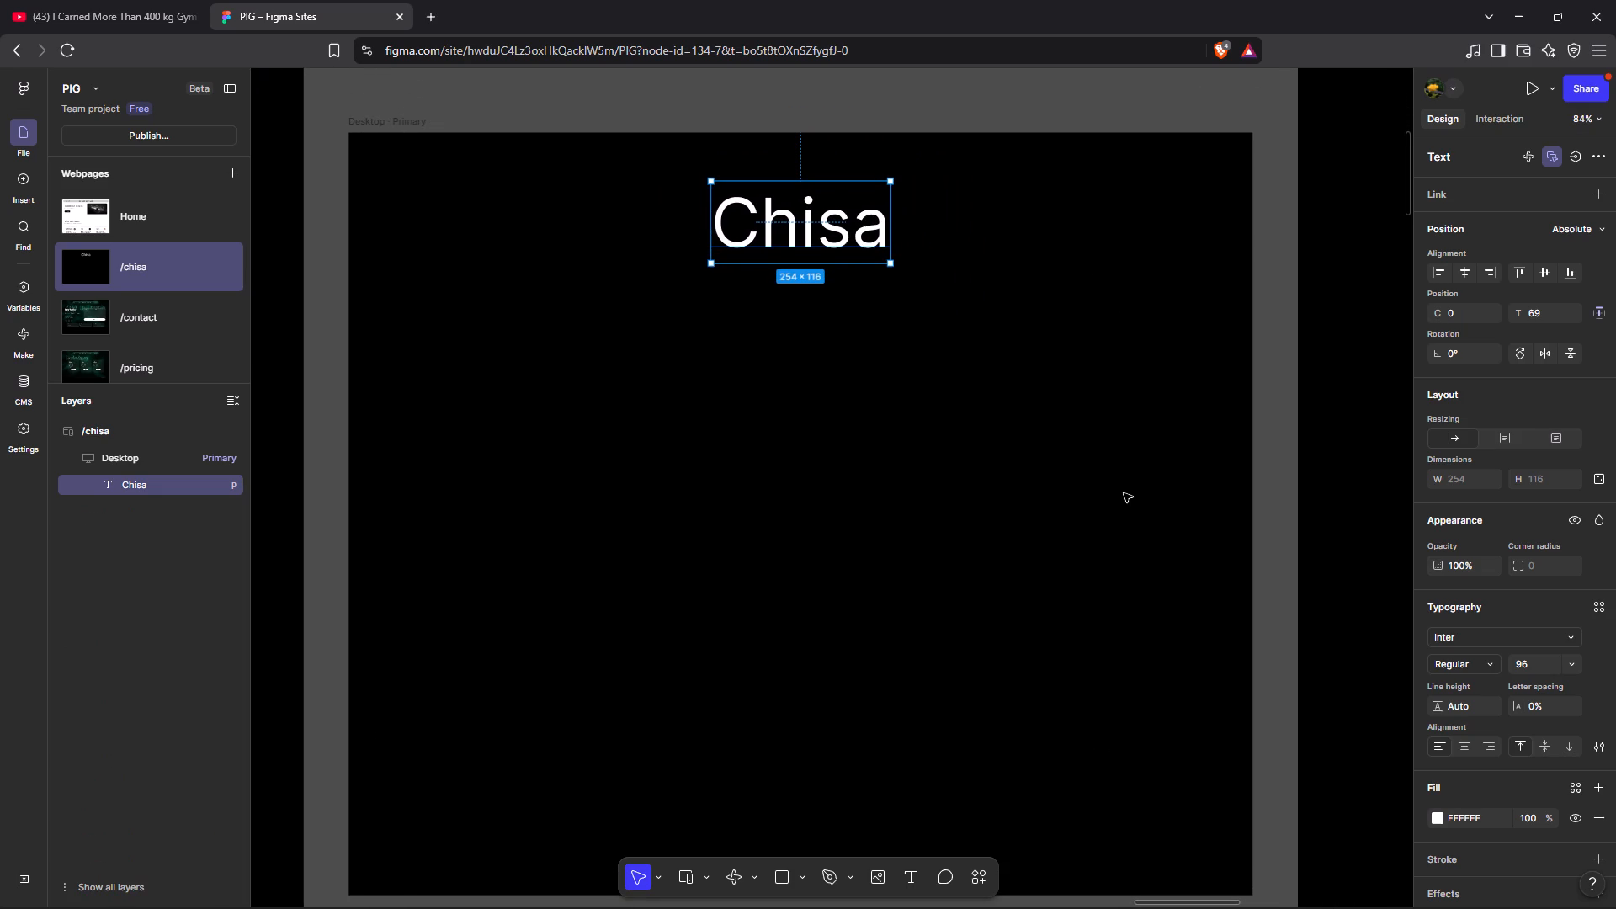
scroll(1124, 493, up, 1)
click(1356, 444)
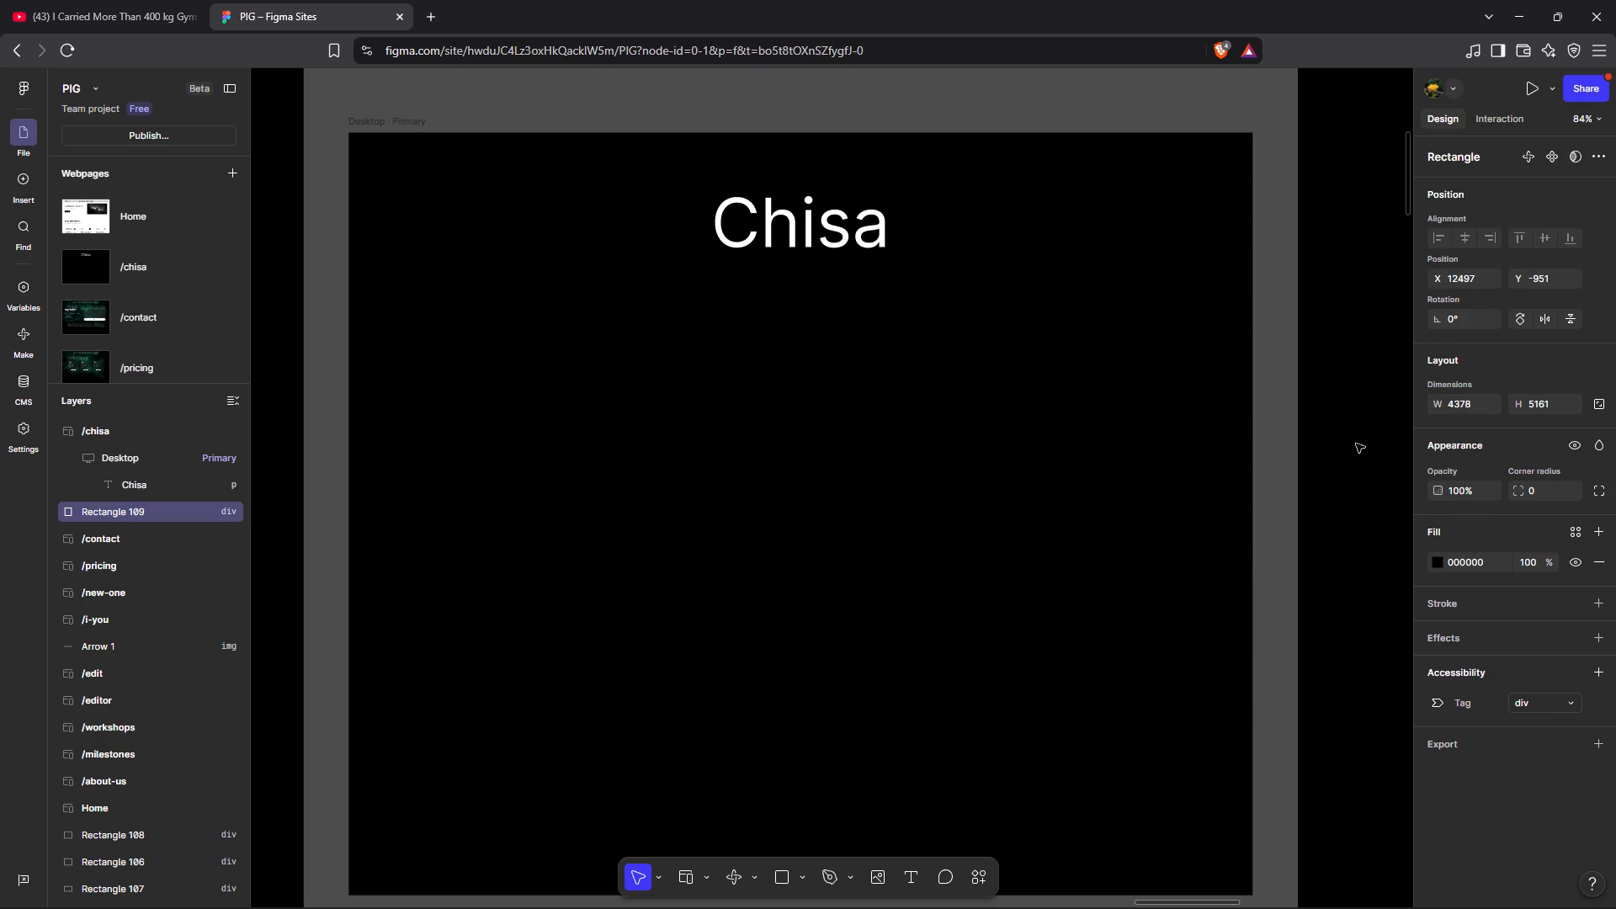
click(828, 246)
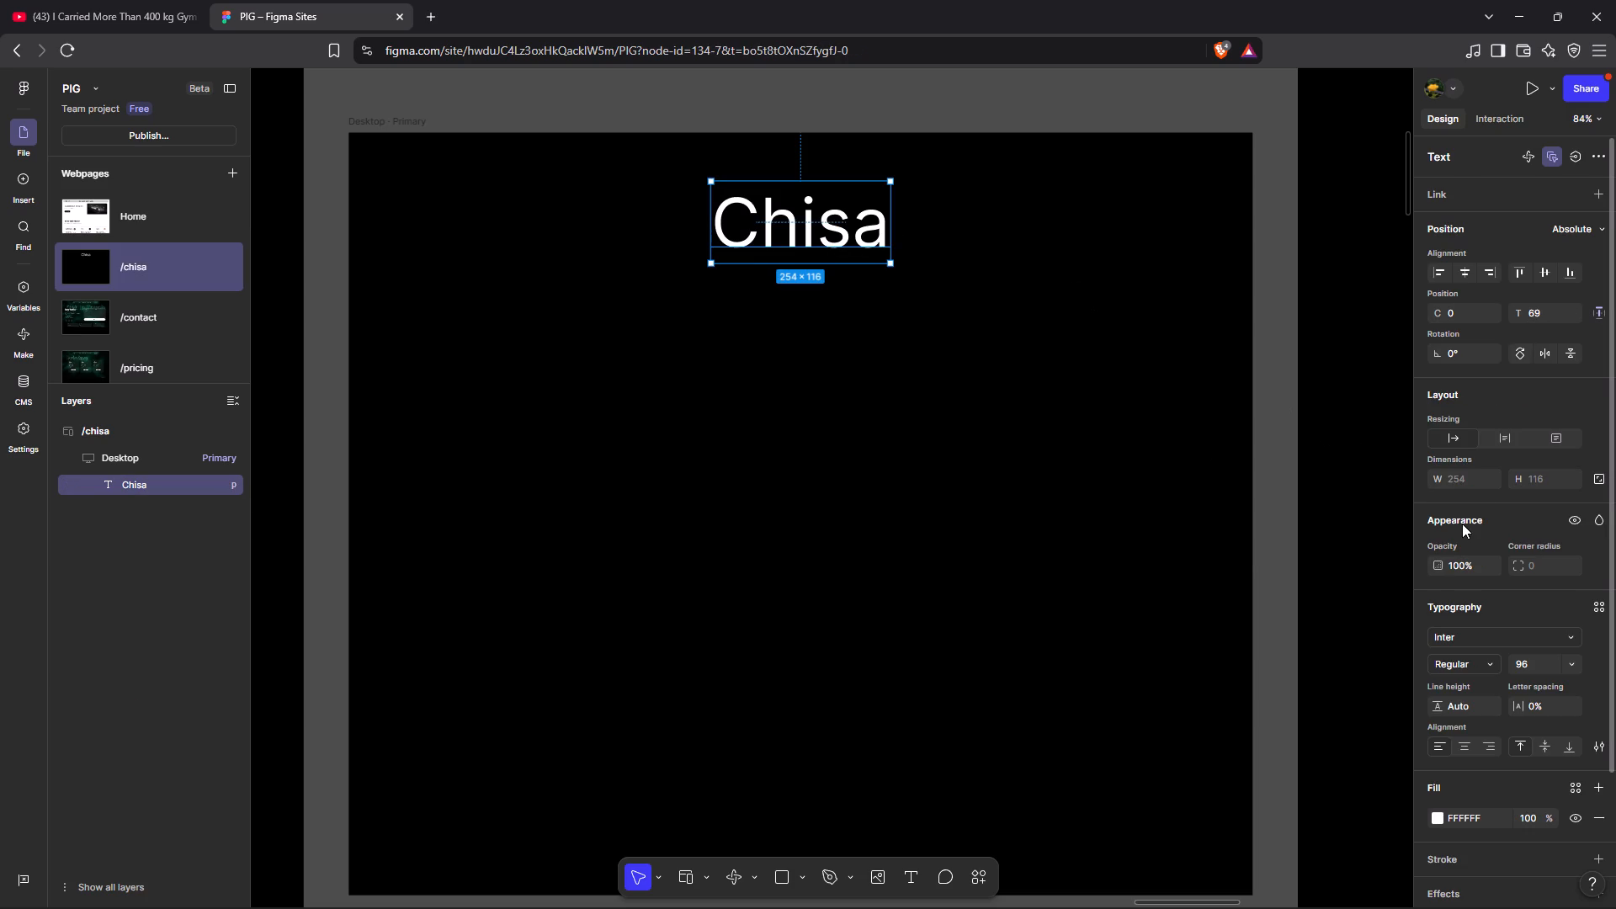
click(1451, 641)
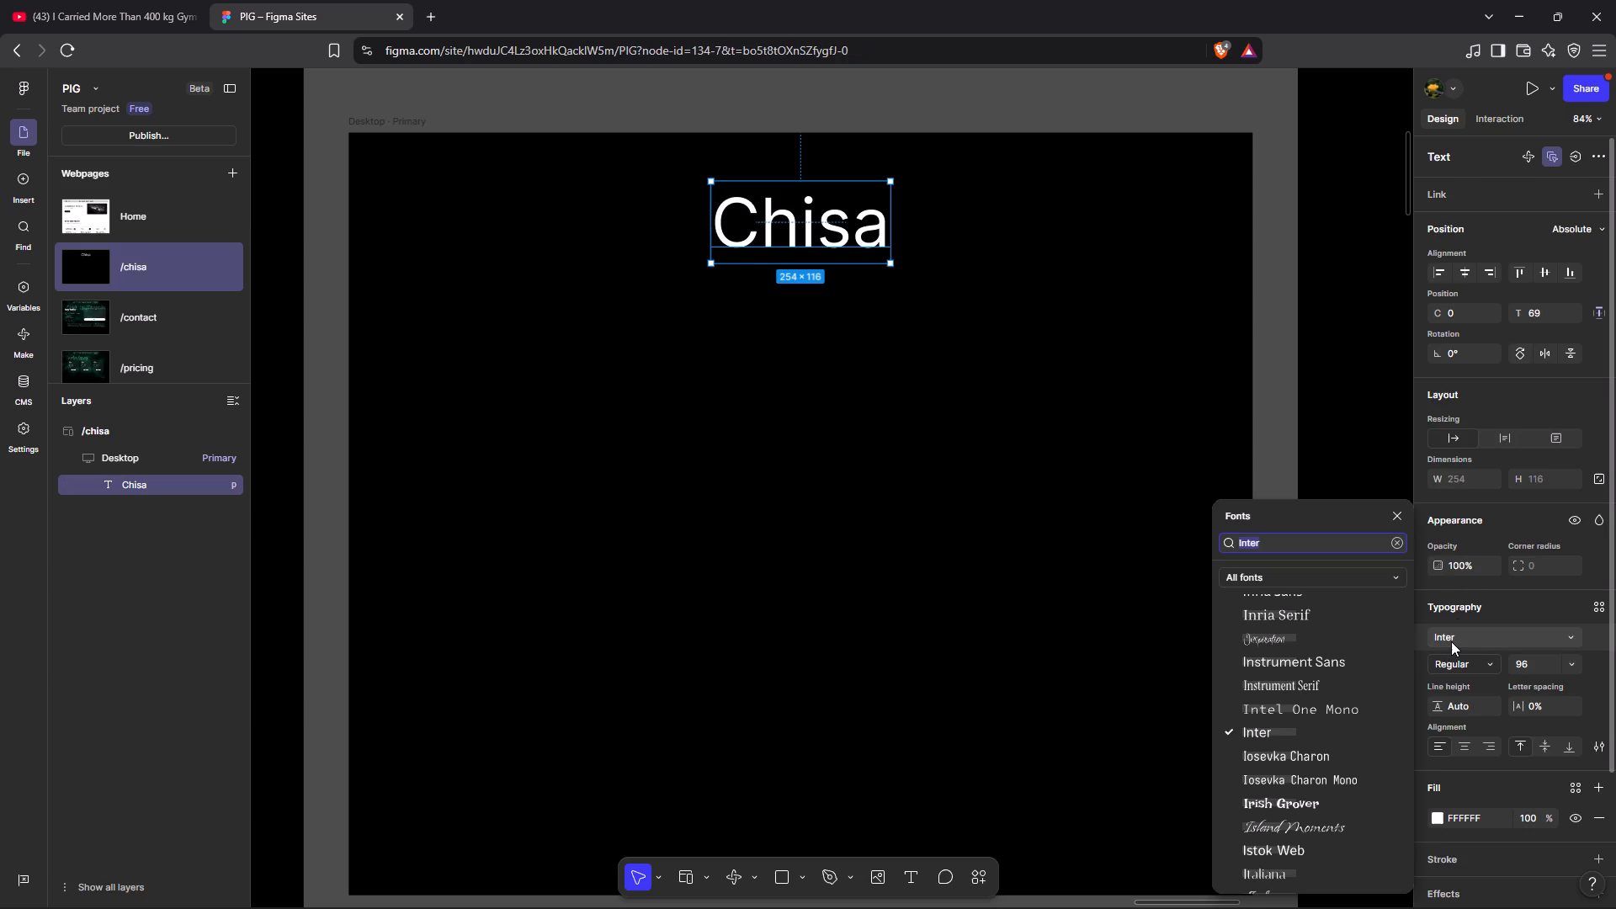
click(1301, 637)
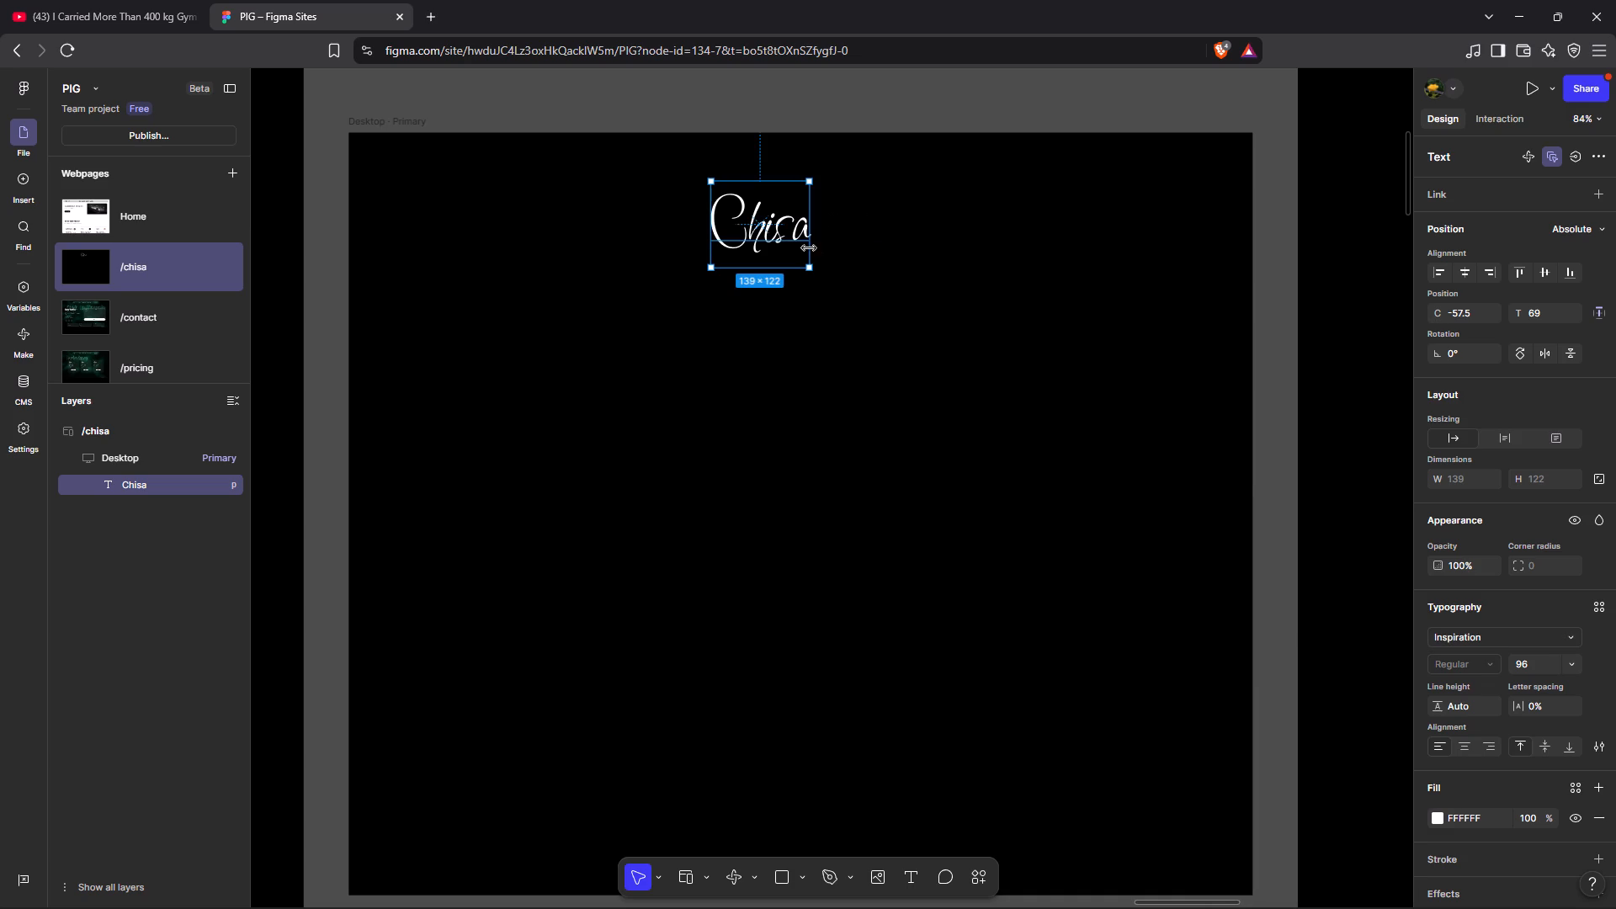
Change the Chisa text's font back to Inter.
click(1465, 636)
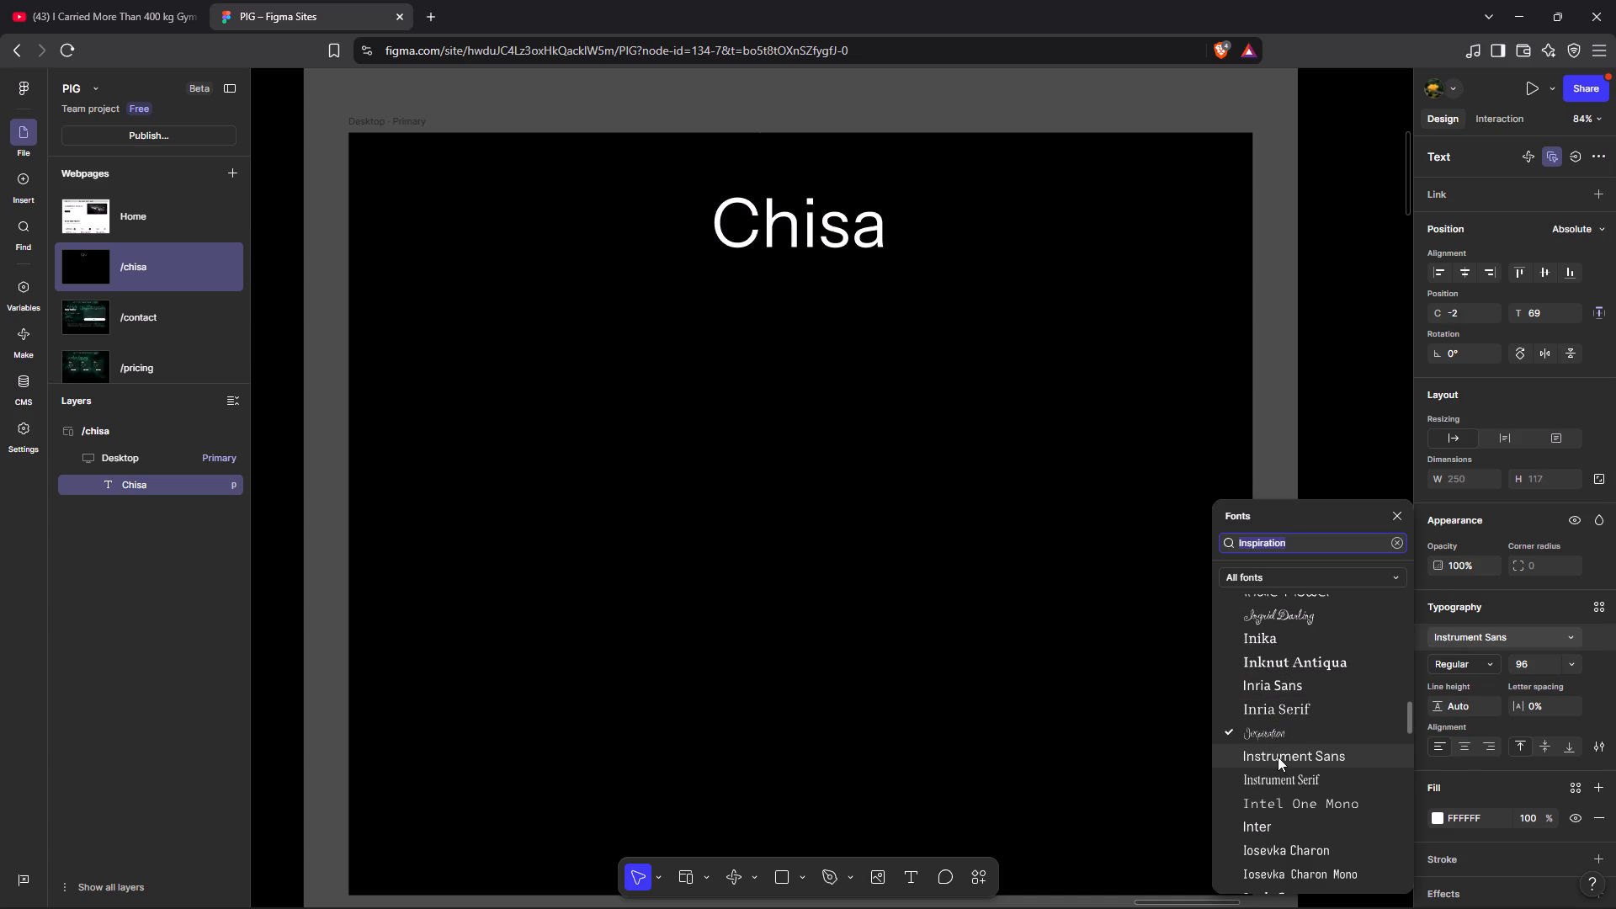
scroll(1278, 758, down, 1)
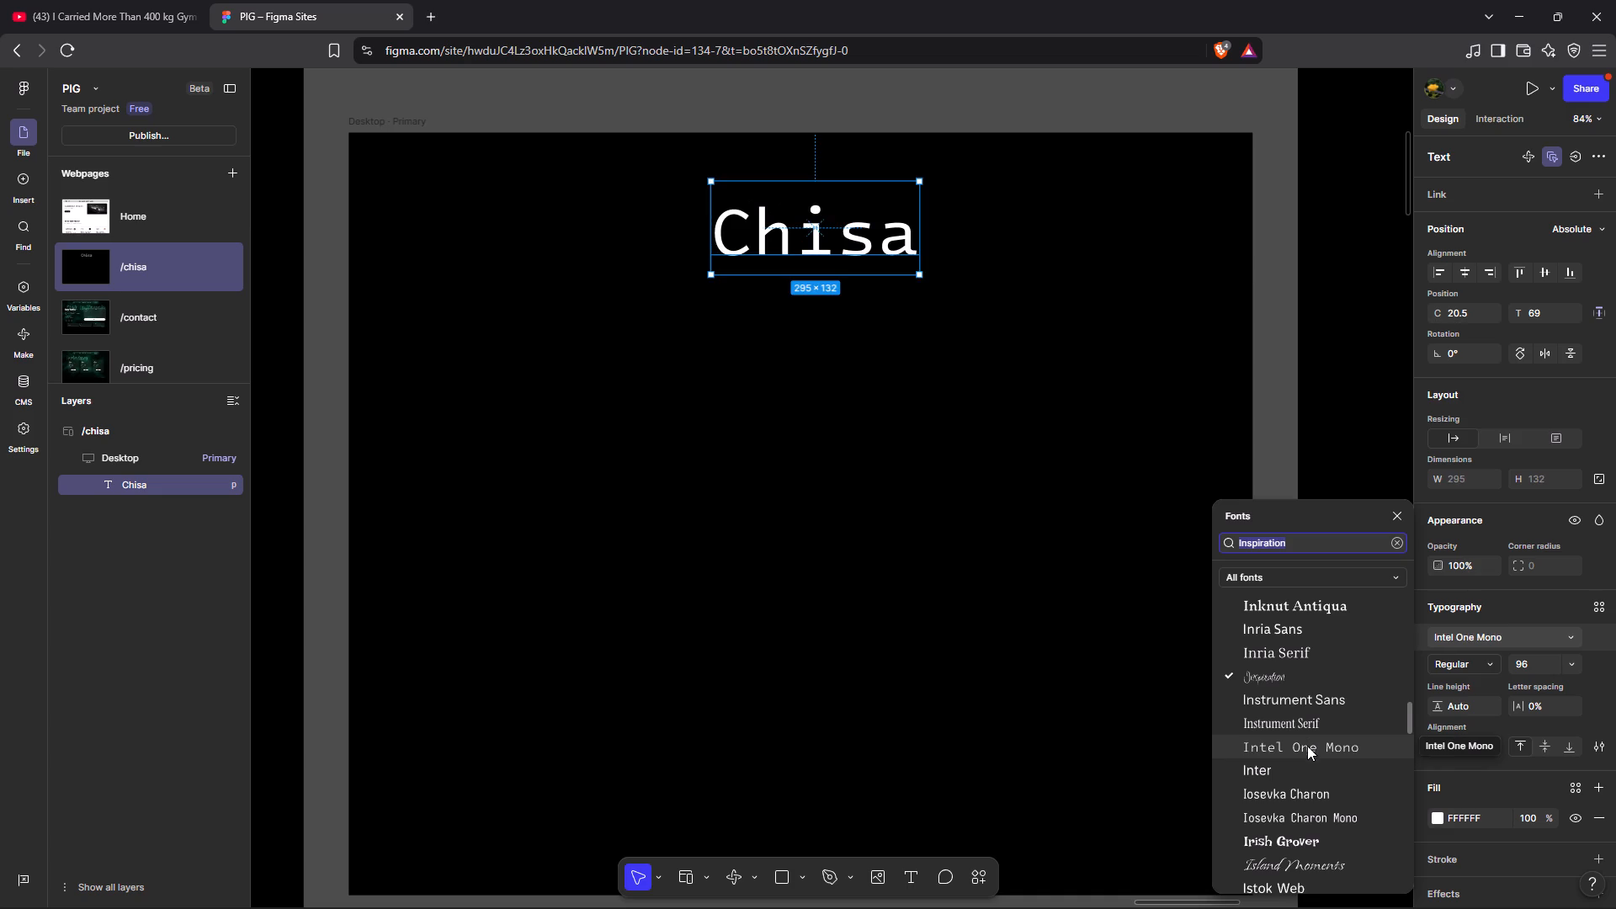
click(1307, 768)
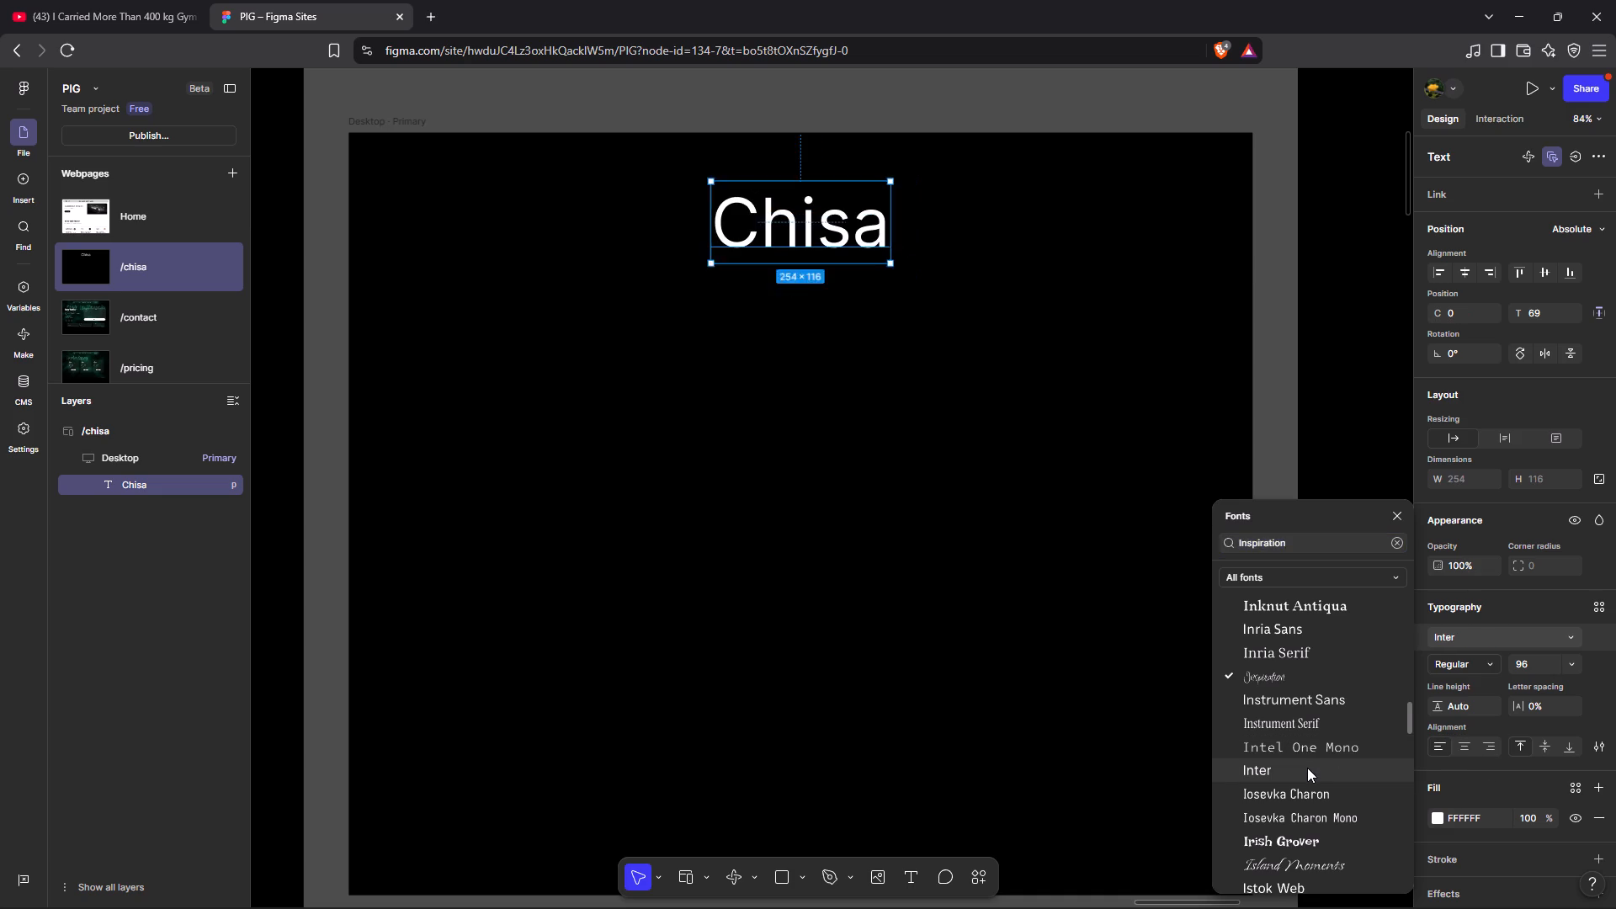
Set the Chisa text's font size to 64.
click(1570, 666)
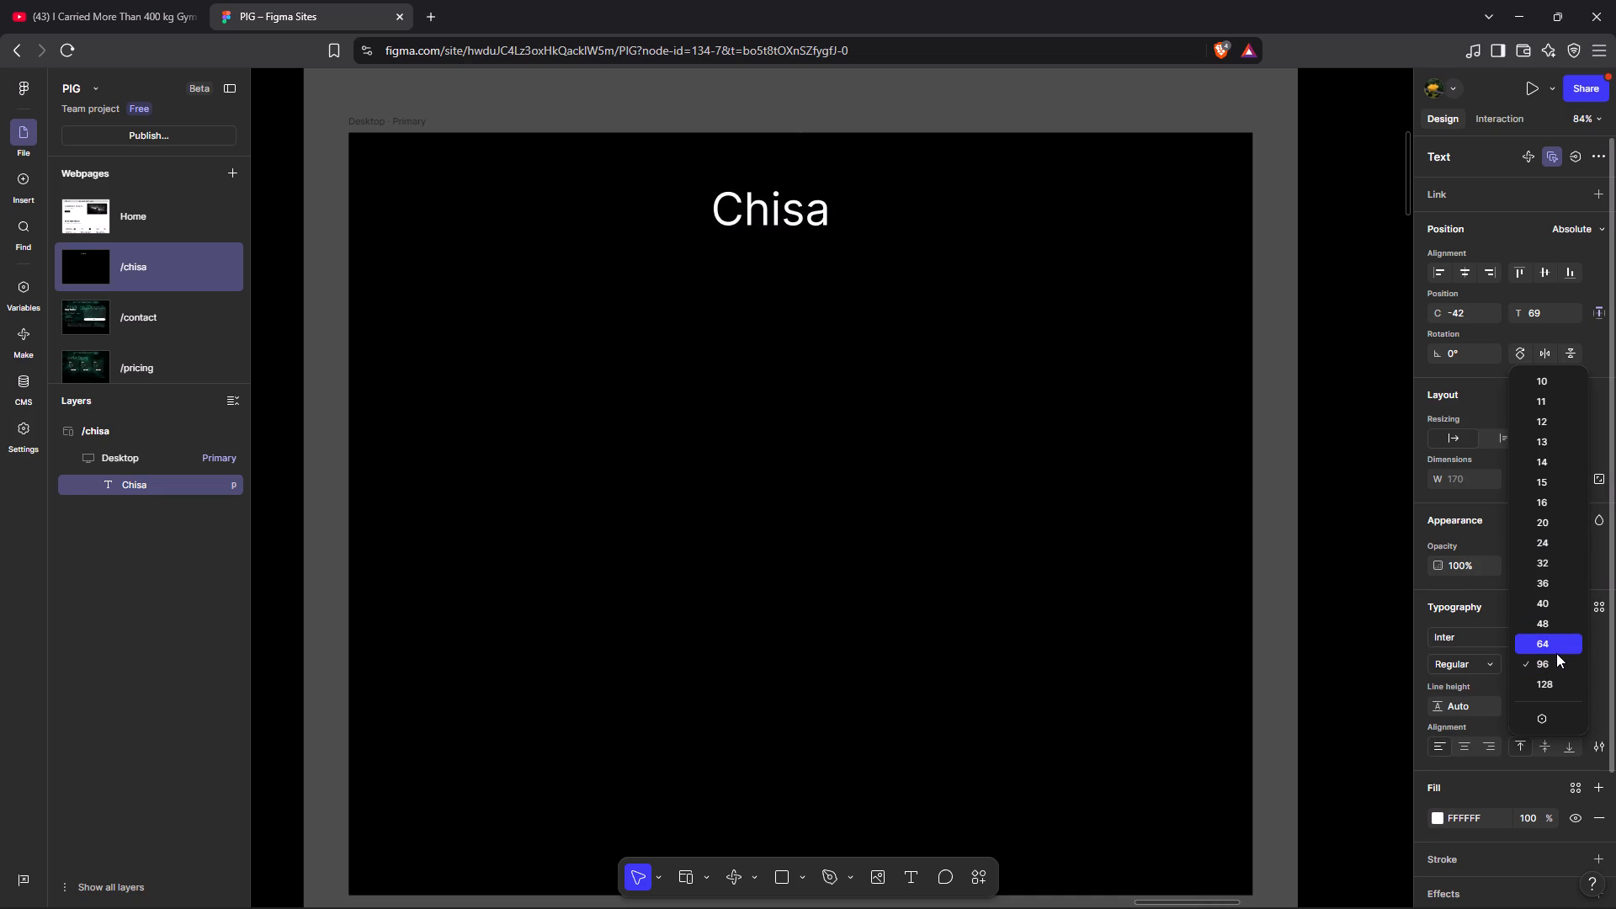
click(1556, 653)
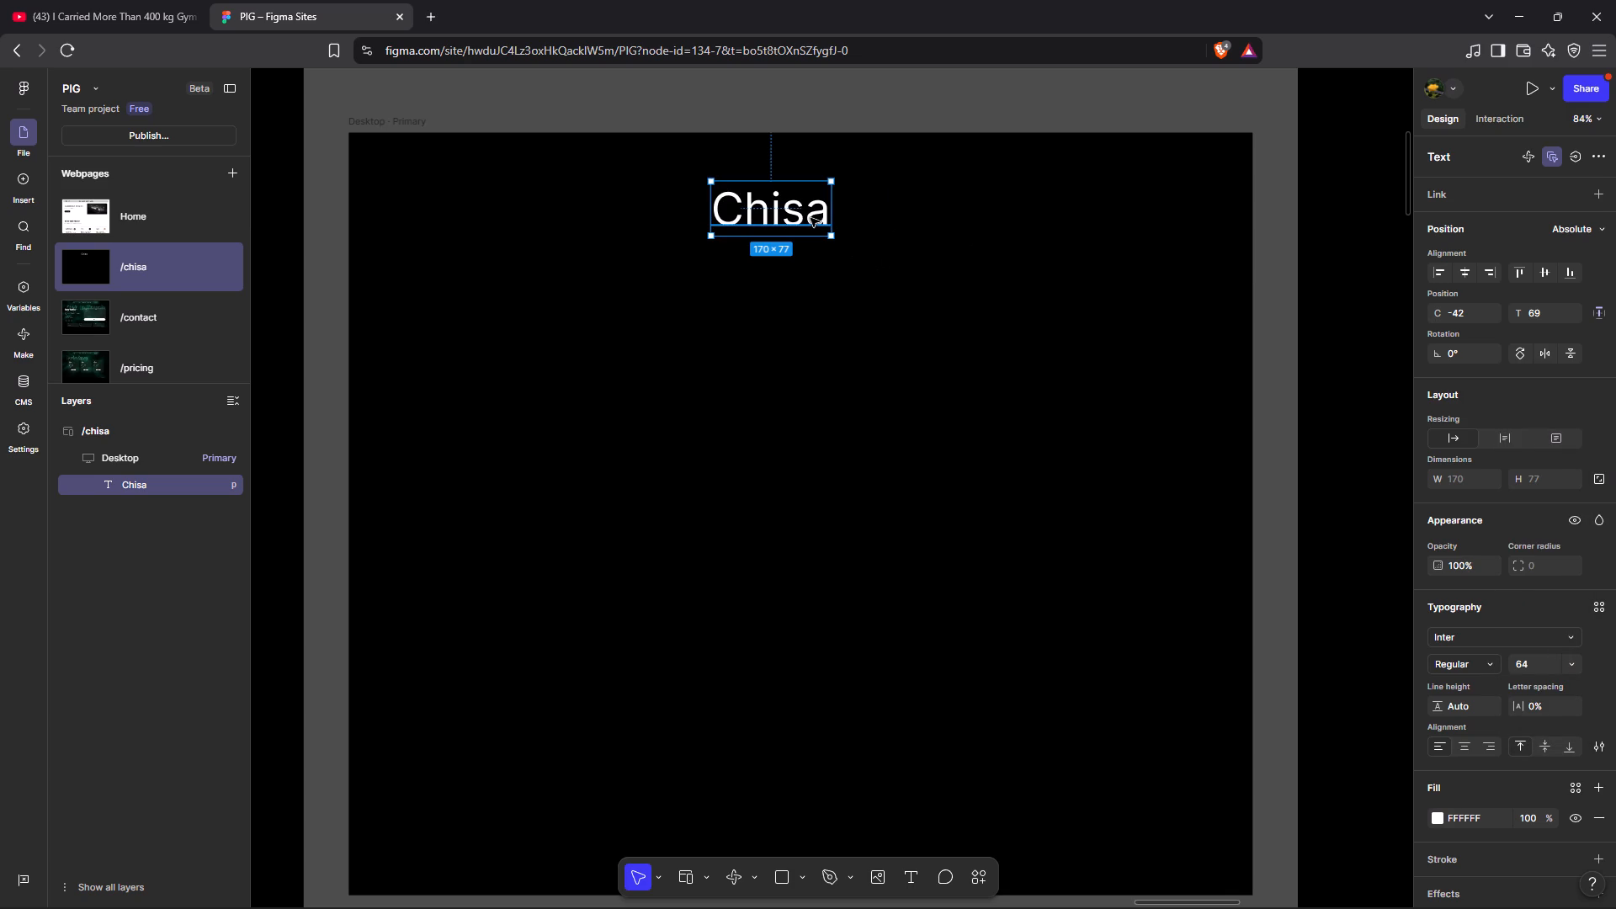
Centre the Chisa text horizontally in the Desktop frame, about 59 px below its top edge.
drag(811, 218, 847, 210)
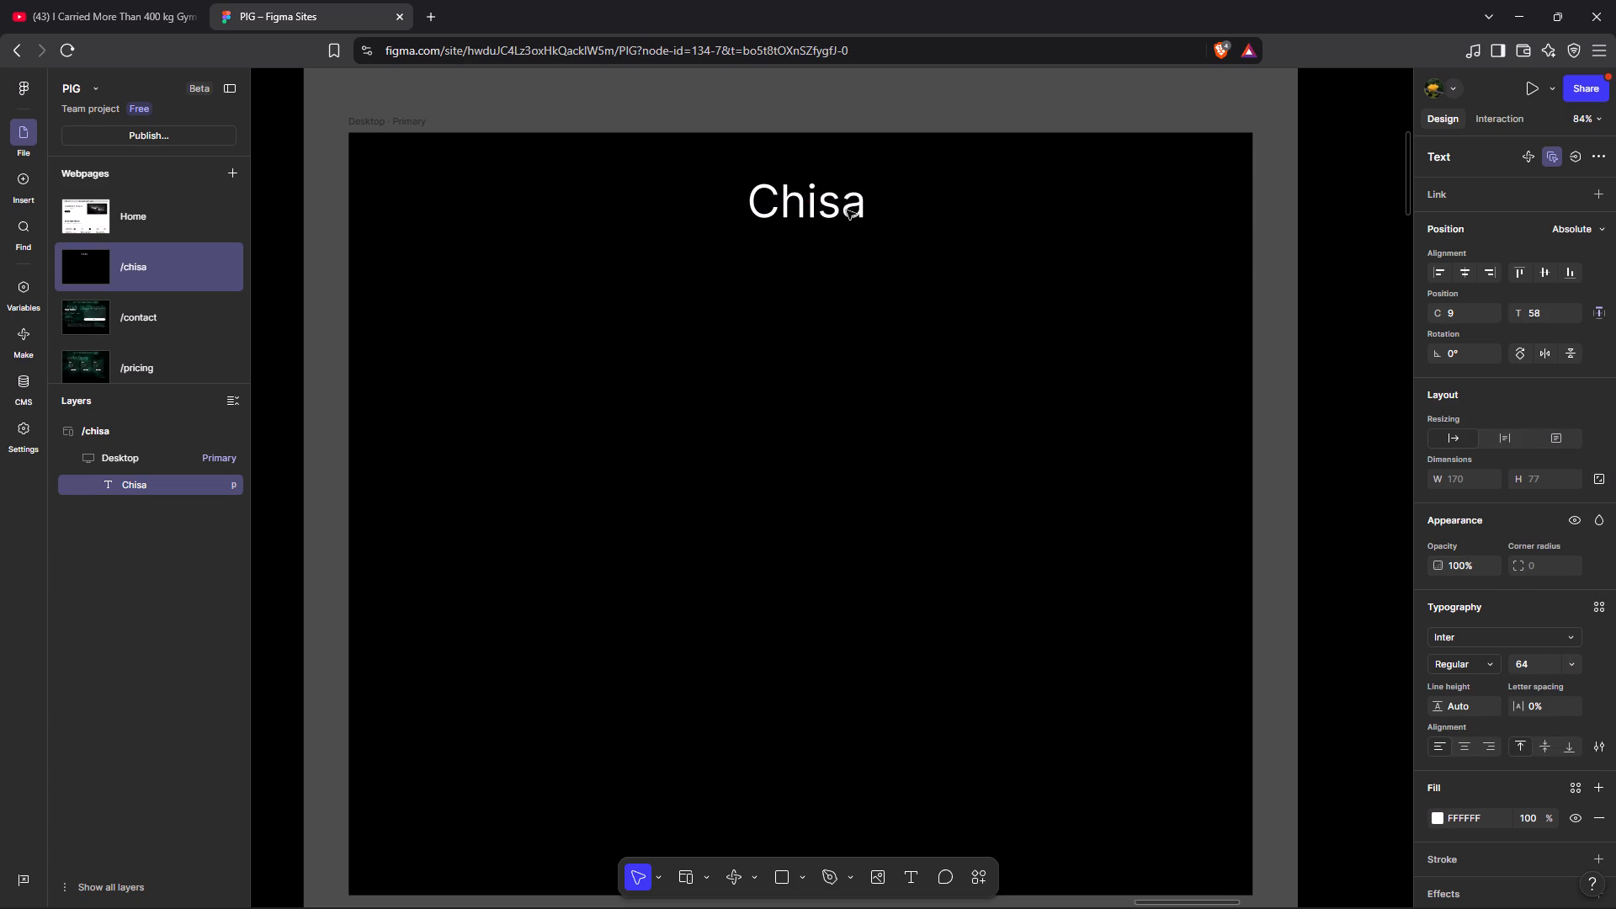
drag(847, 210, 838, 211)
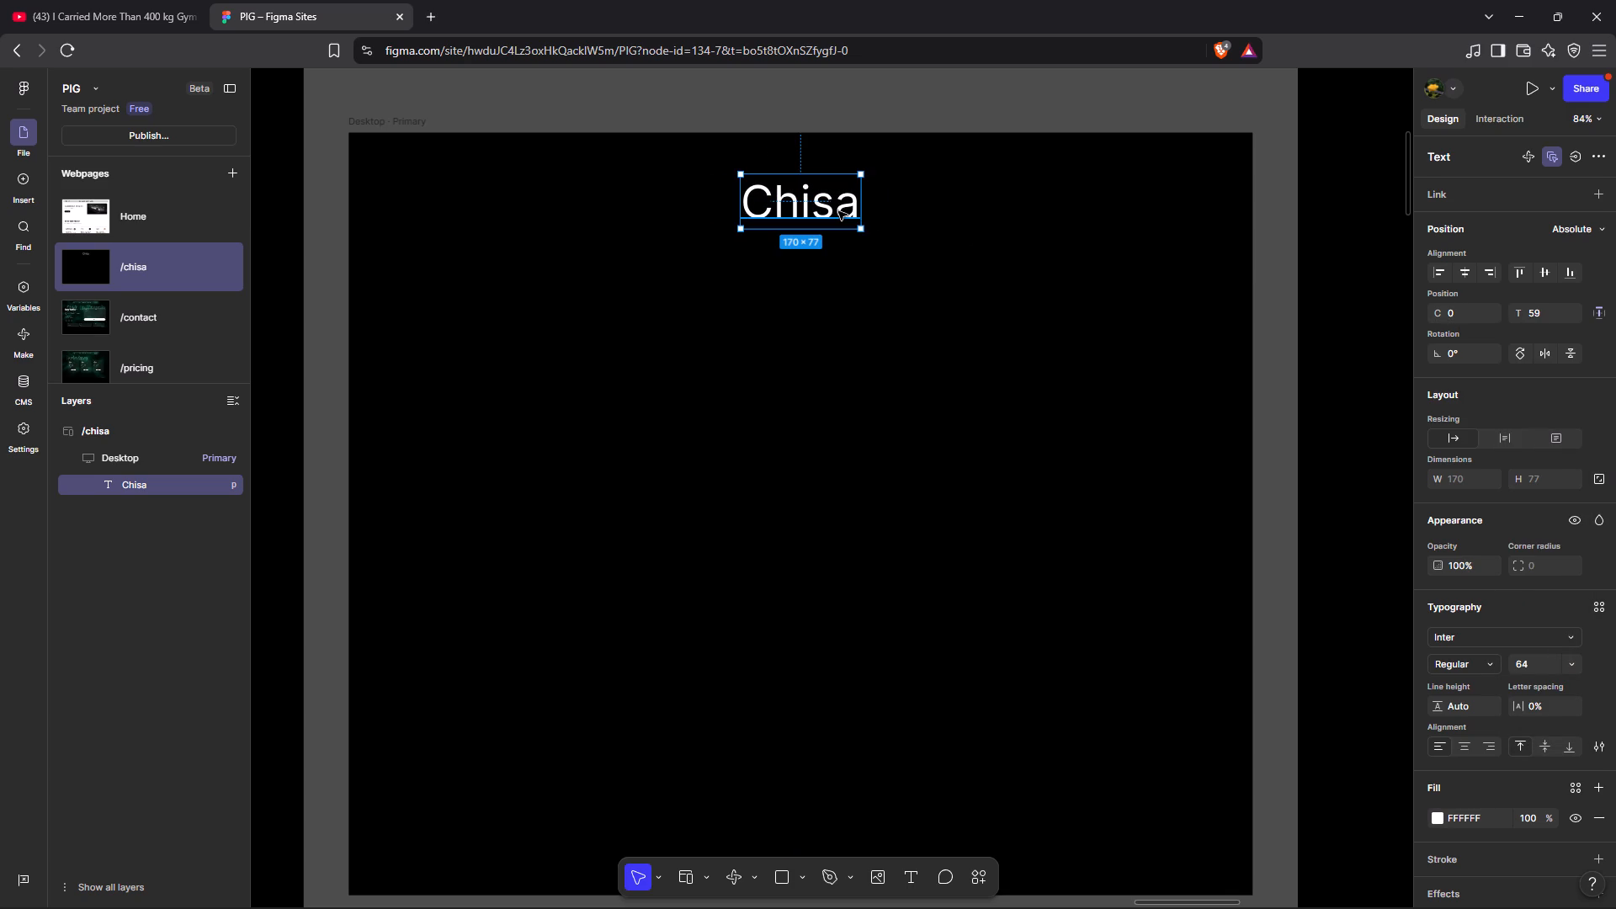
click(1130, 247)
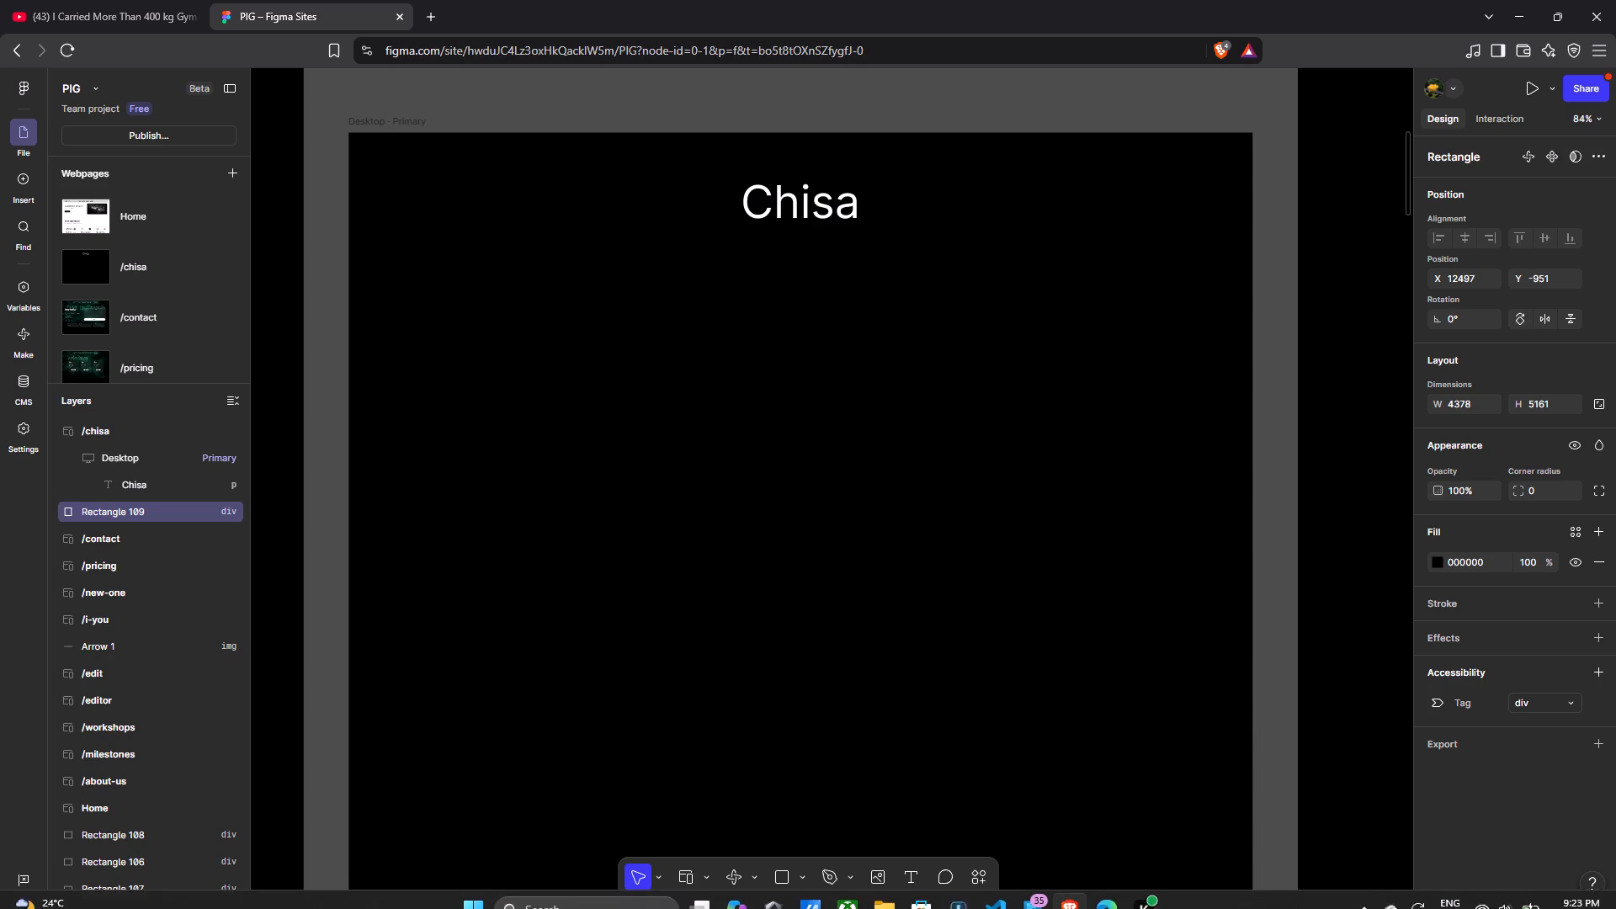
Switch to Visual Studio Code and run the sakshi.py script.
click(992, 889)
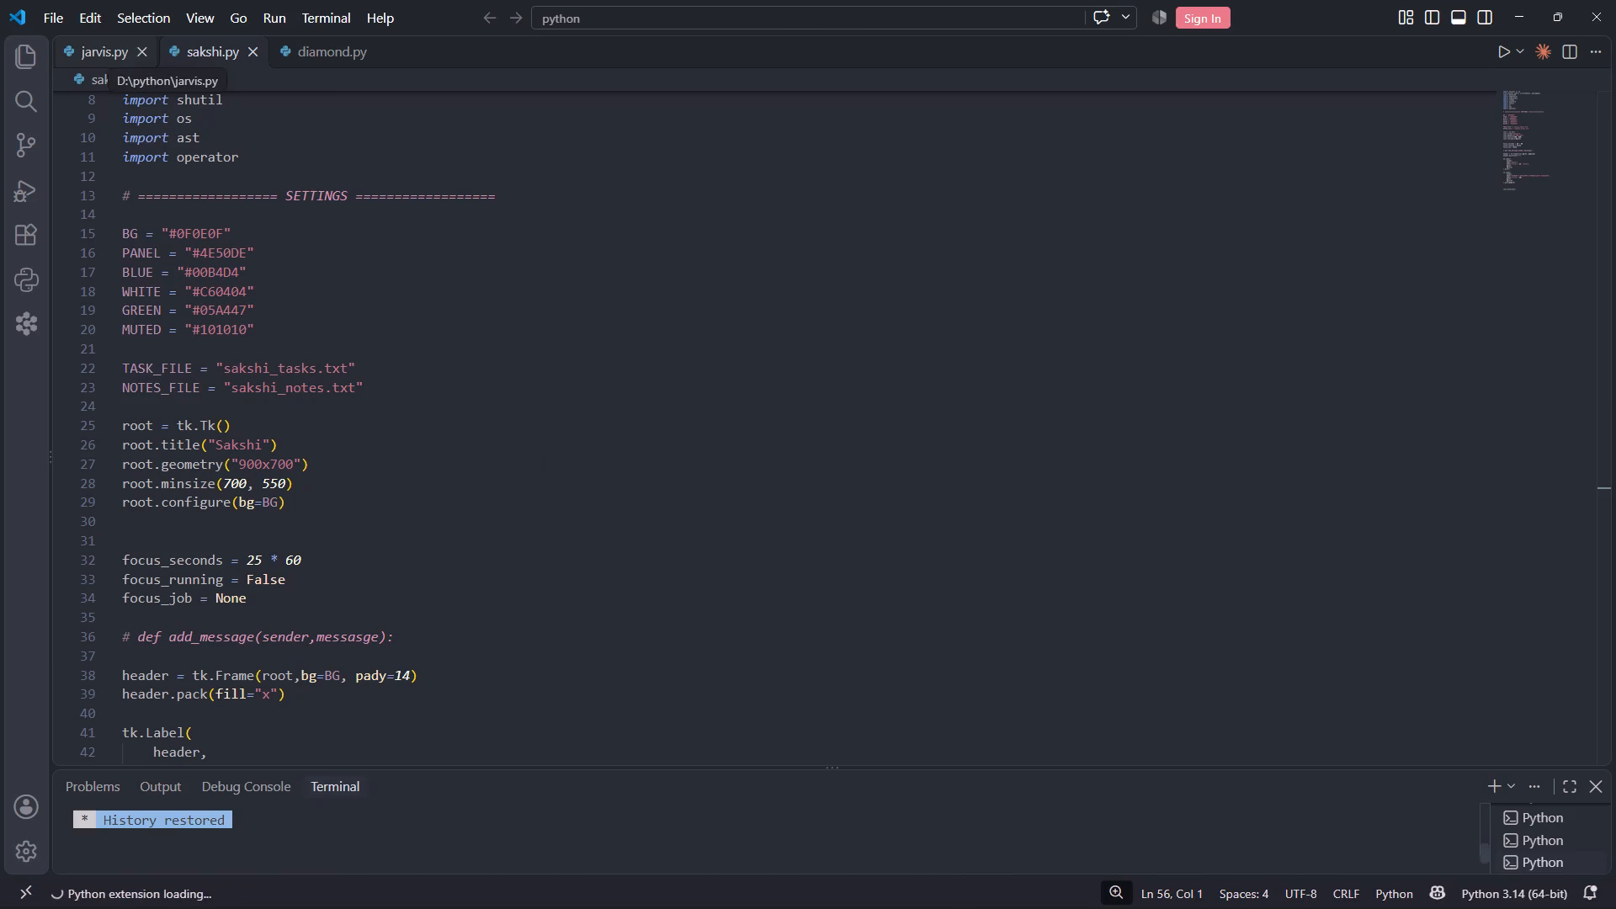
click(1504, 46)
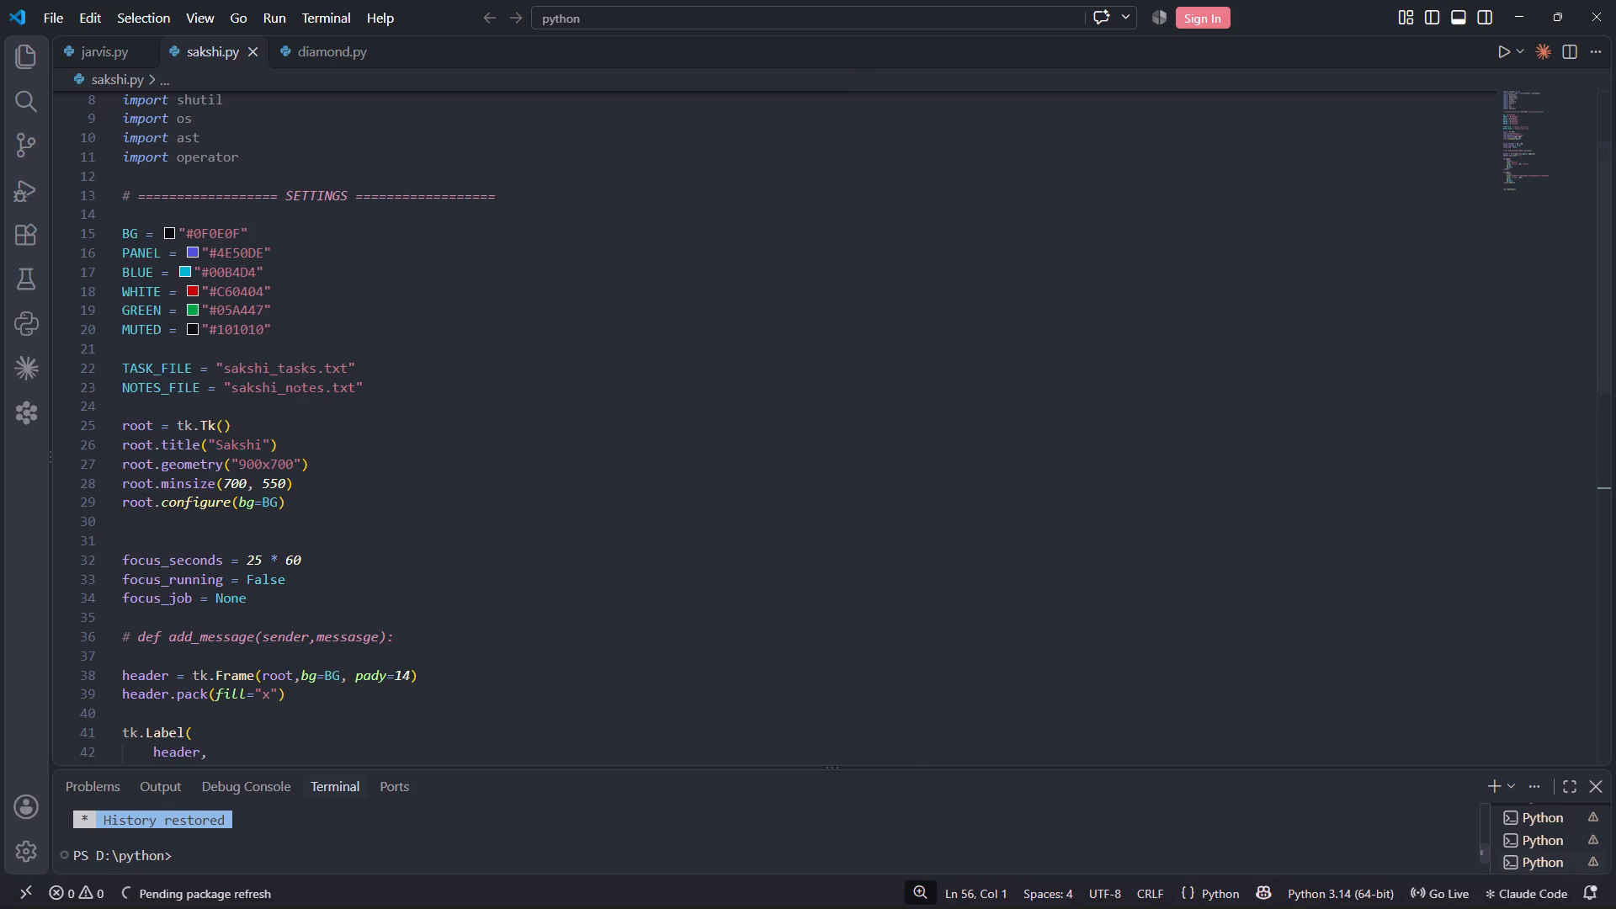
Look through the sakshi.py code and run the script again to view its app window.
drag(603, 768, 609, 727)
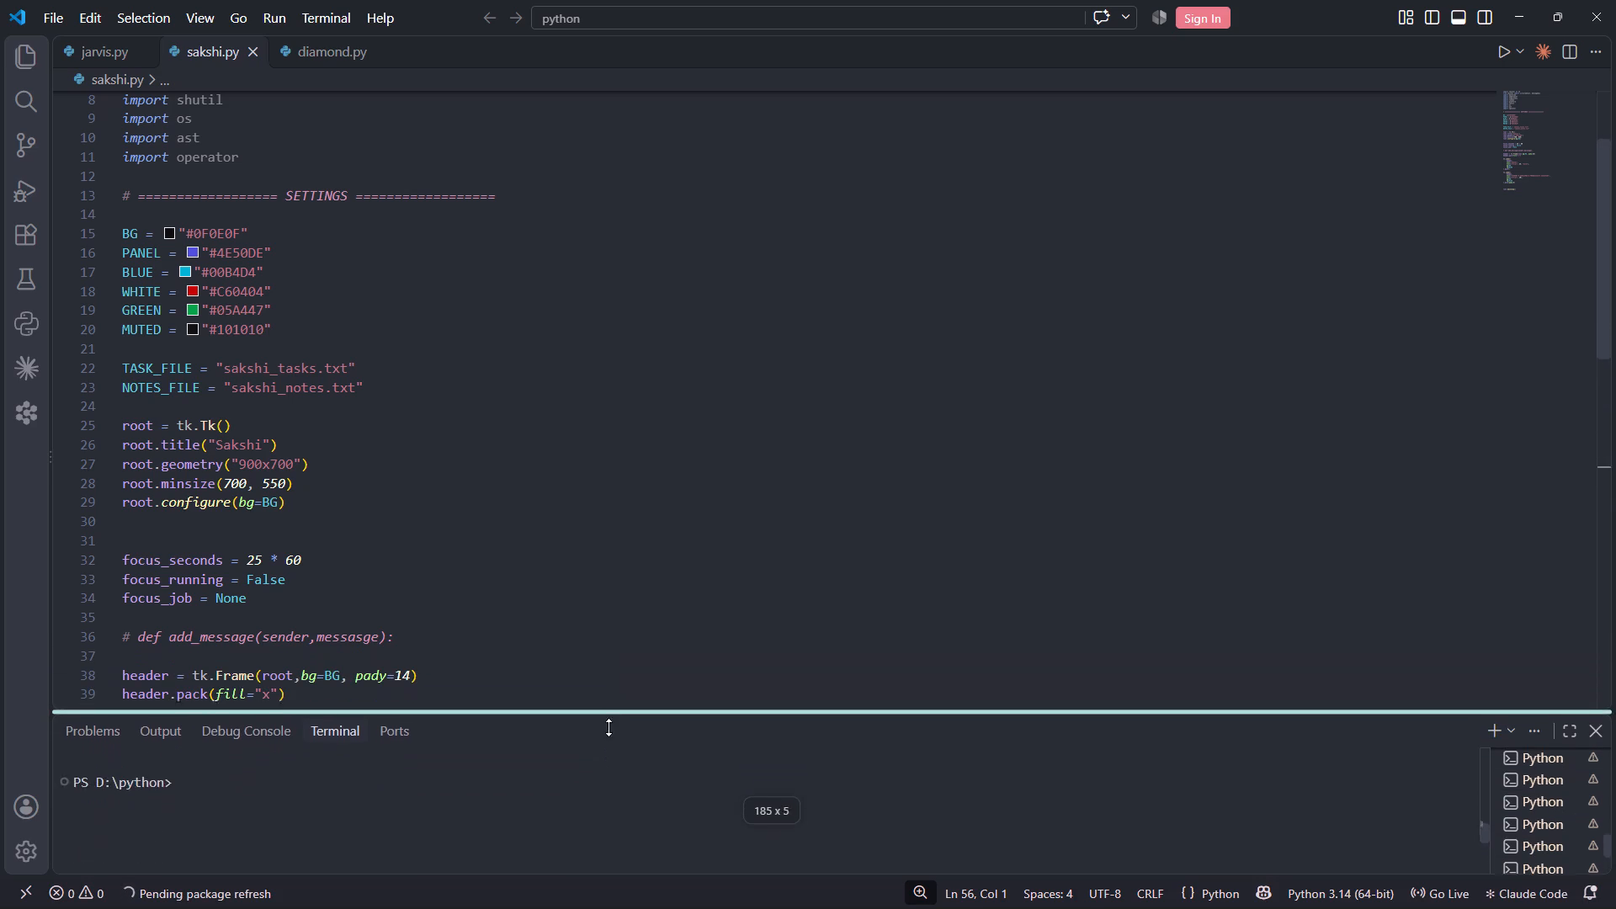
drag(609, 727, 593, 779)
scroll(453, 529, down, 7)
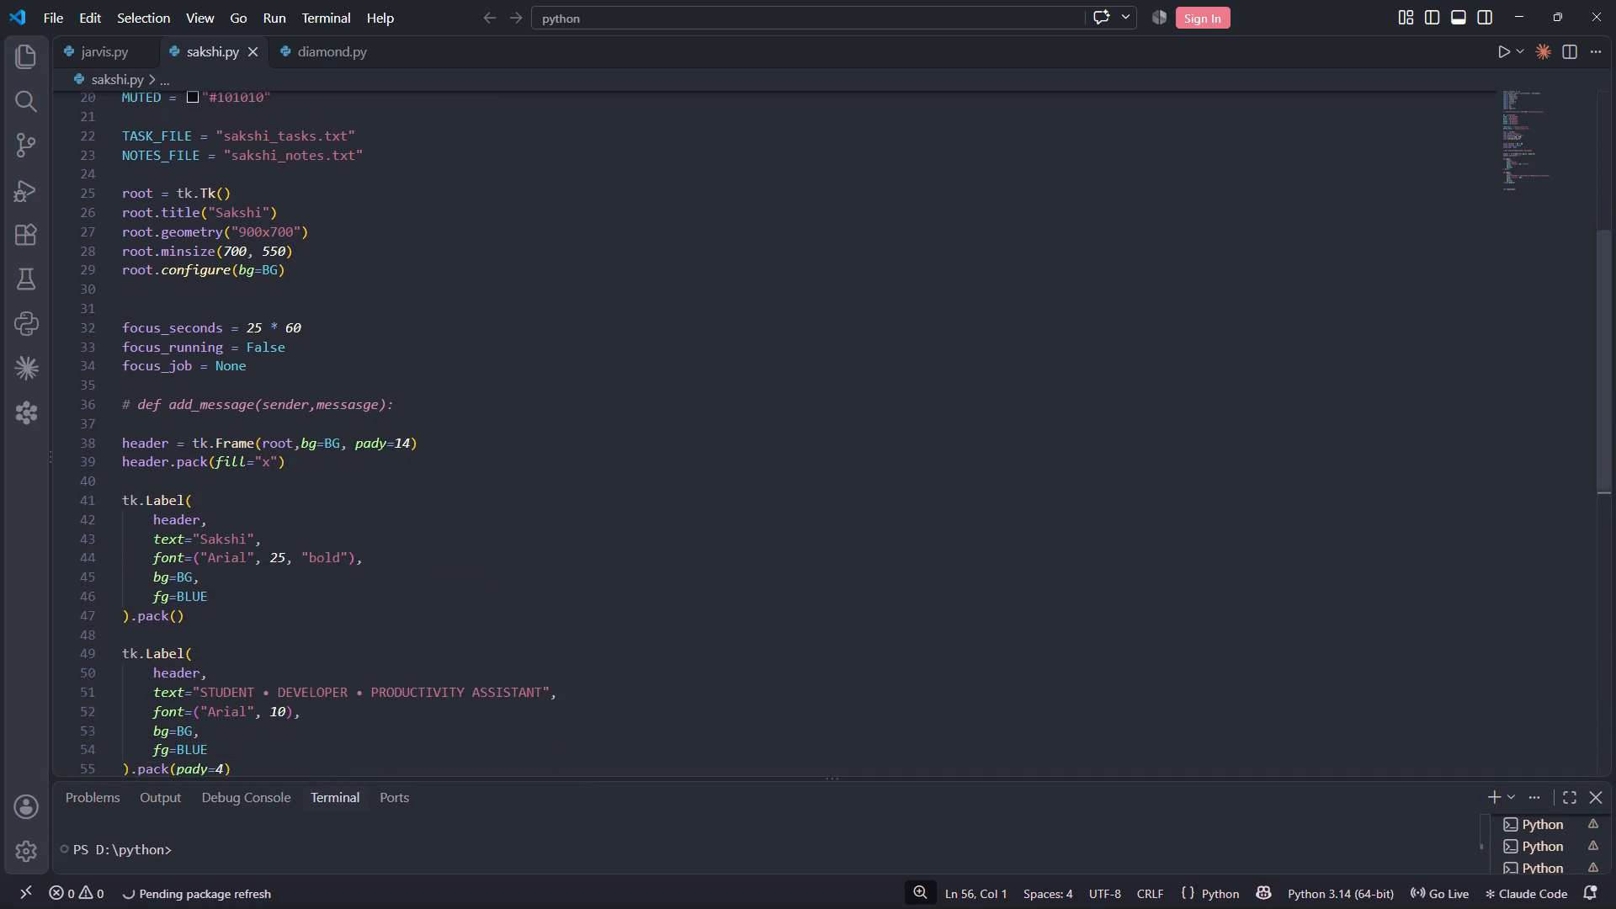
scroll(453, 529, down, 6)
scroll(453, 529, up, 13)
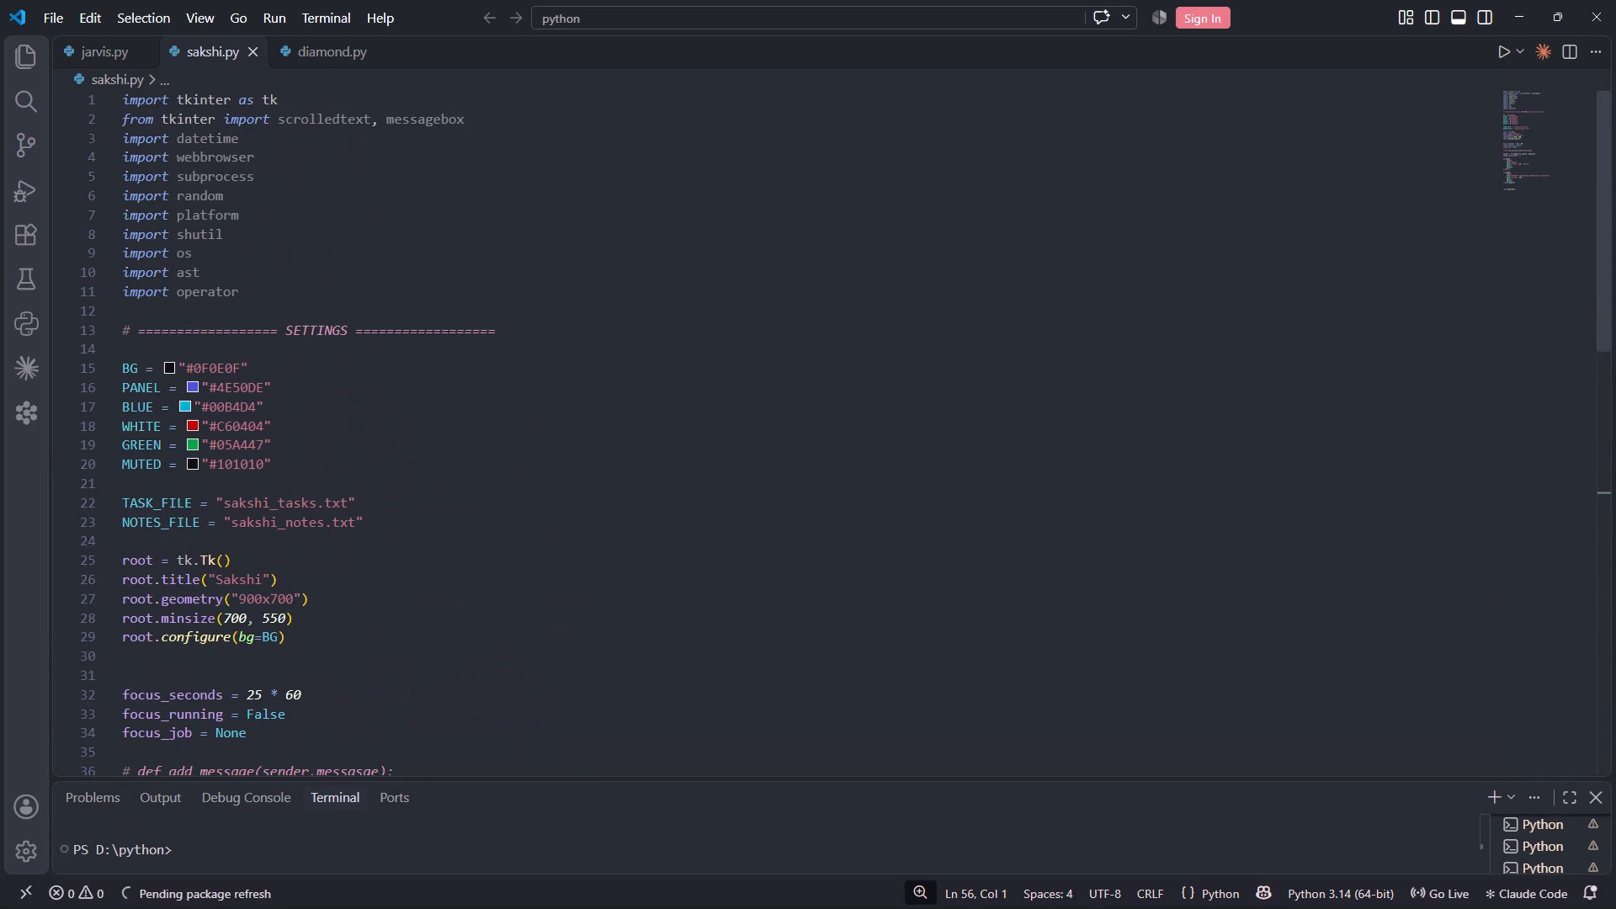
click(1507, 51)
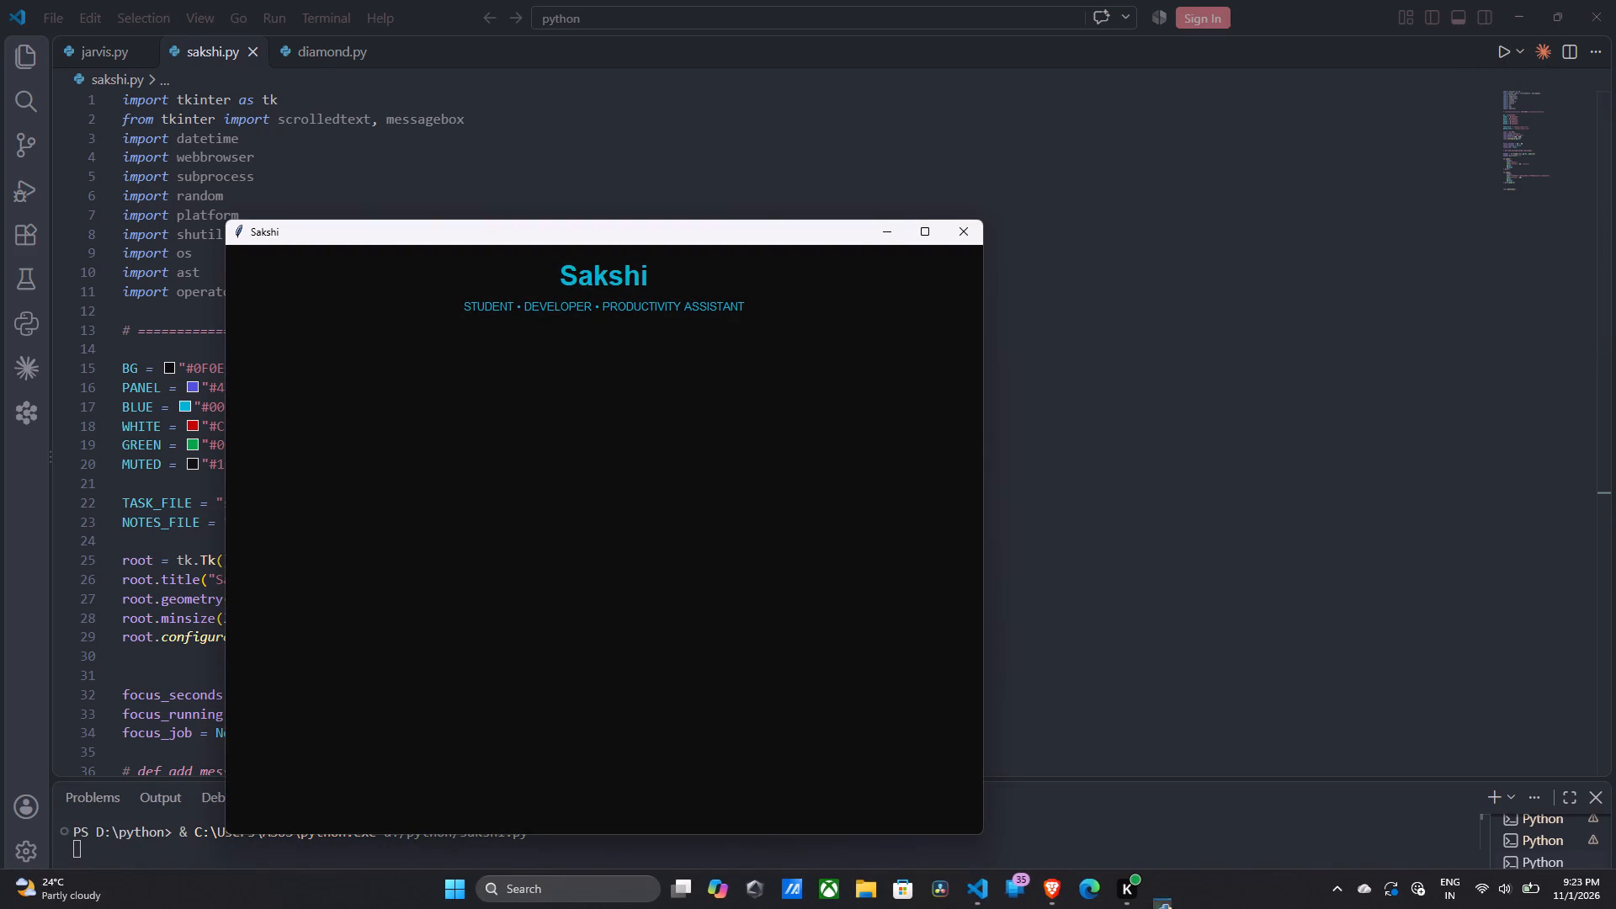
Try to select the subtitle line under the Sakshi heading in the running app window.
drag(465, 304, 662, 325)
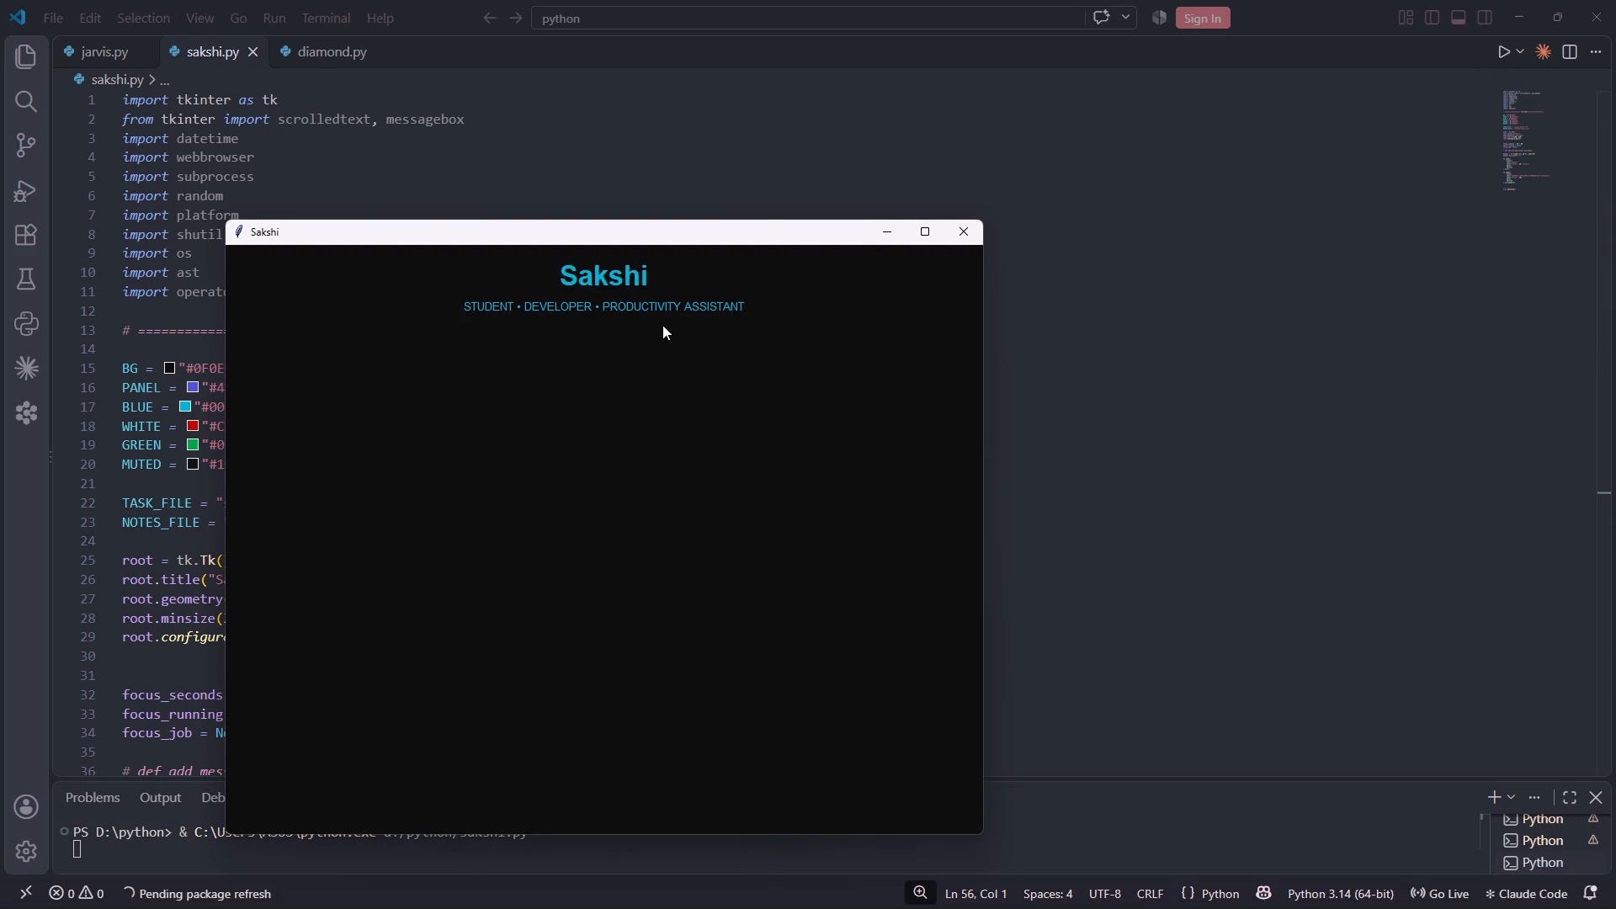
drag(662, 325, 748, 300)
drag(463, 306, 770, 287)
Close the Sakshi window and copy the subtitle text "STUDENT • DEVELOPER • PRODUCTIVITY ASSISTANT" from the second label in sakshi.py.
click(968, 227)
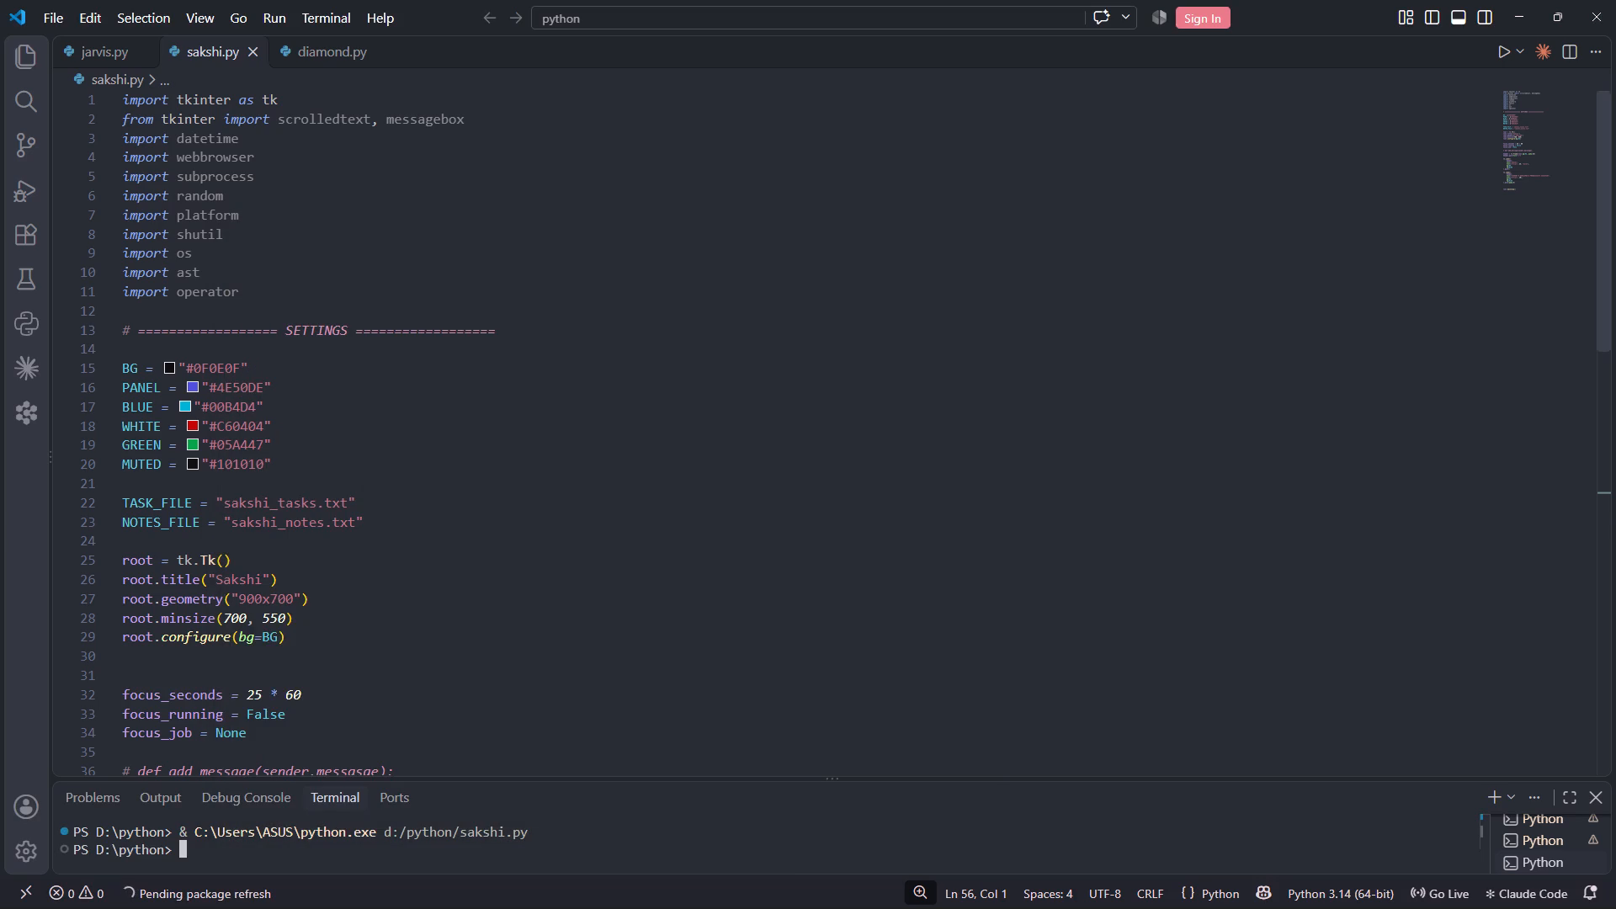
scroll(225, 377, down, 14)
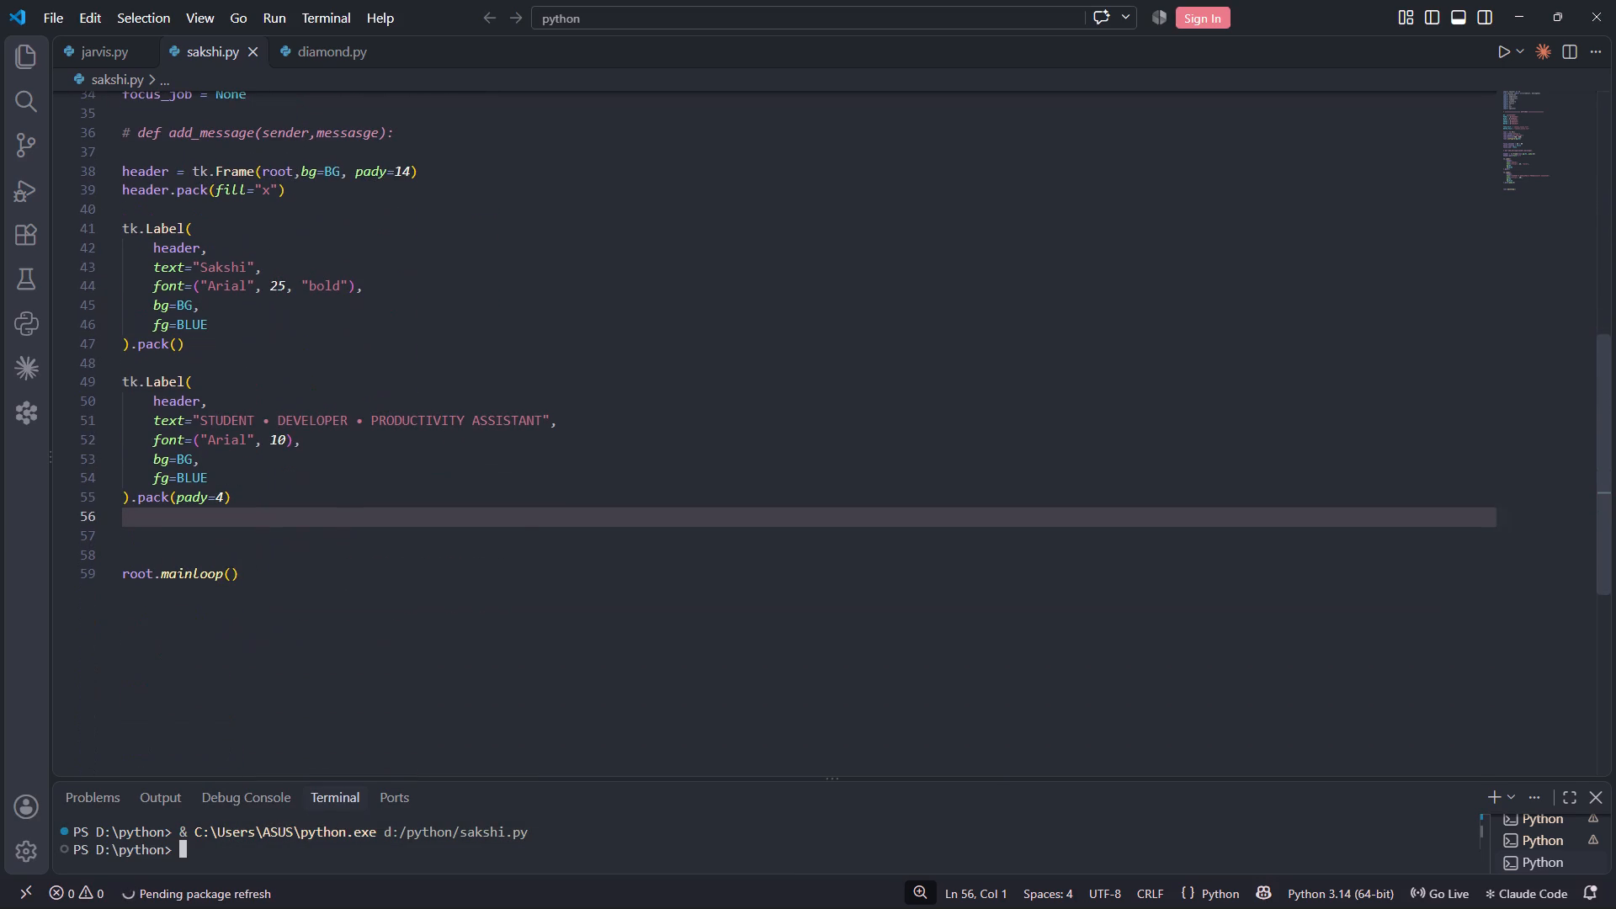
drag(197, 420, 511, 428)
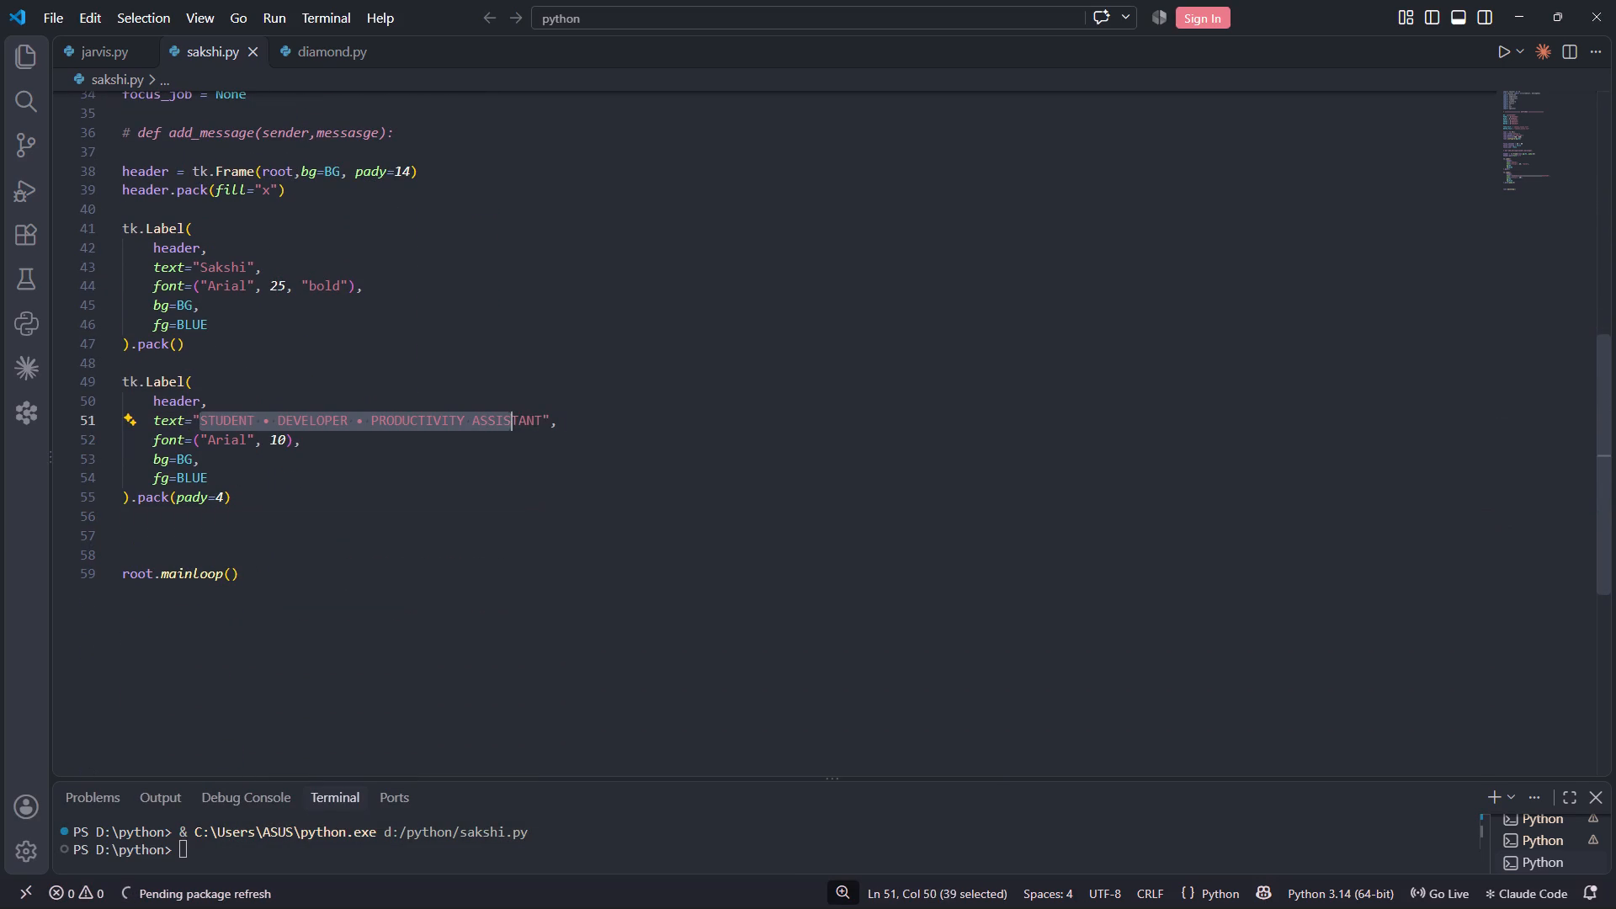
drag(511, 428, 541, 426)
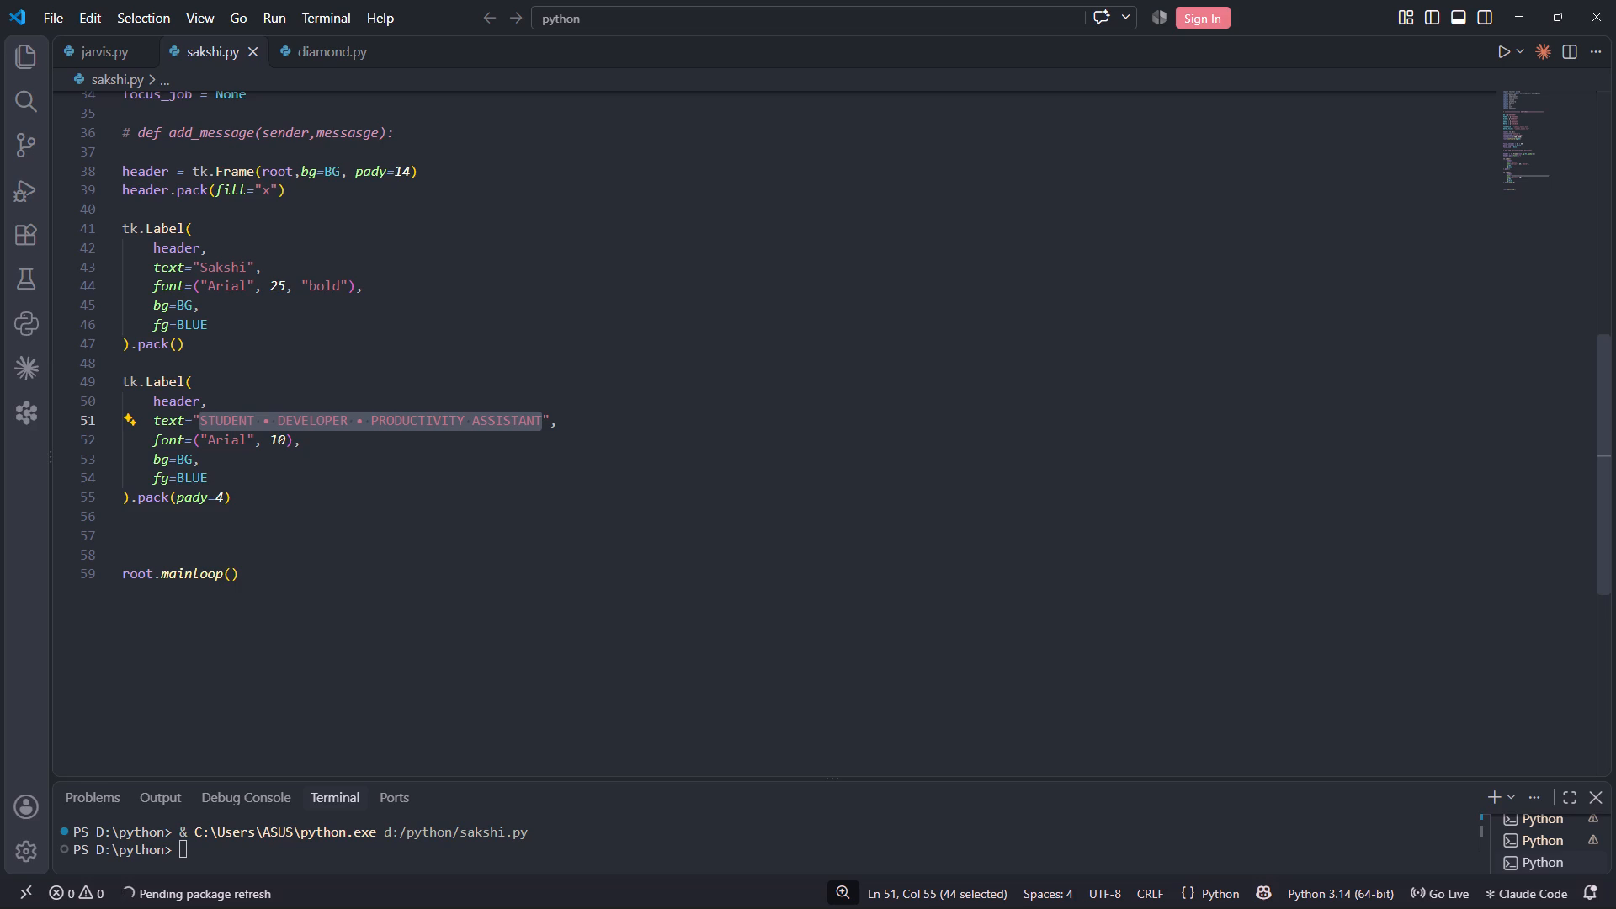
key(ctrl+c)
click(534, 557)
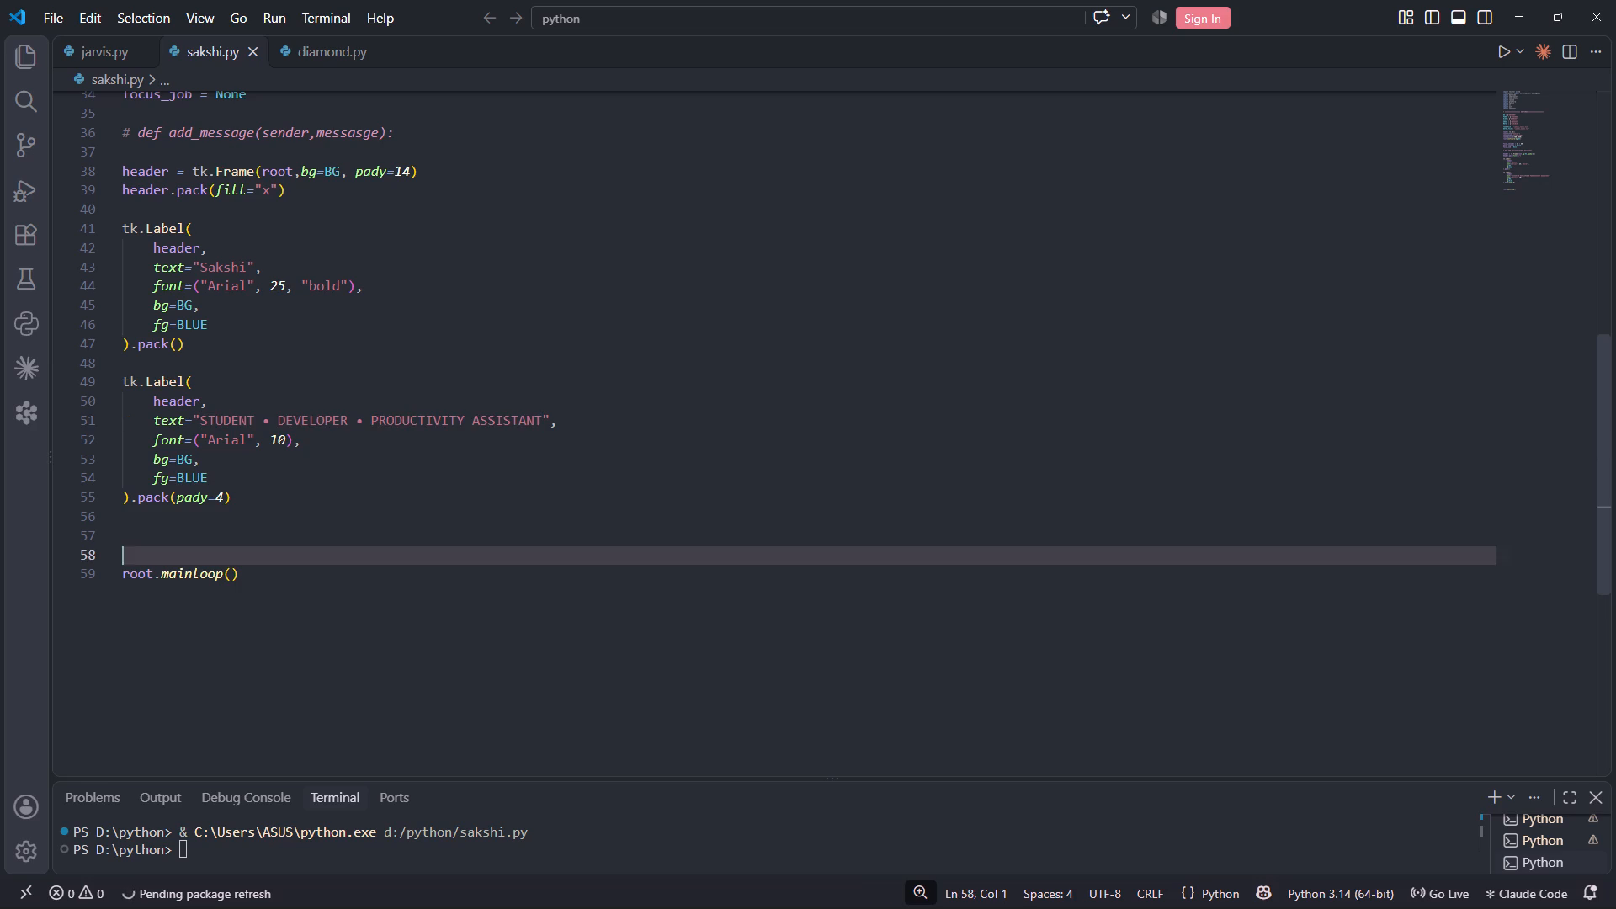
Look through the colour settings, window setup and header code in sakshi.py.
scroll(534, 557, up, 5)
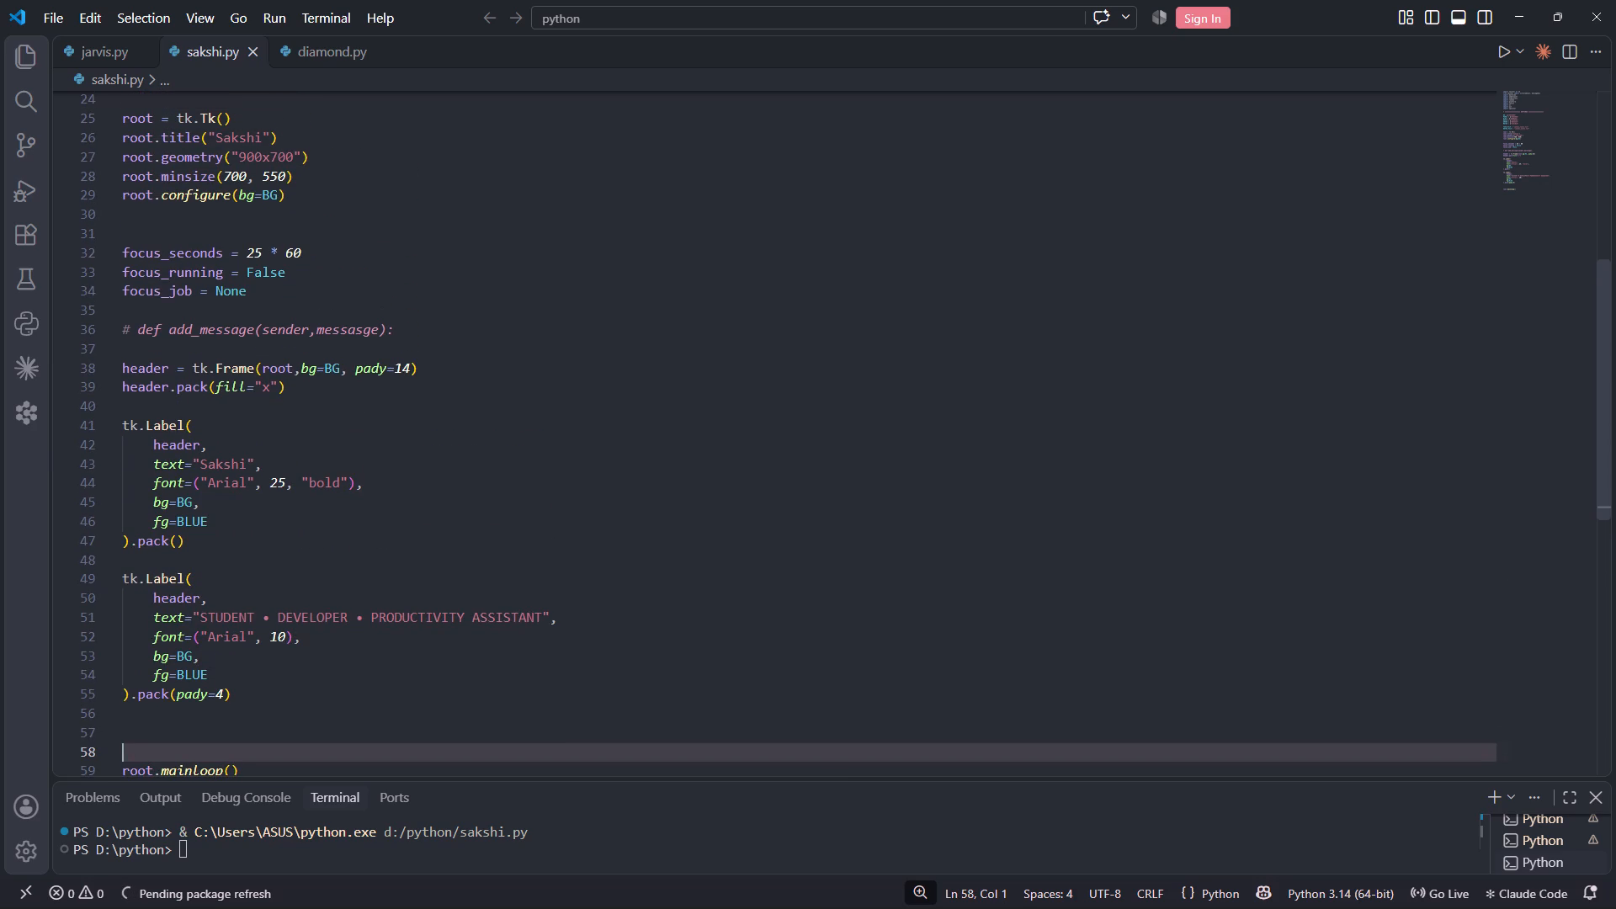
scroll(534, 557, up, 9)
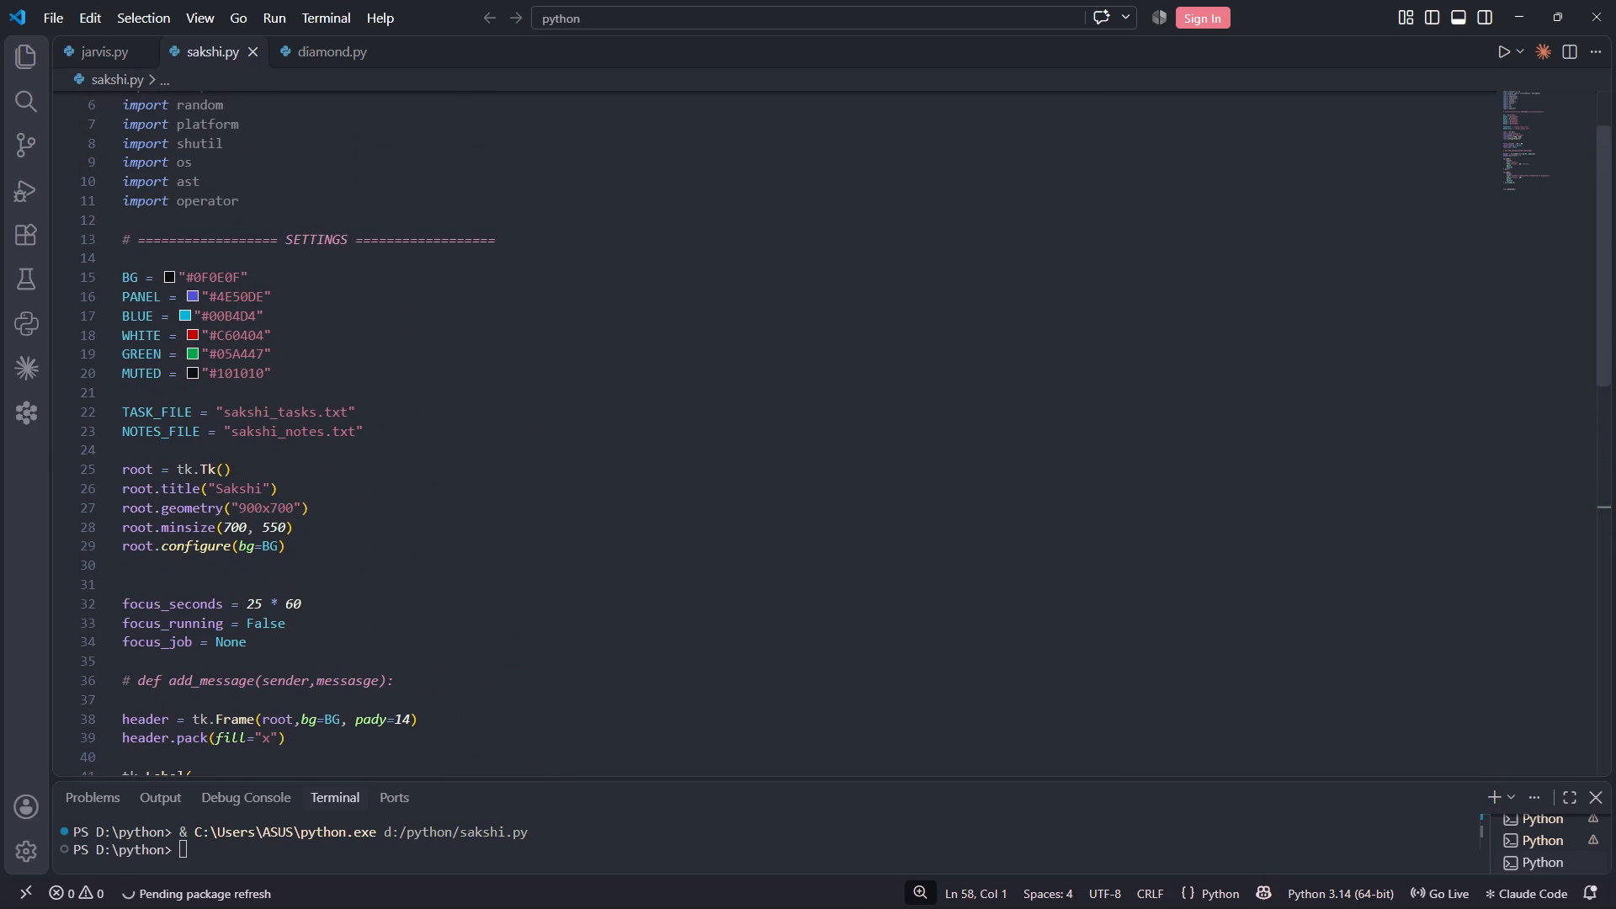
scroll(534, 557, down, 5)
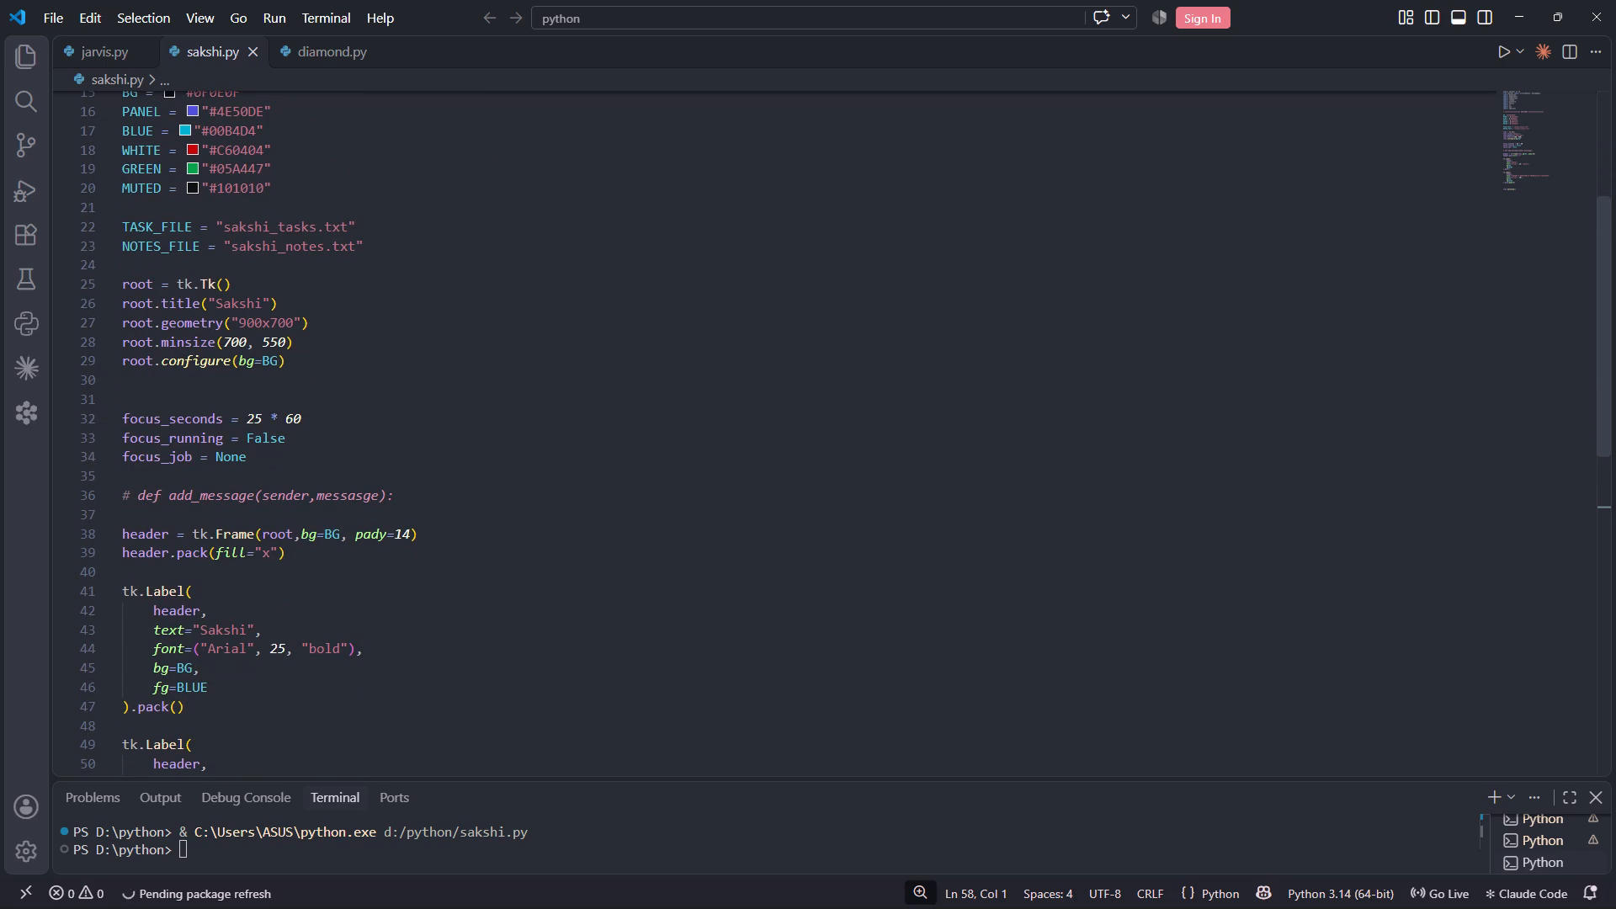
scroll(534, 557, up, 7)
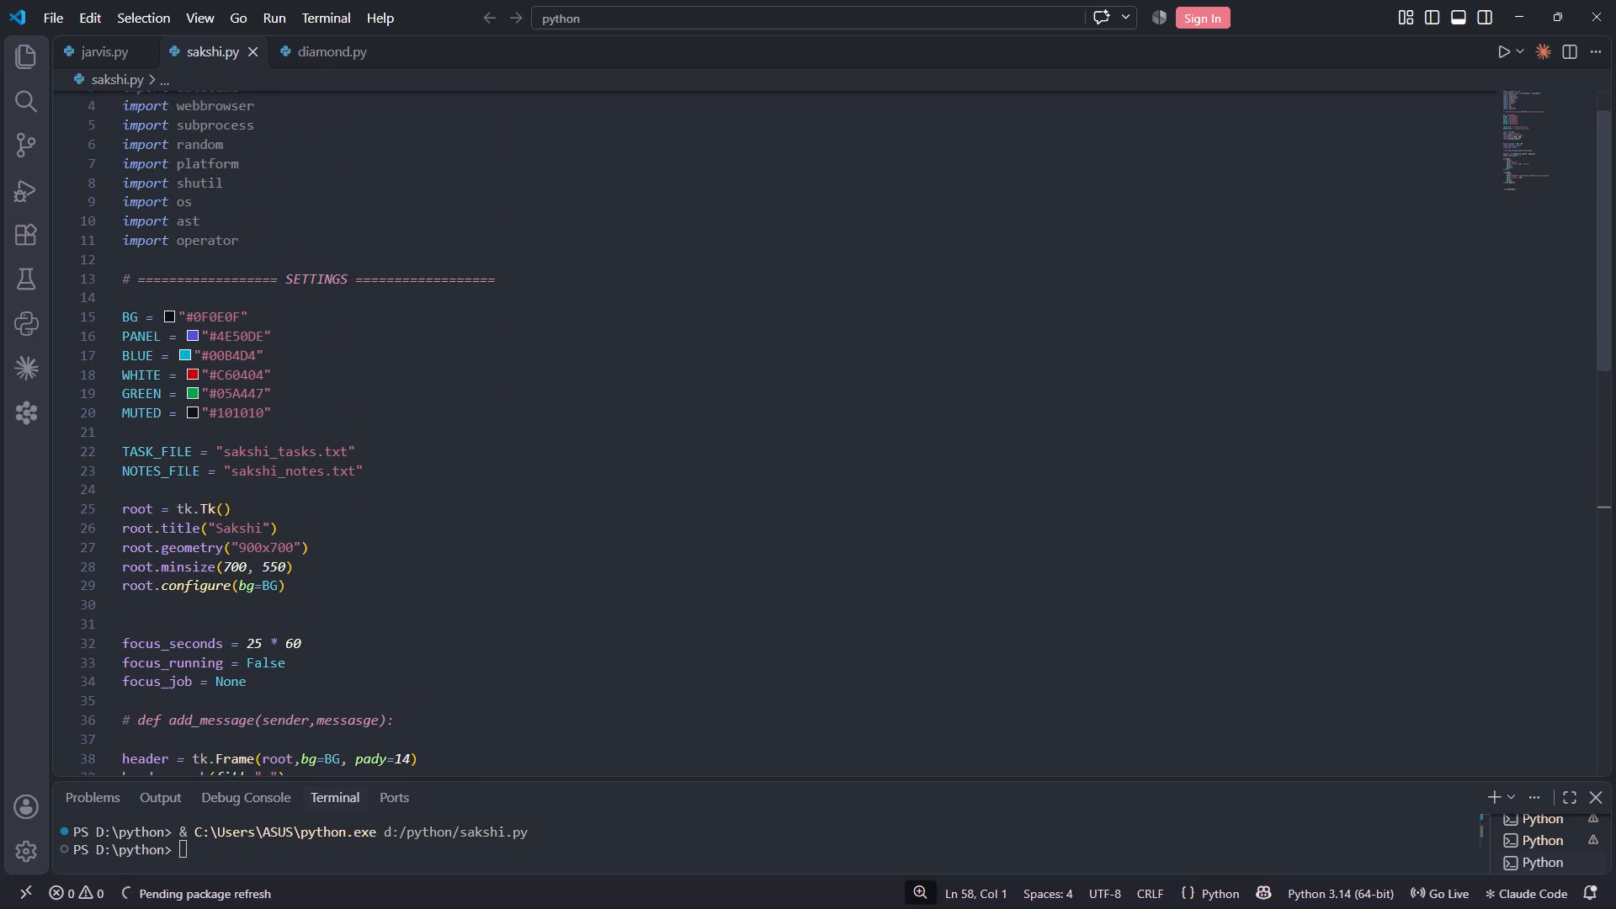
scroll(534, 557, up, 3)
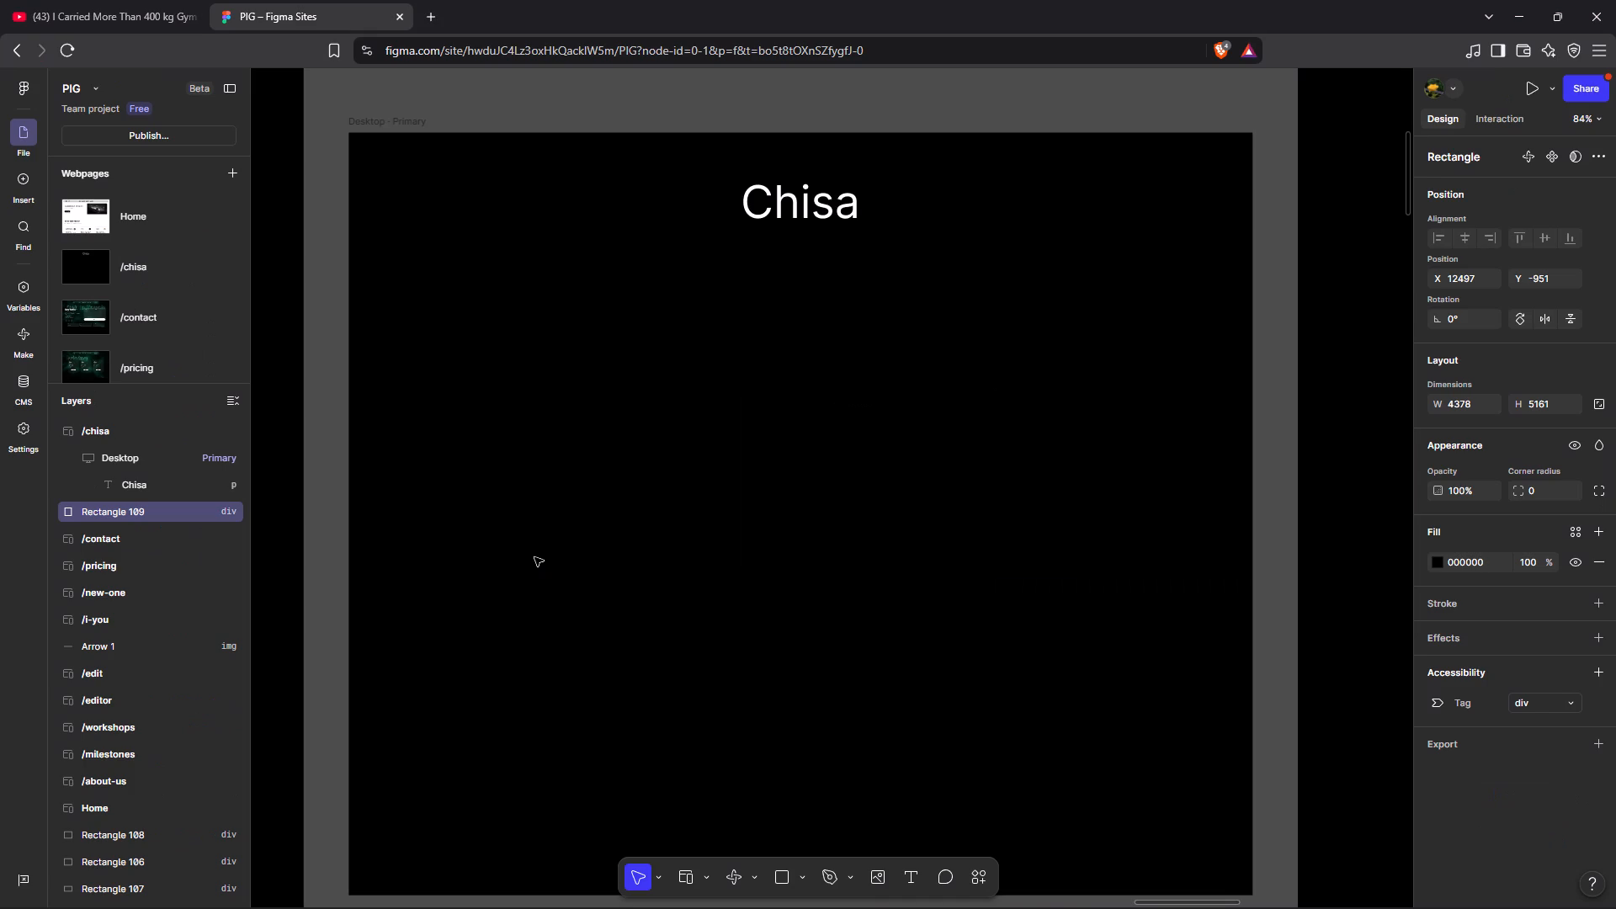
Switch to the Figma site and paste the copied subtitle as new text below the Chisa heading, about 186 px below the frame's top edge.
click(913, 885)
click(768, 264)
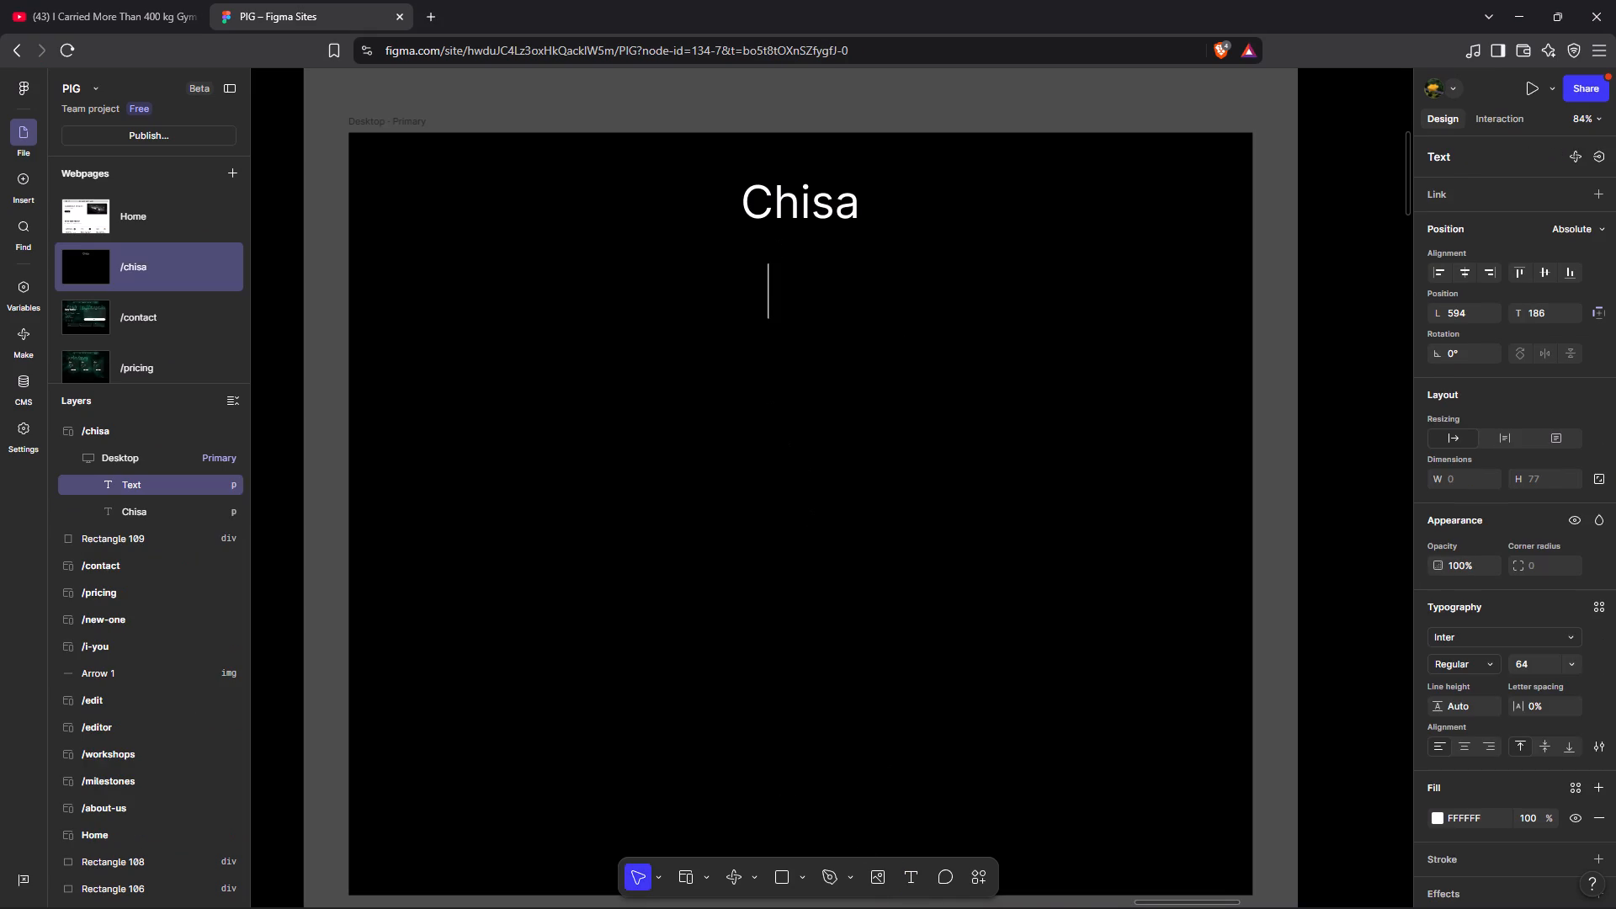
key(ctrl+v)
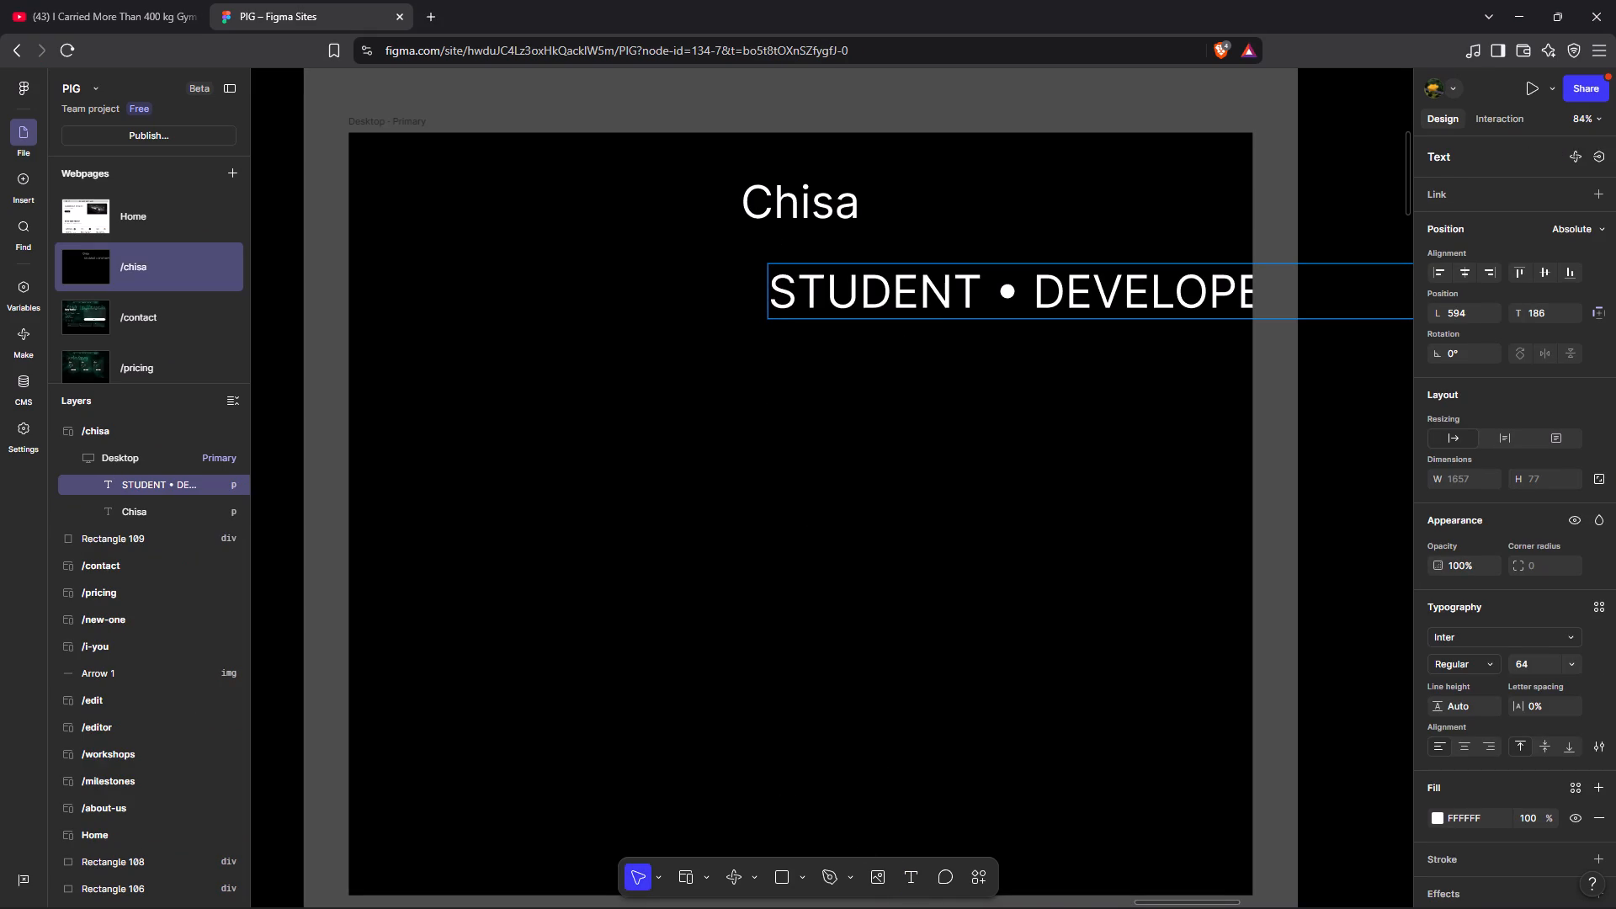
click(1390, 397)
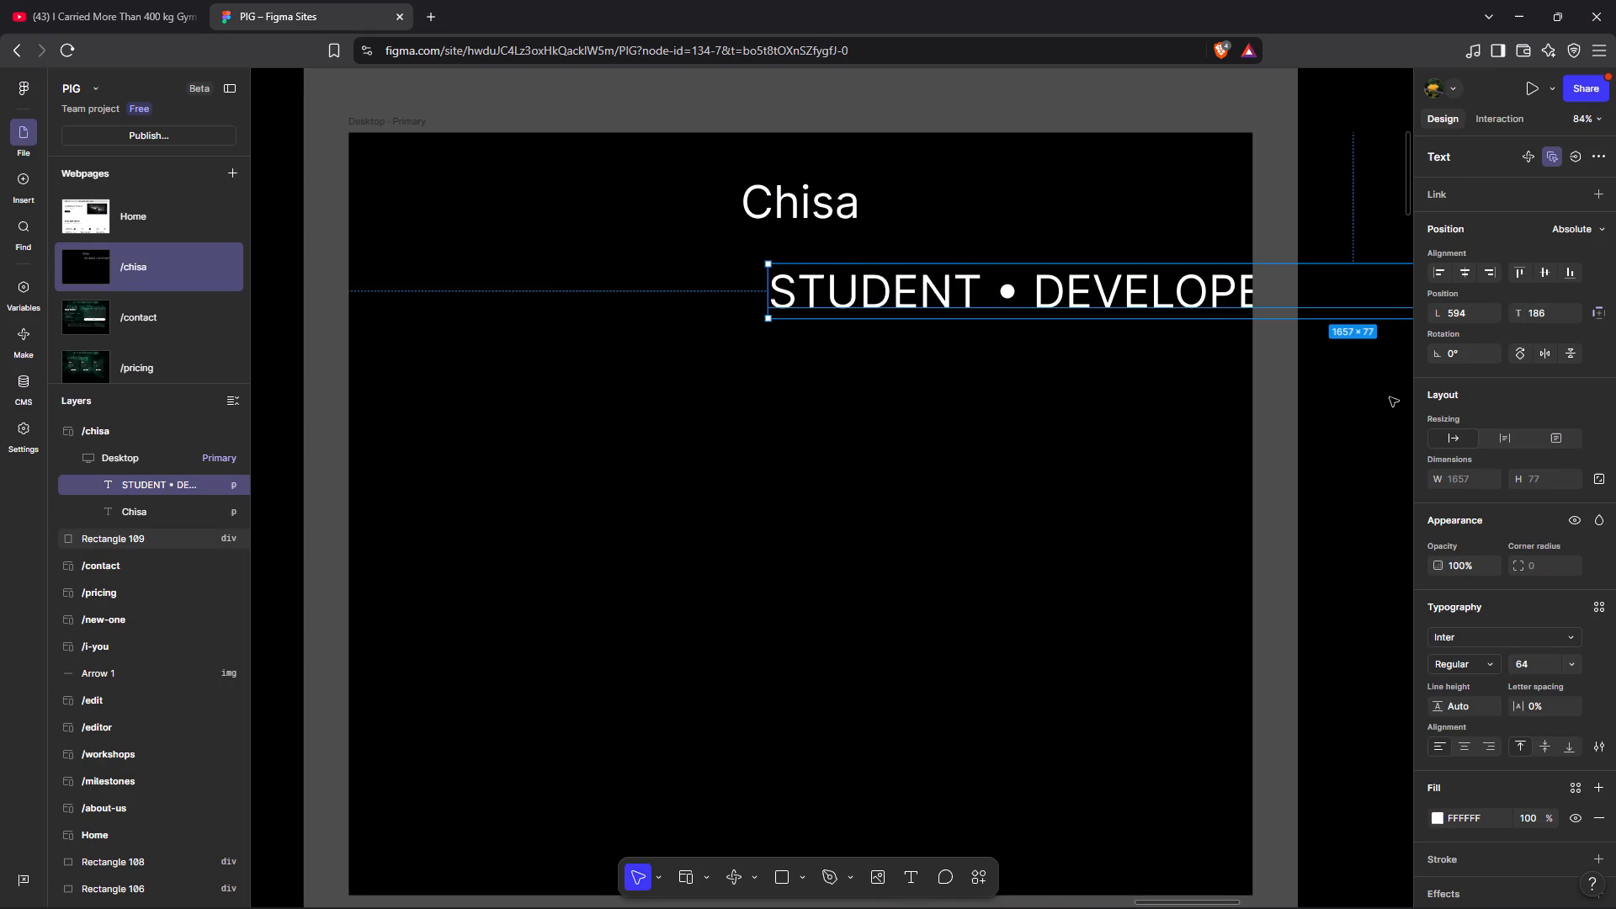
Open the font size choices for the subtitle text.
click(1571, 664)
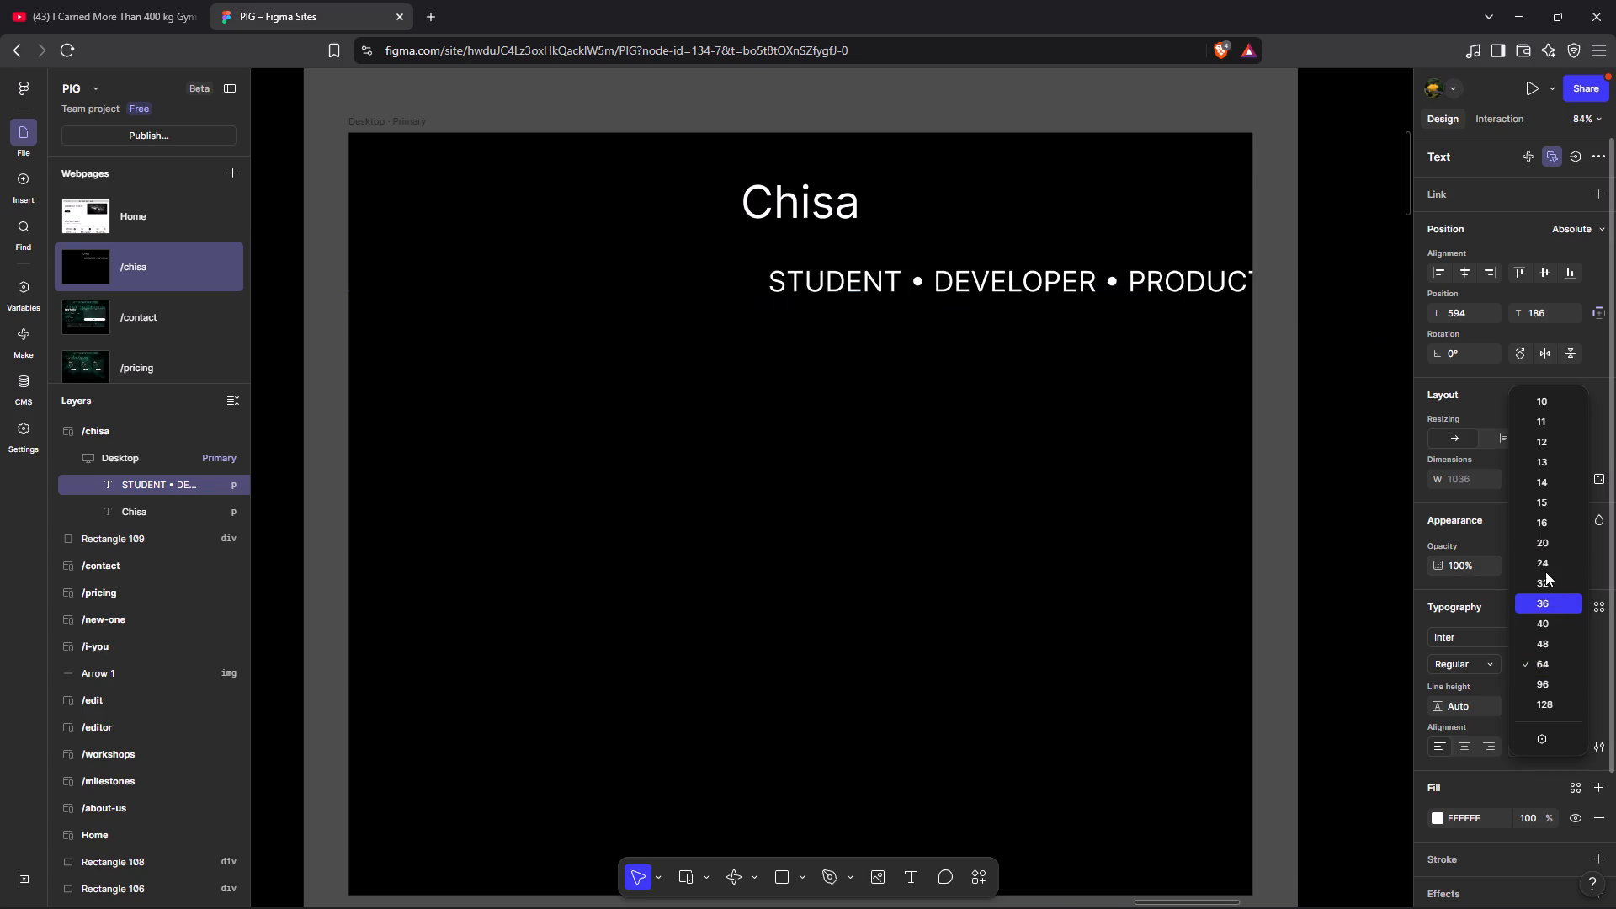
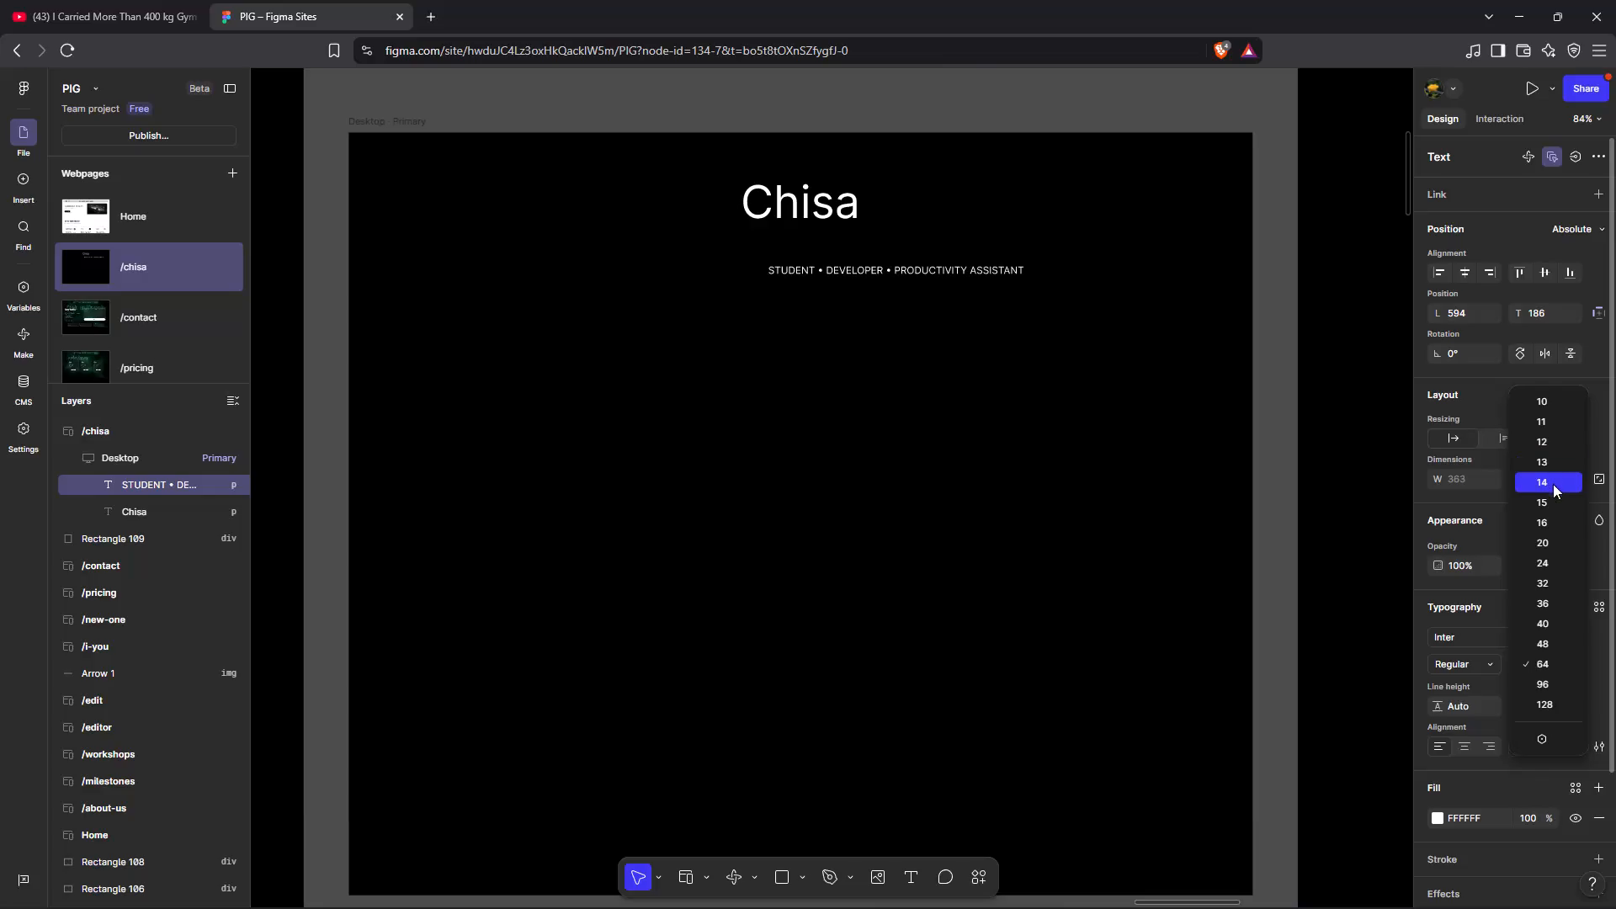
Set the subtitle's font size to 20.
click(1553, 534)
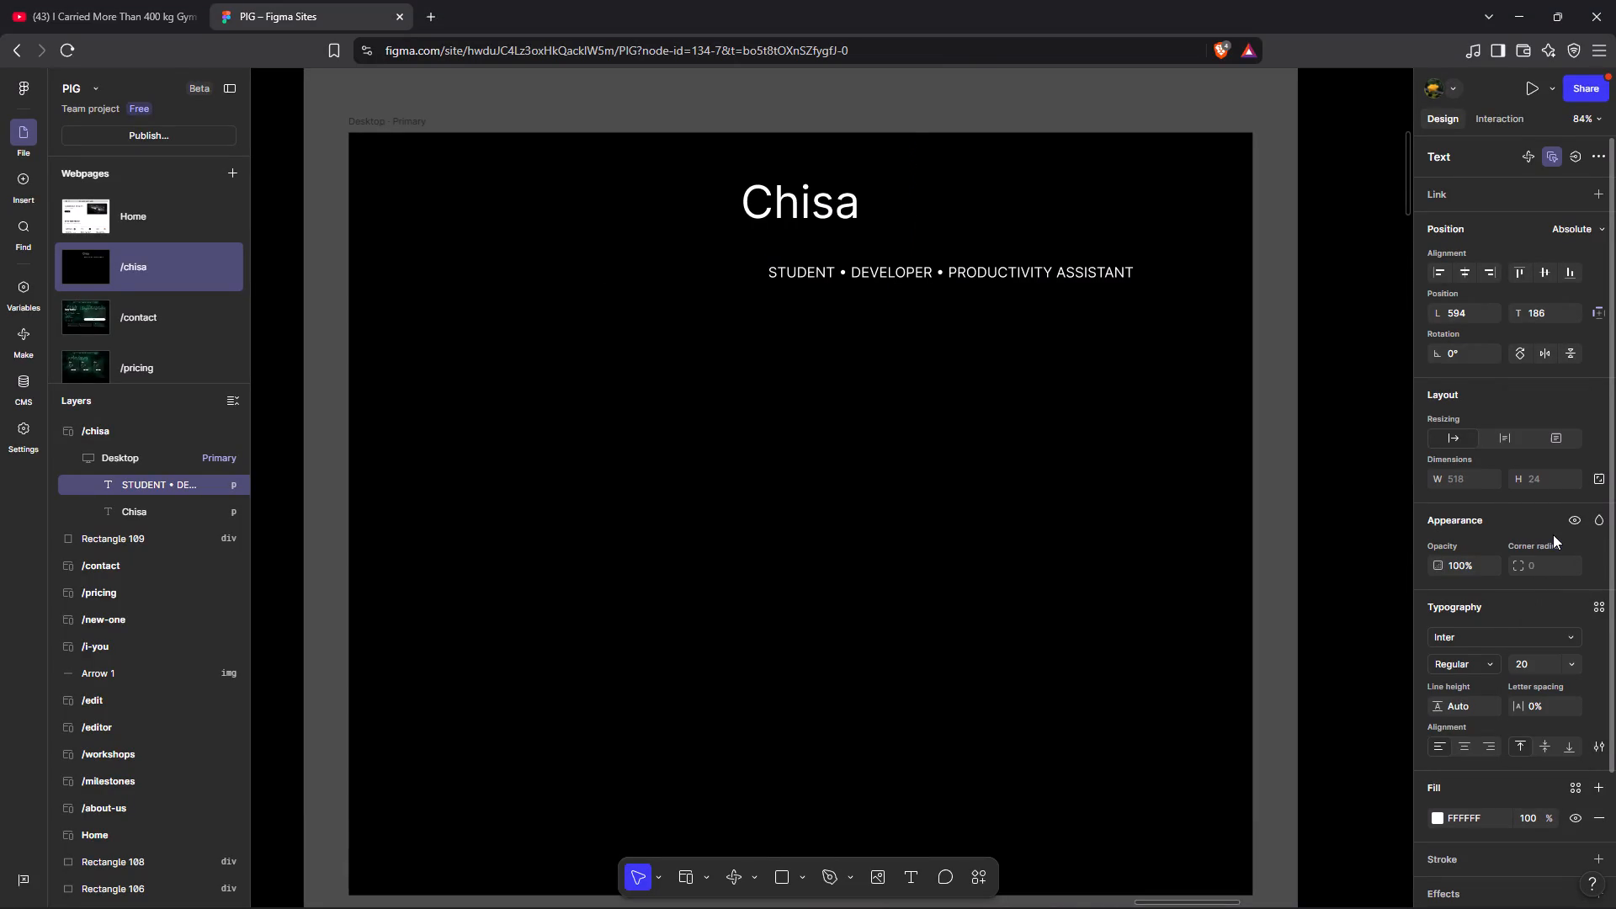
Move the subtitle up, centred horizontally beneath the Chisa heading, about 142 px below the frame's top edge.
drag(1019, 272, 895, 243)
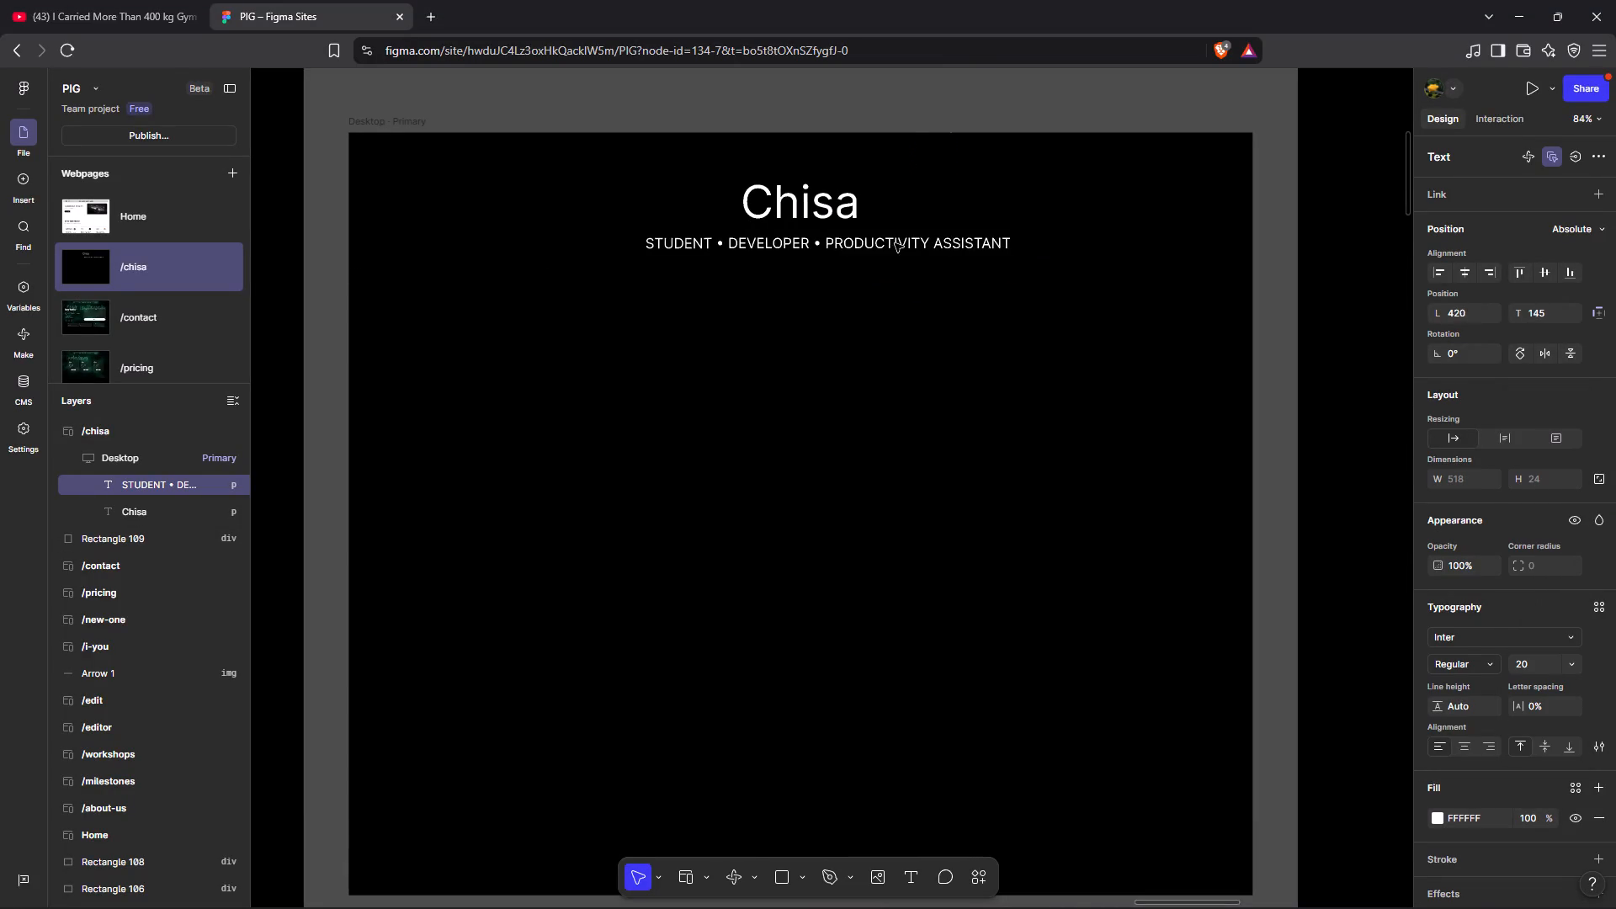
drag(895, 243, 870, 241)
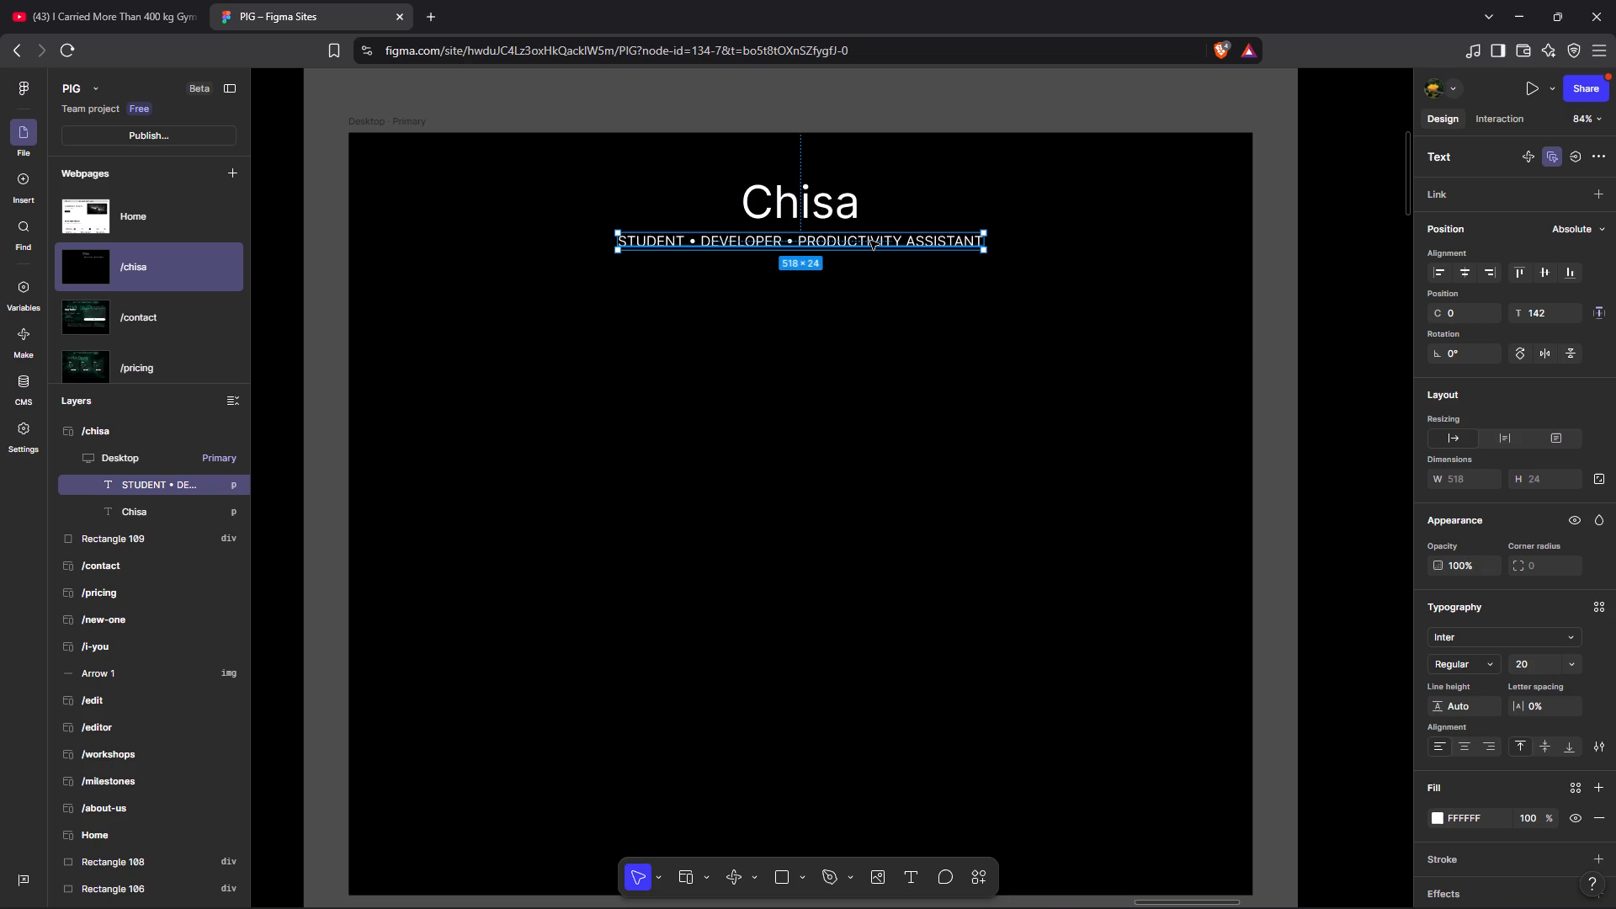
click(904, 329)
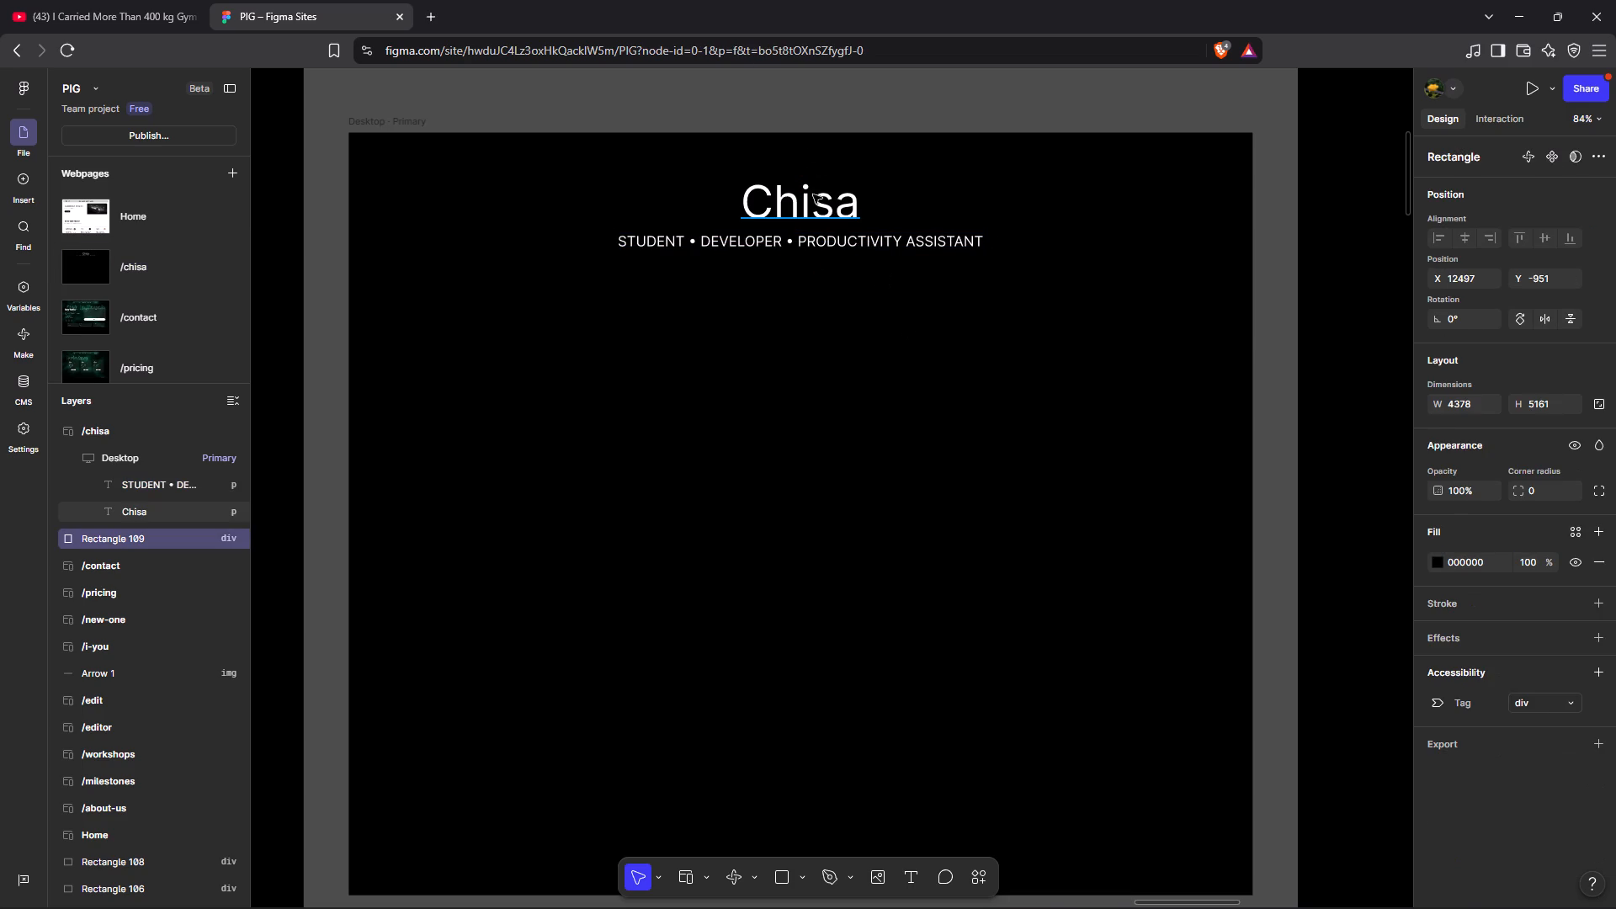
click(813, 205)
click(714, 262)
Change the subtitle's fill to the green page colour 1DDE97.
click(731, 247)
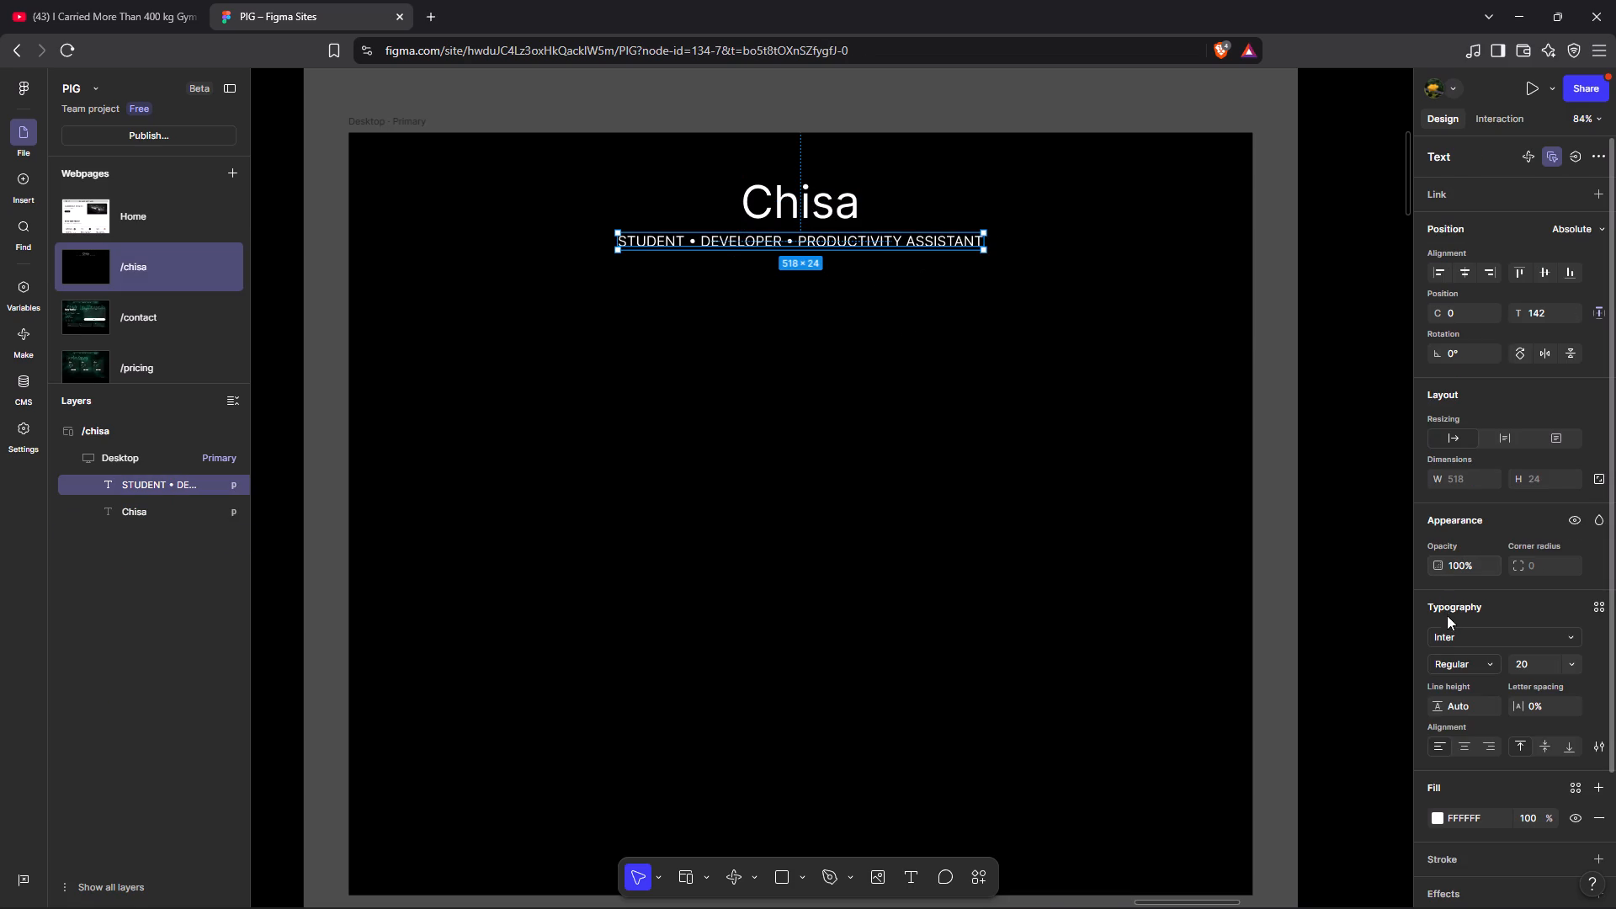
click(1435, 818)
click(1334, 832)
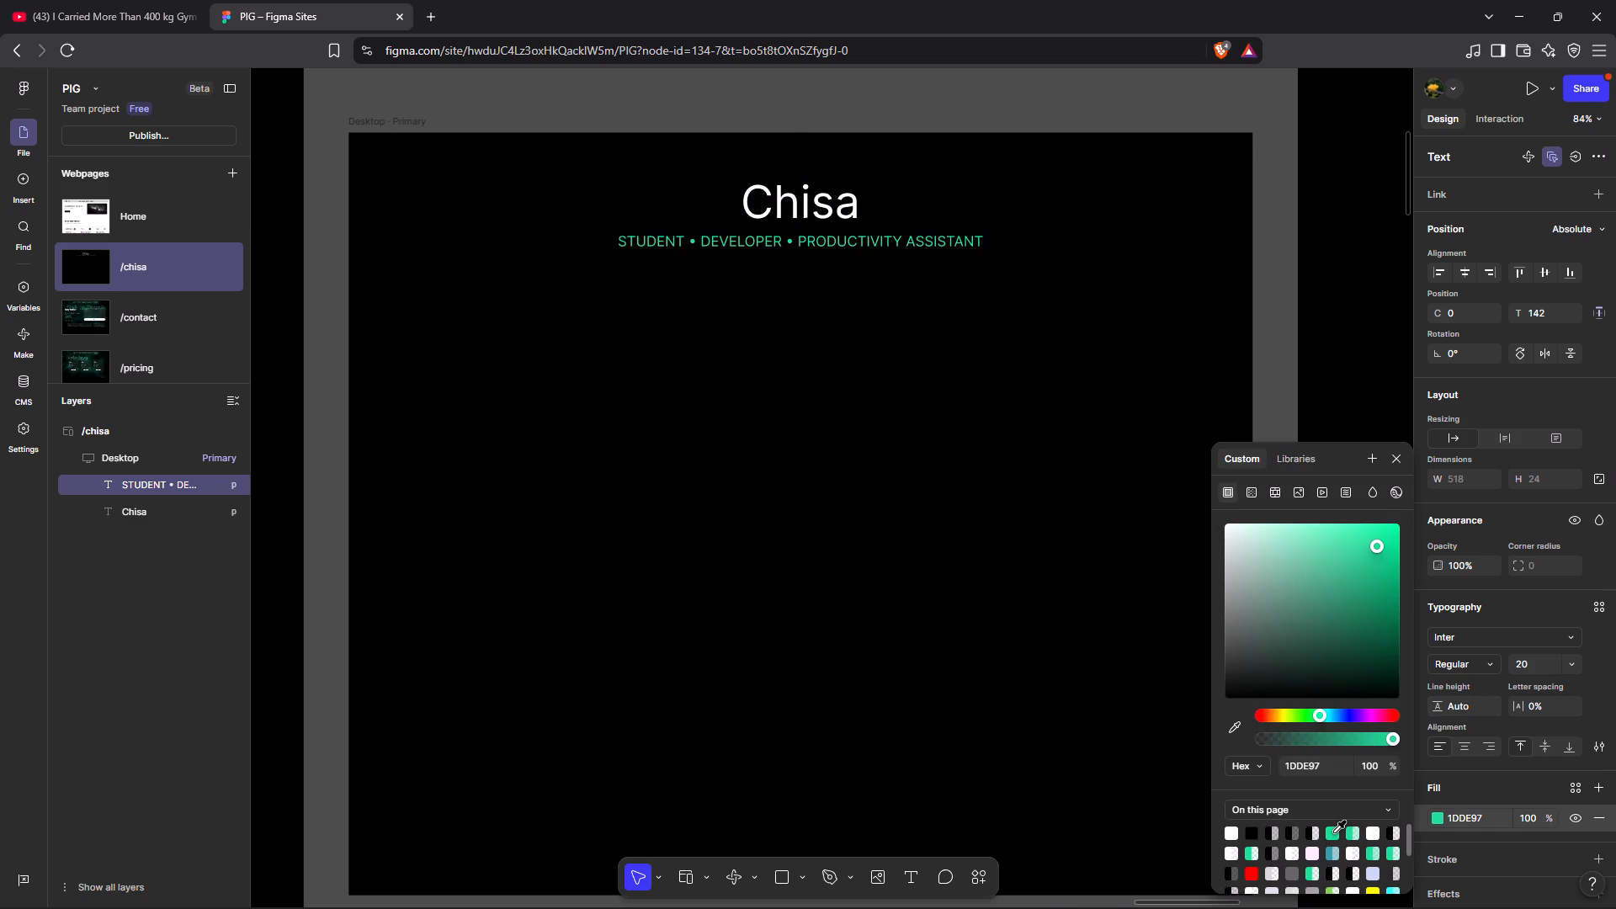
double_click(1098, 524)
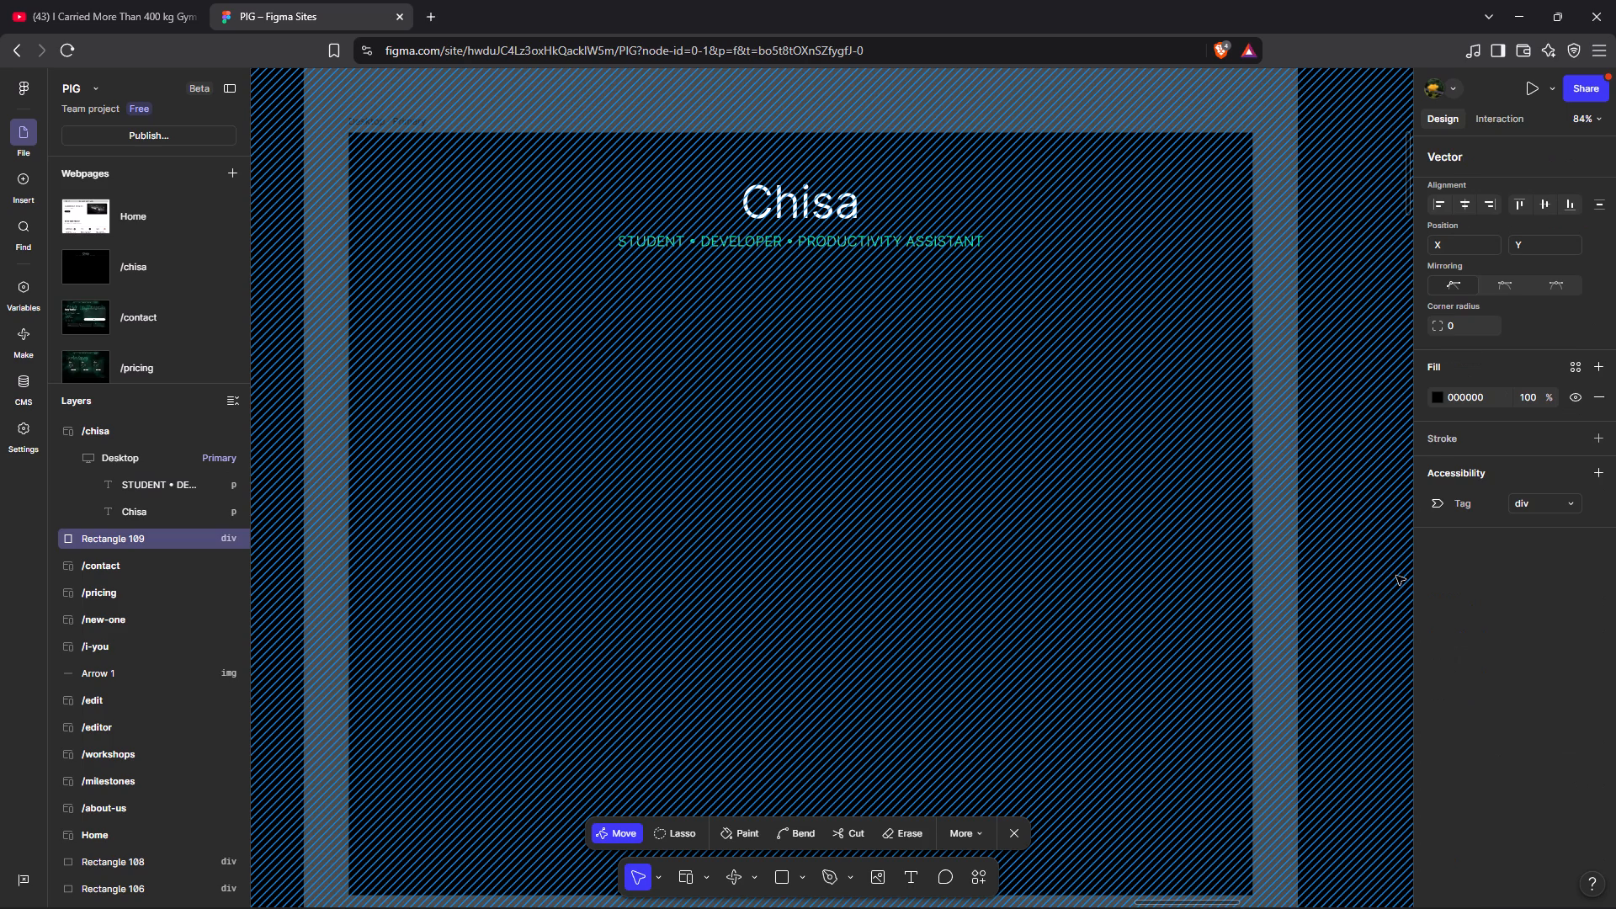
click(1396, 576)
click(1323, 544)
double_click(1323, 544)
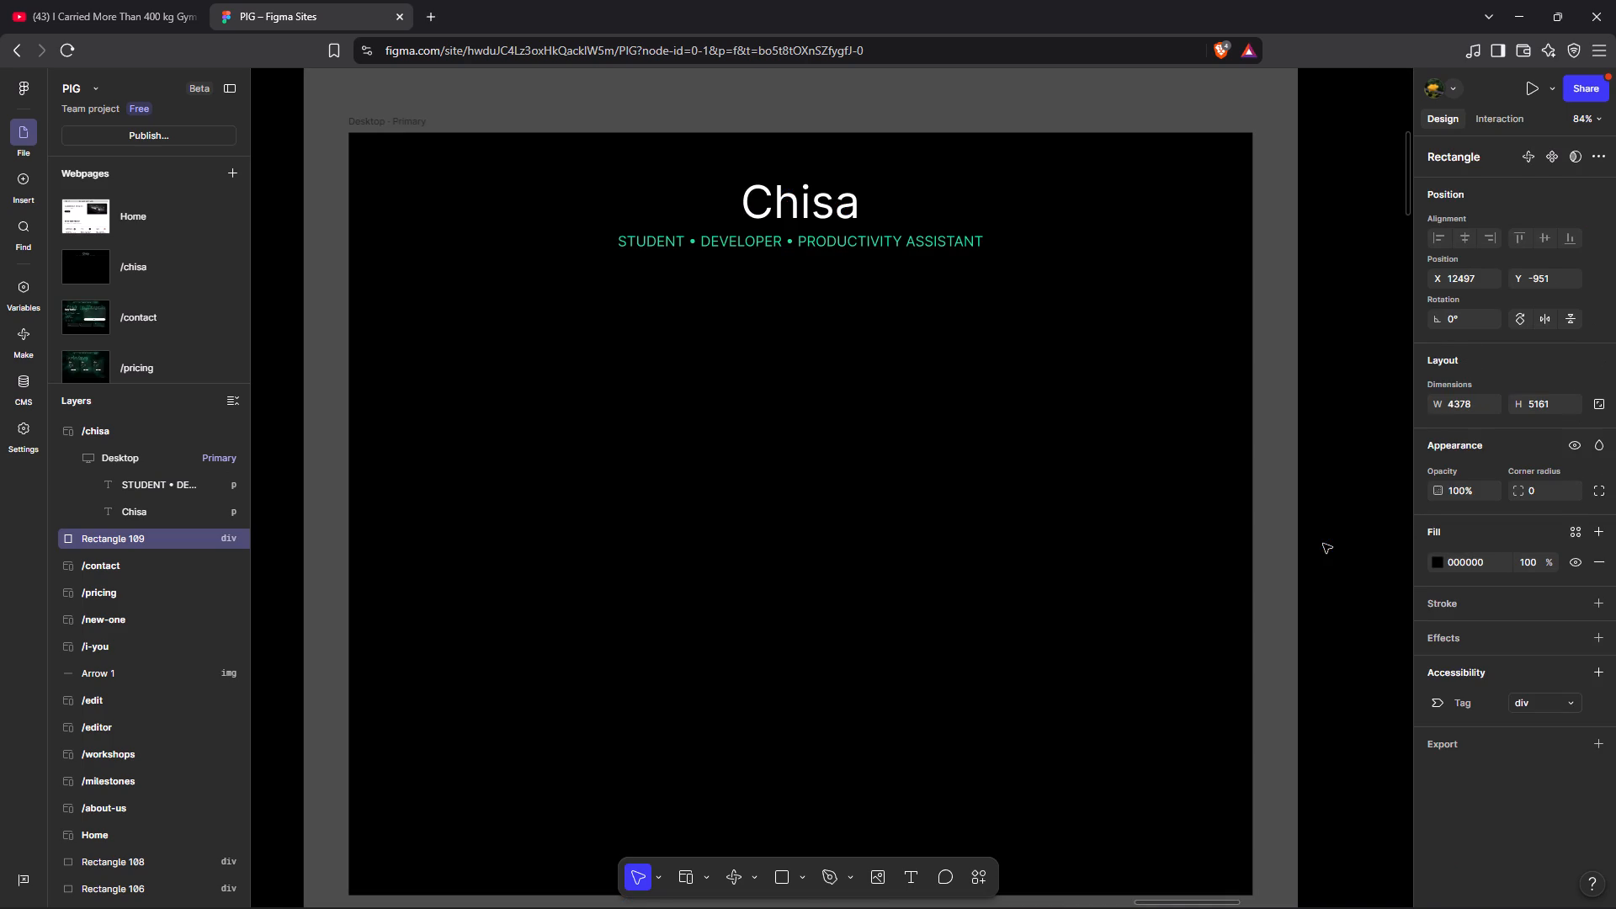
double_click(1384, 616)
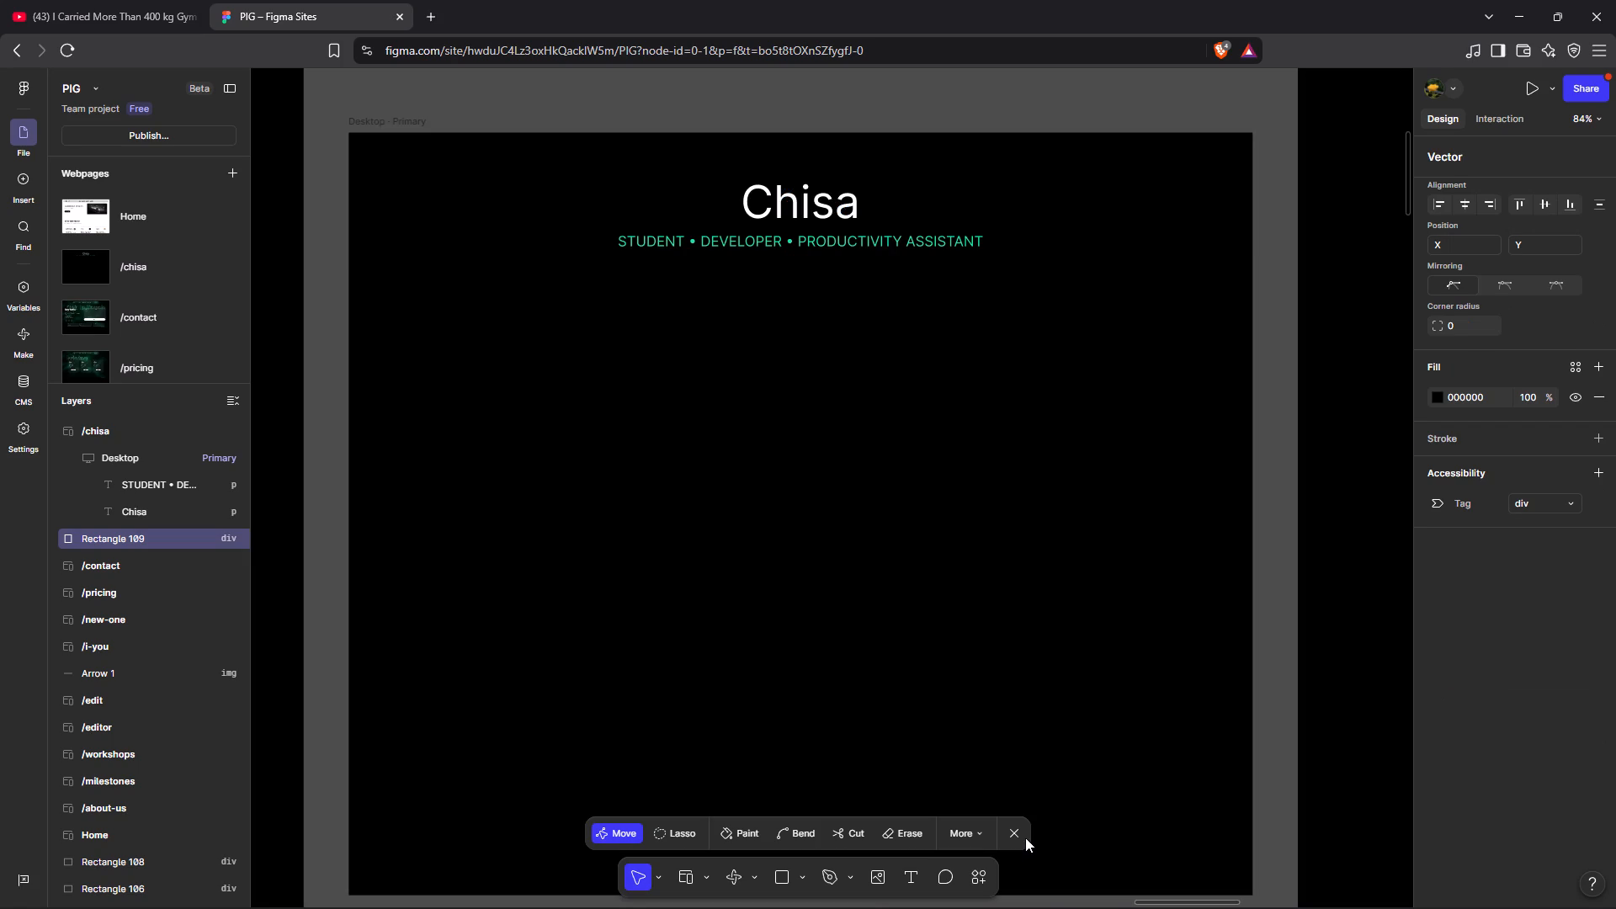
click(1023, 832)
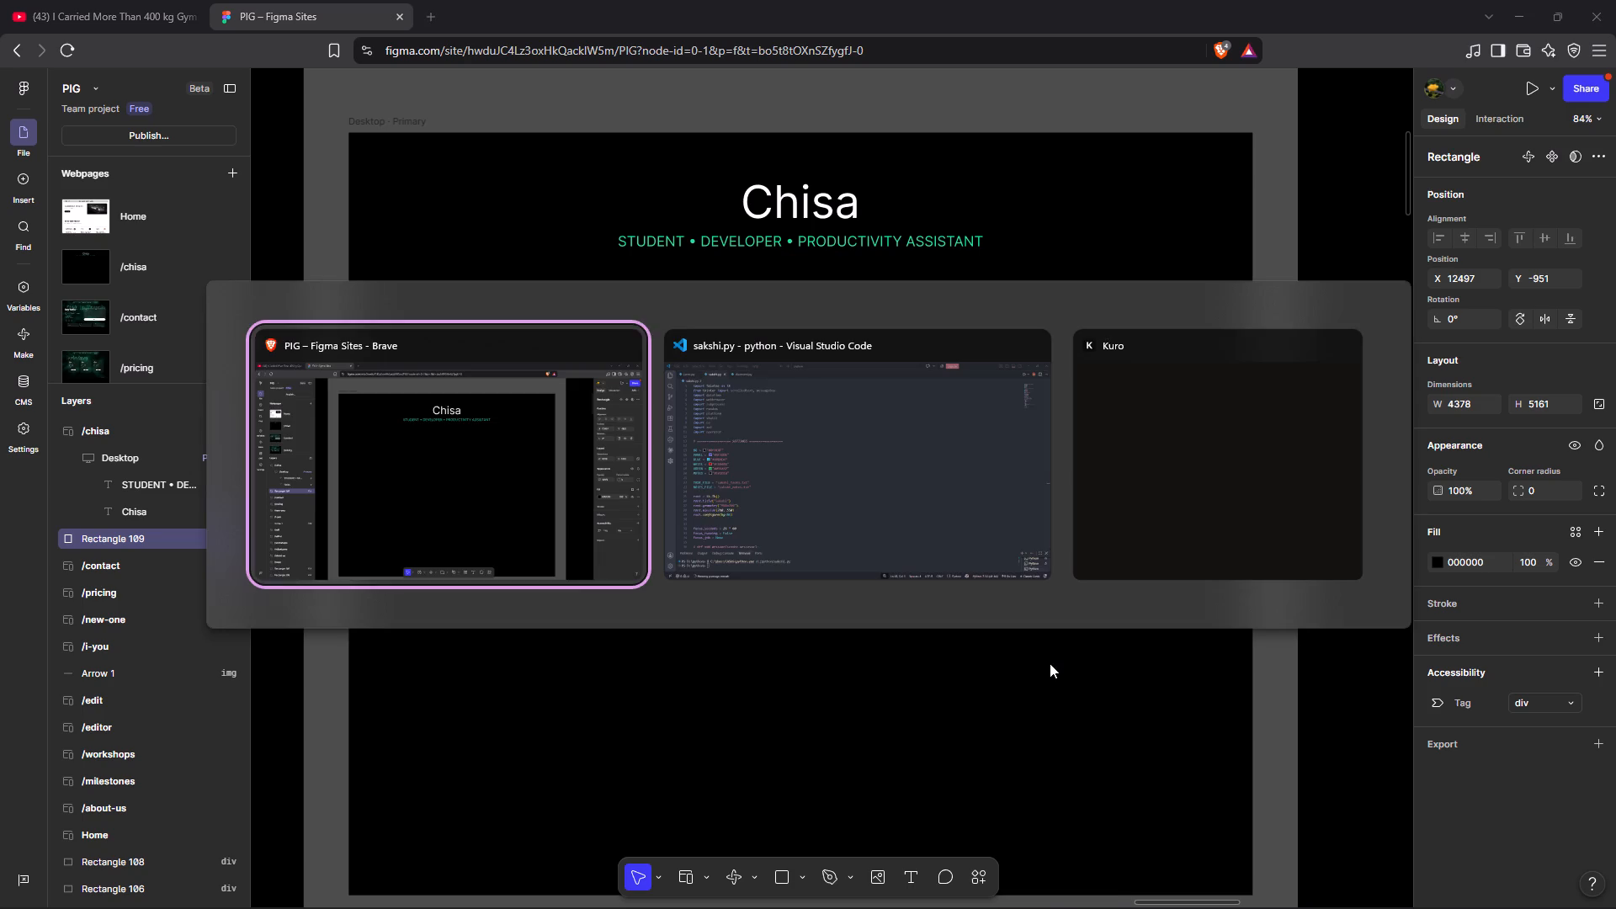
Switch to Visual Studio Code, run jarvis.py to examine the CHISA window's layout and message field, and close the window.
click(87, 57)
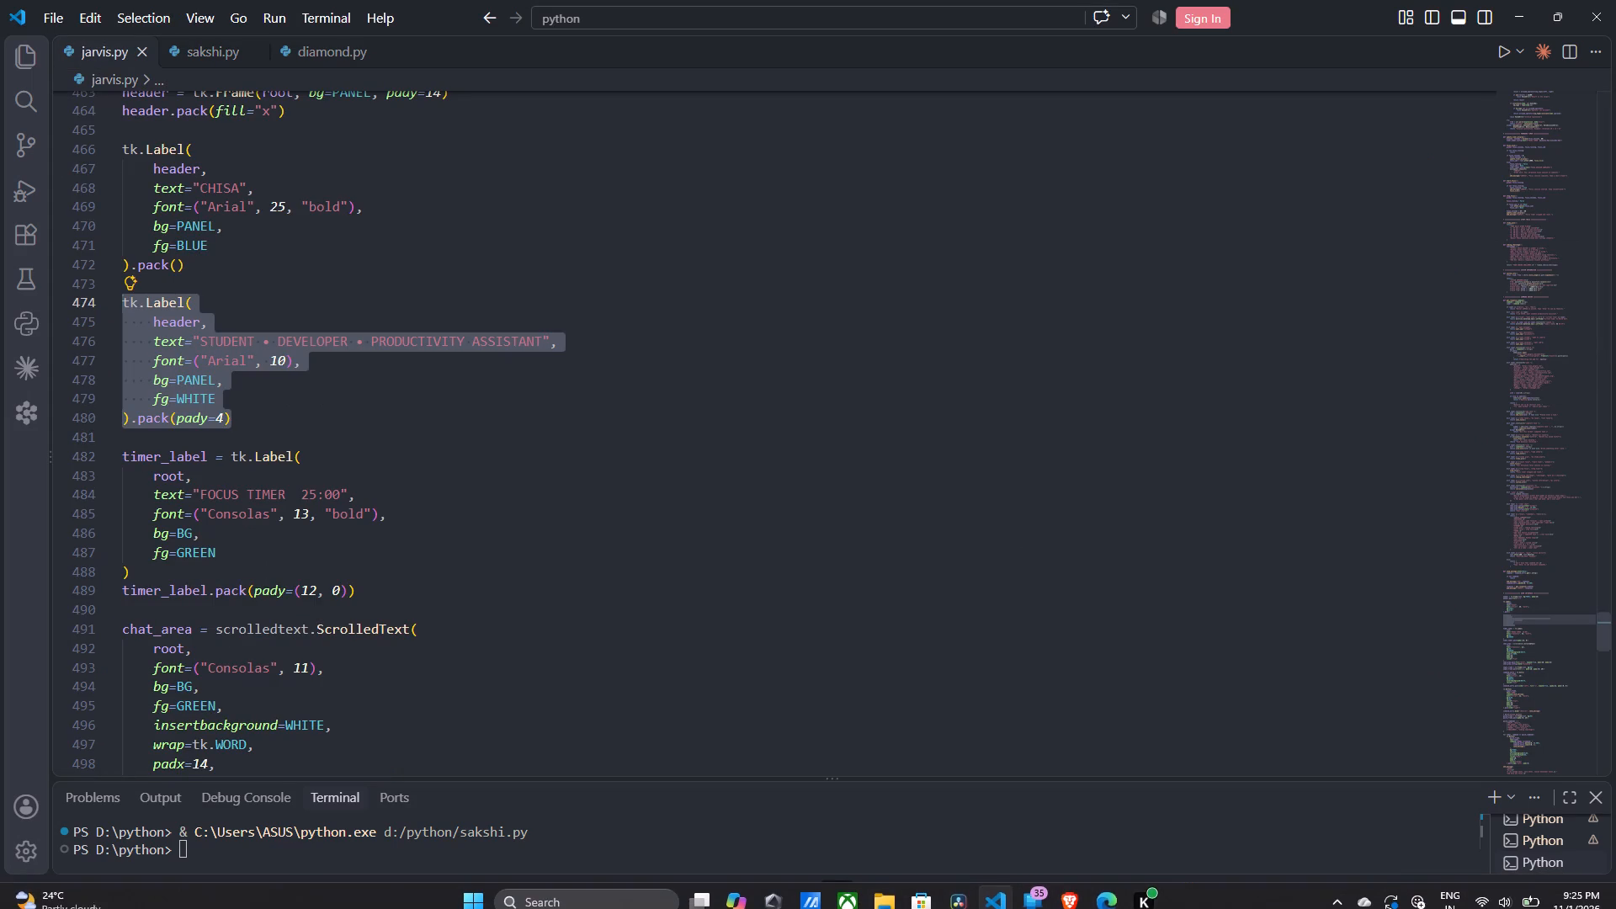
click(1496, 61)
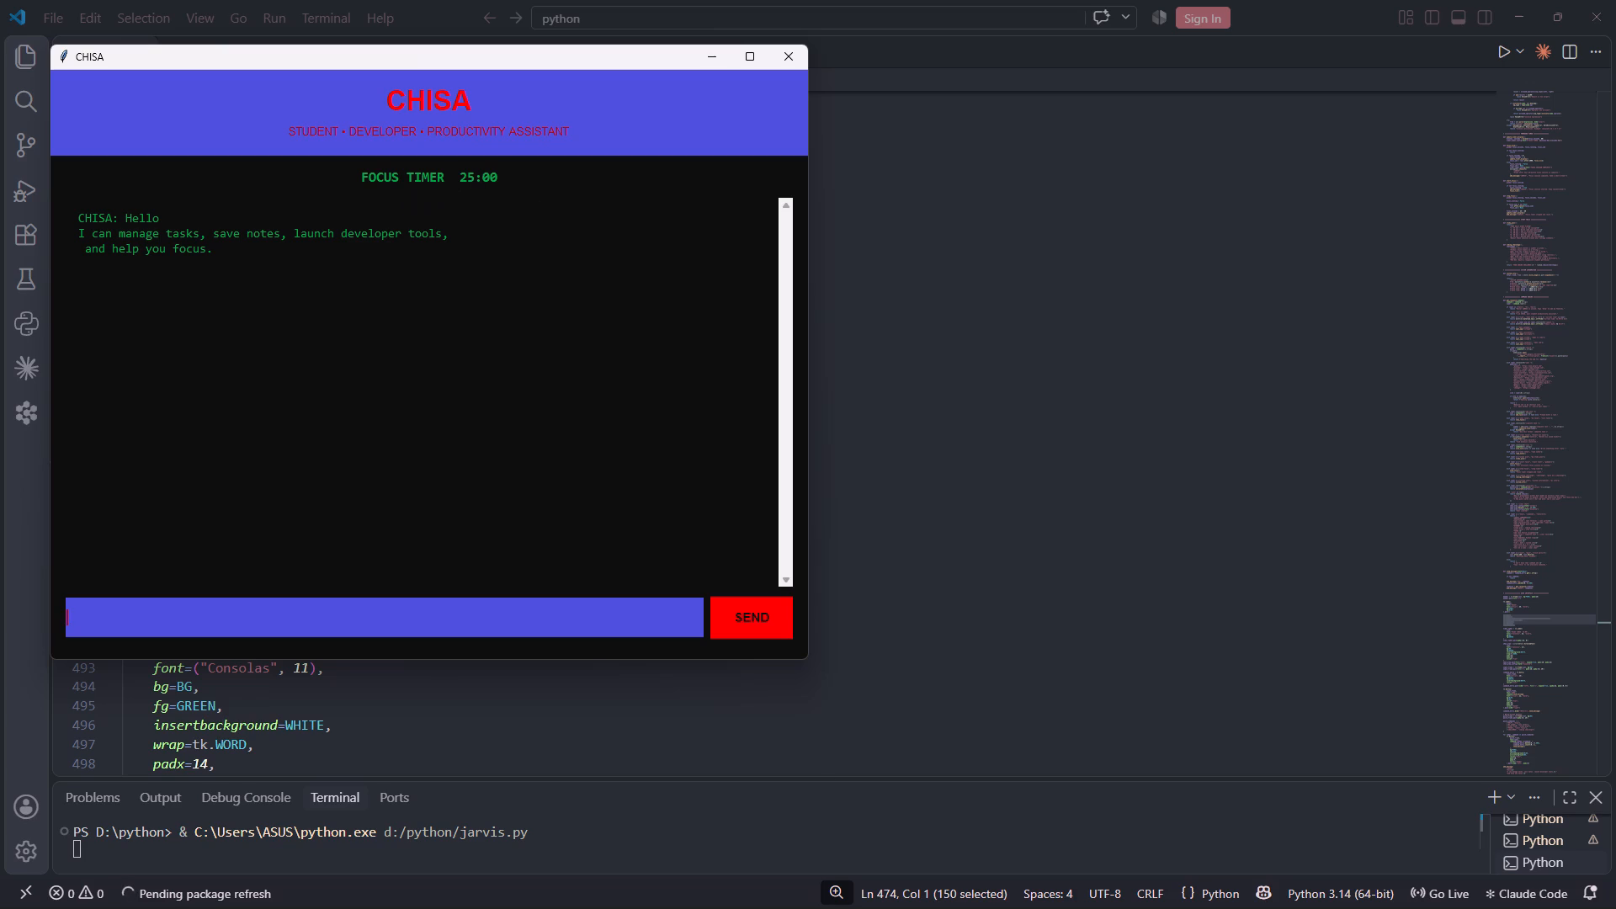
click(540, 619)
click(796, 60)
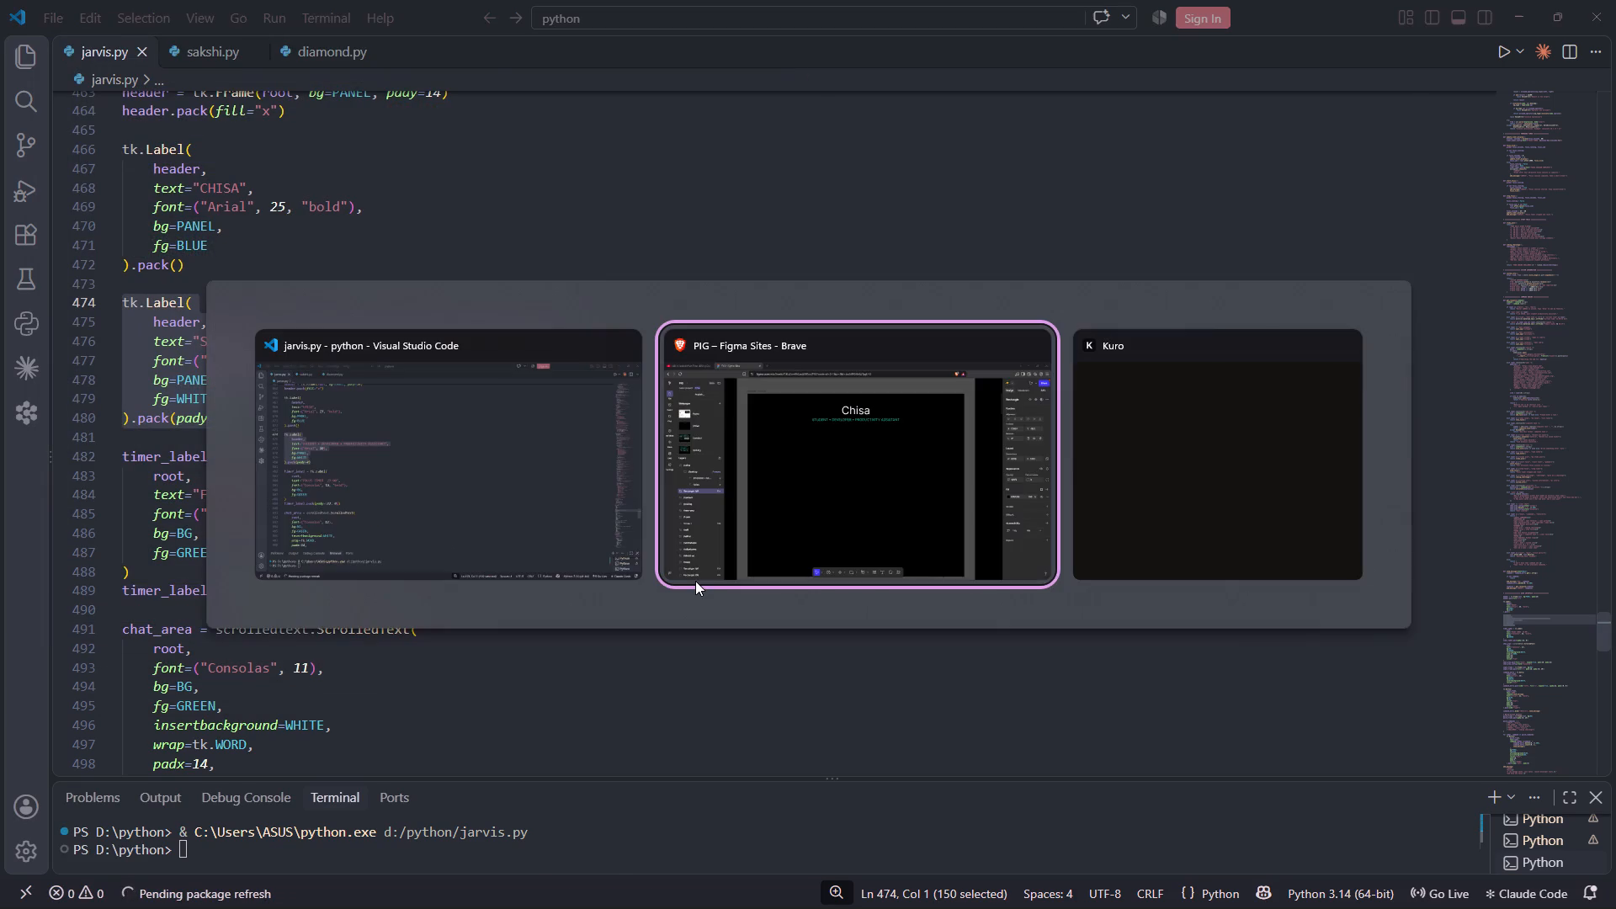
Back in the Figma site, draw a rectangle about 1044 × 67 px near the frame's bottom, about 57 px from its left edge.
scroll(756, 605, down, 1)
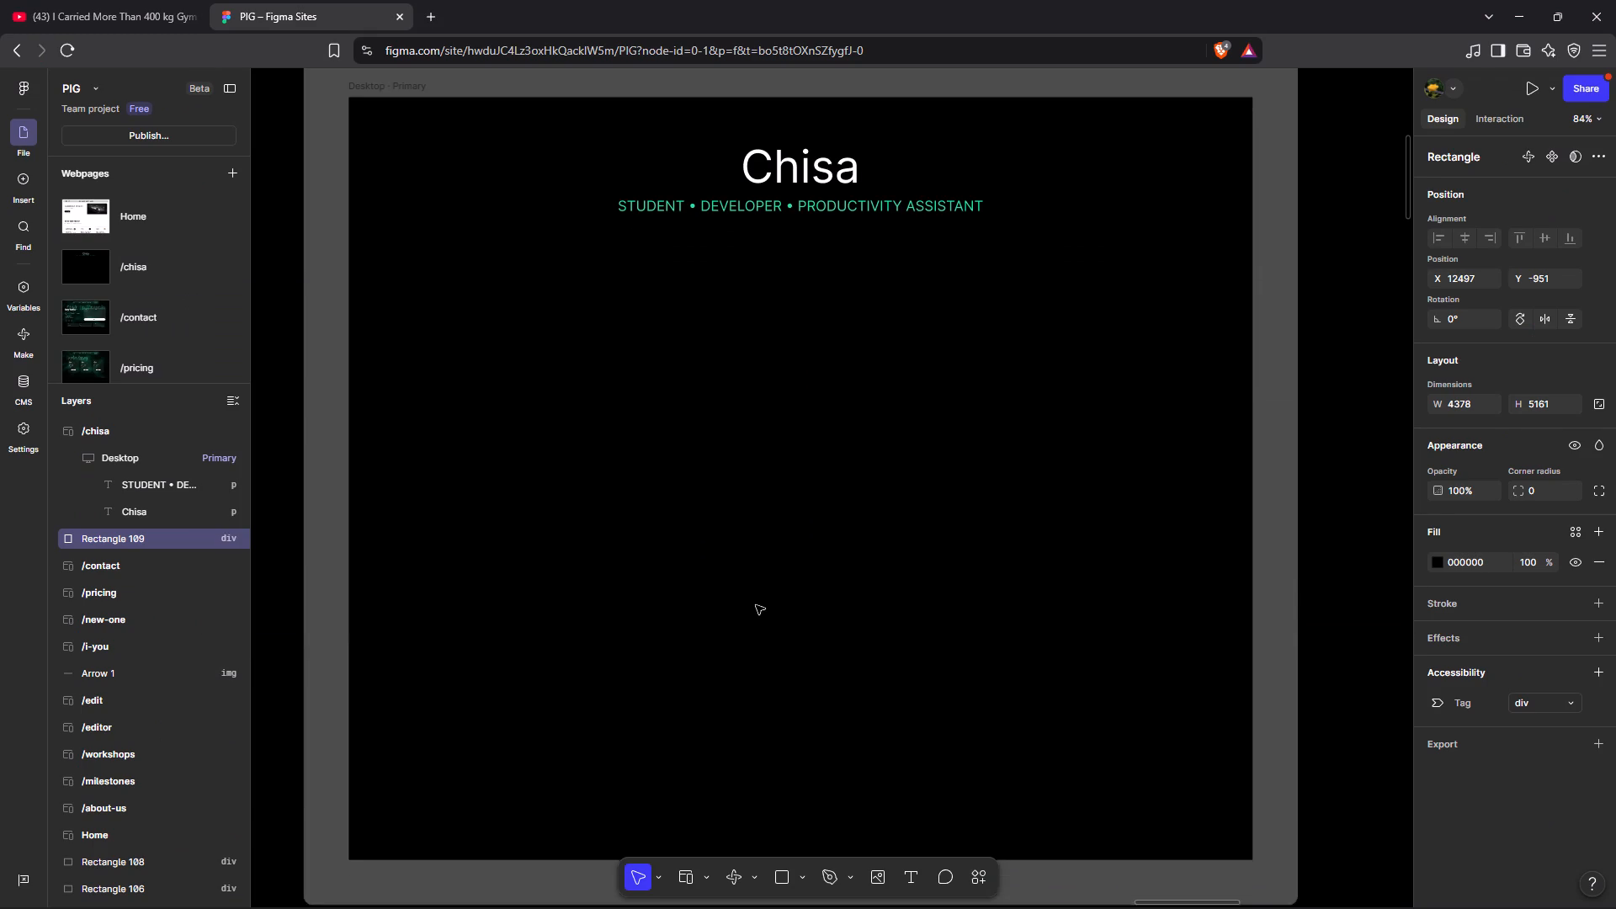
scroll(756, 605, down, 2)
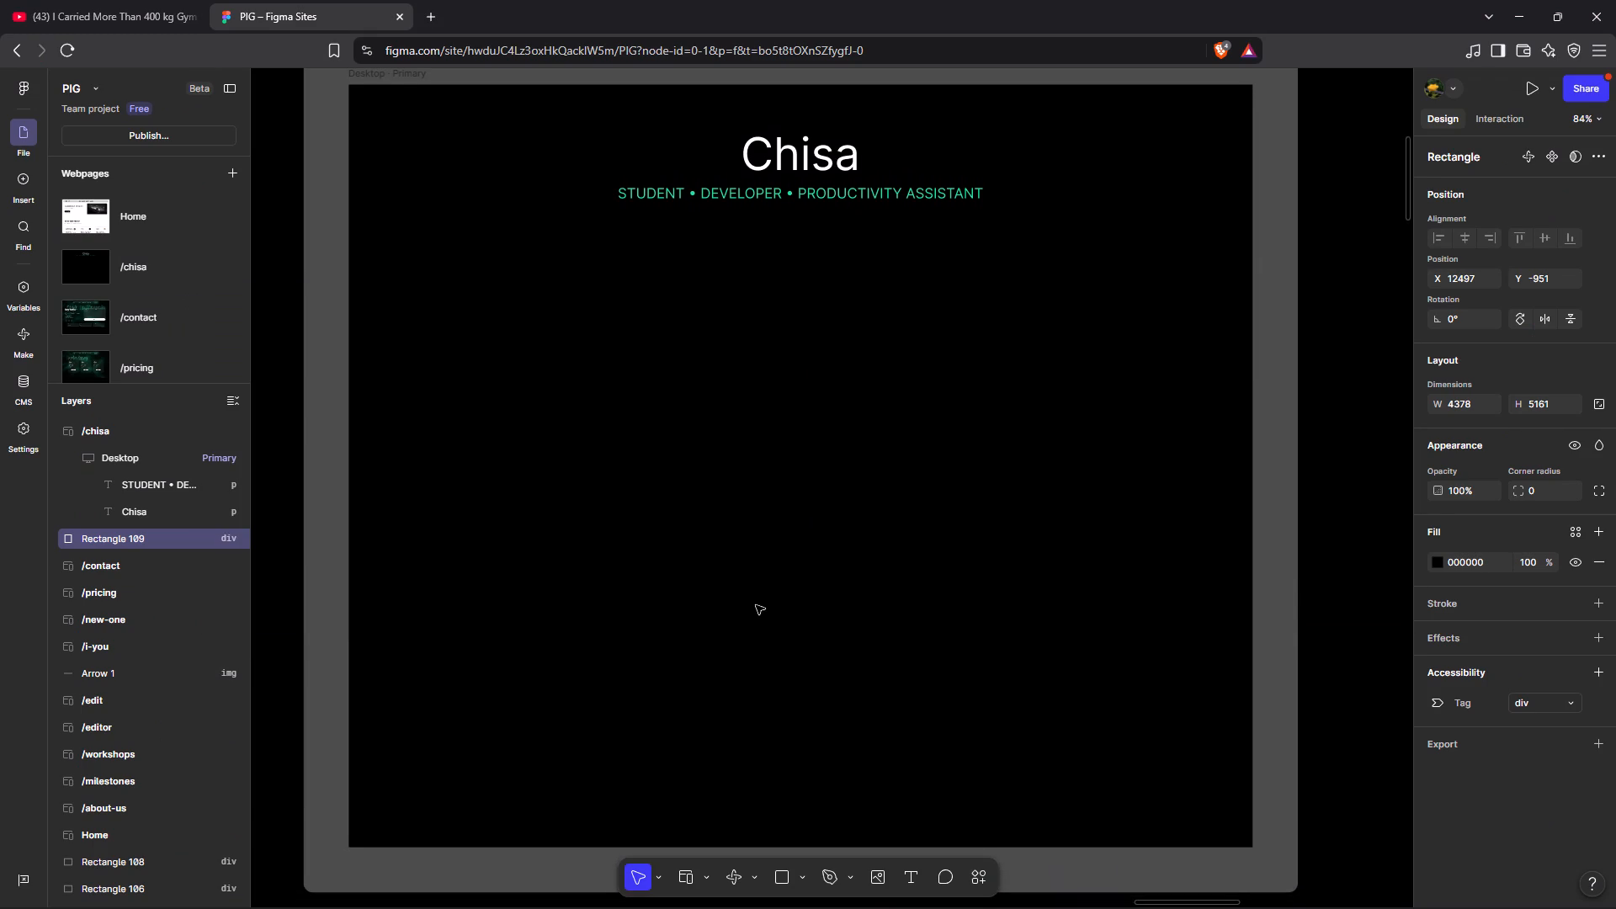
scroll(756, 605, down, 1)
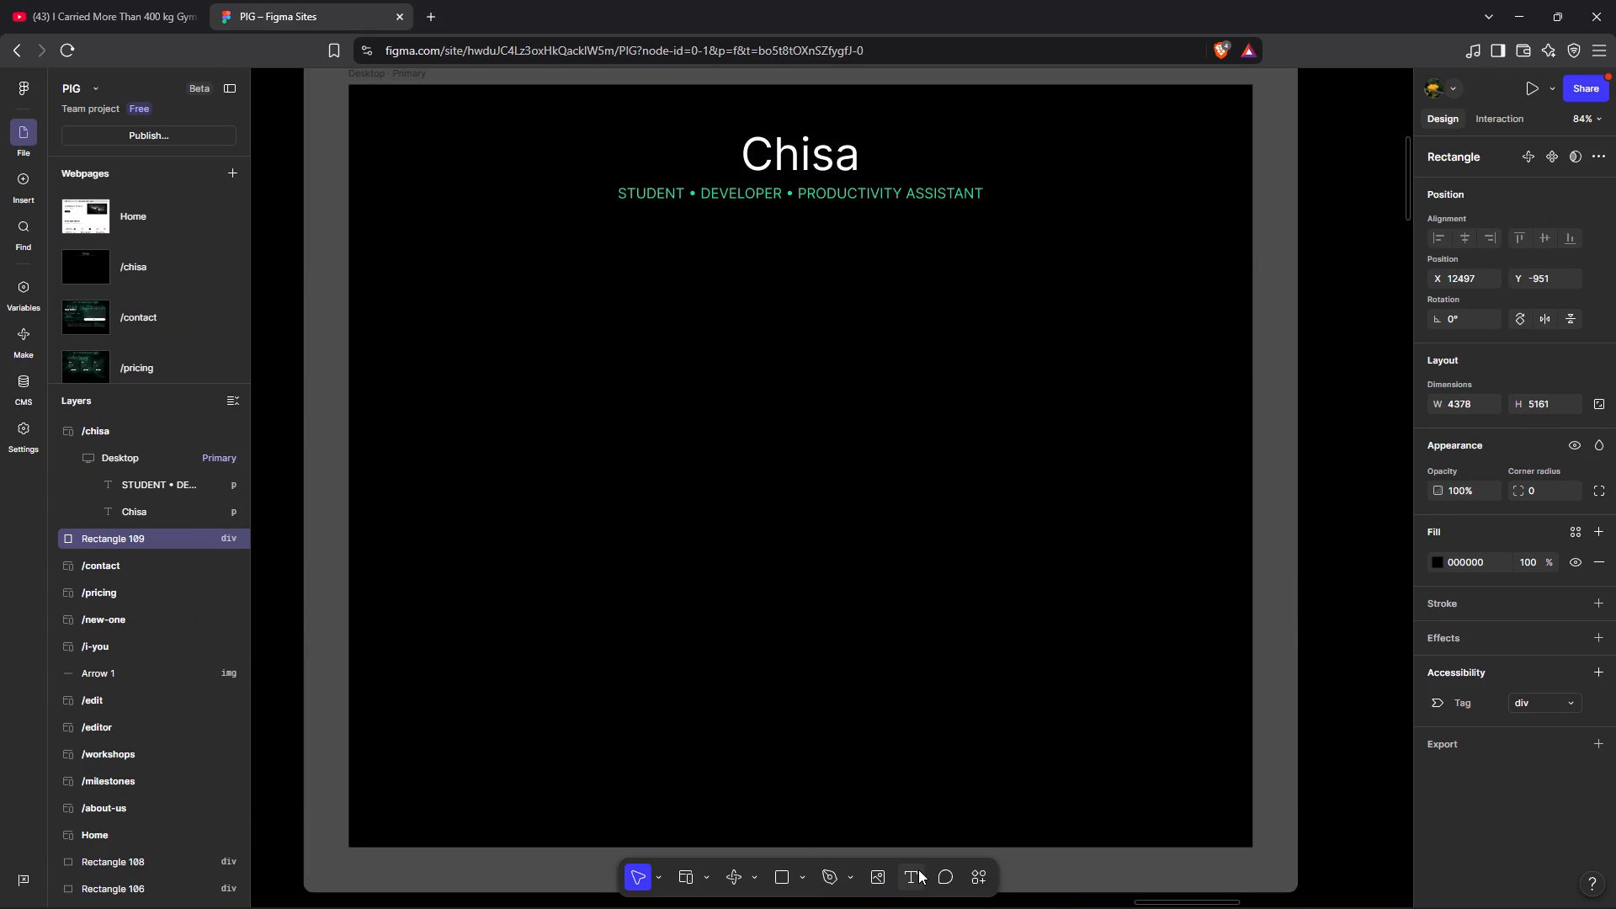
click(918, 869)
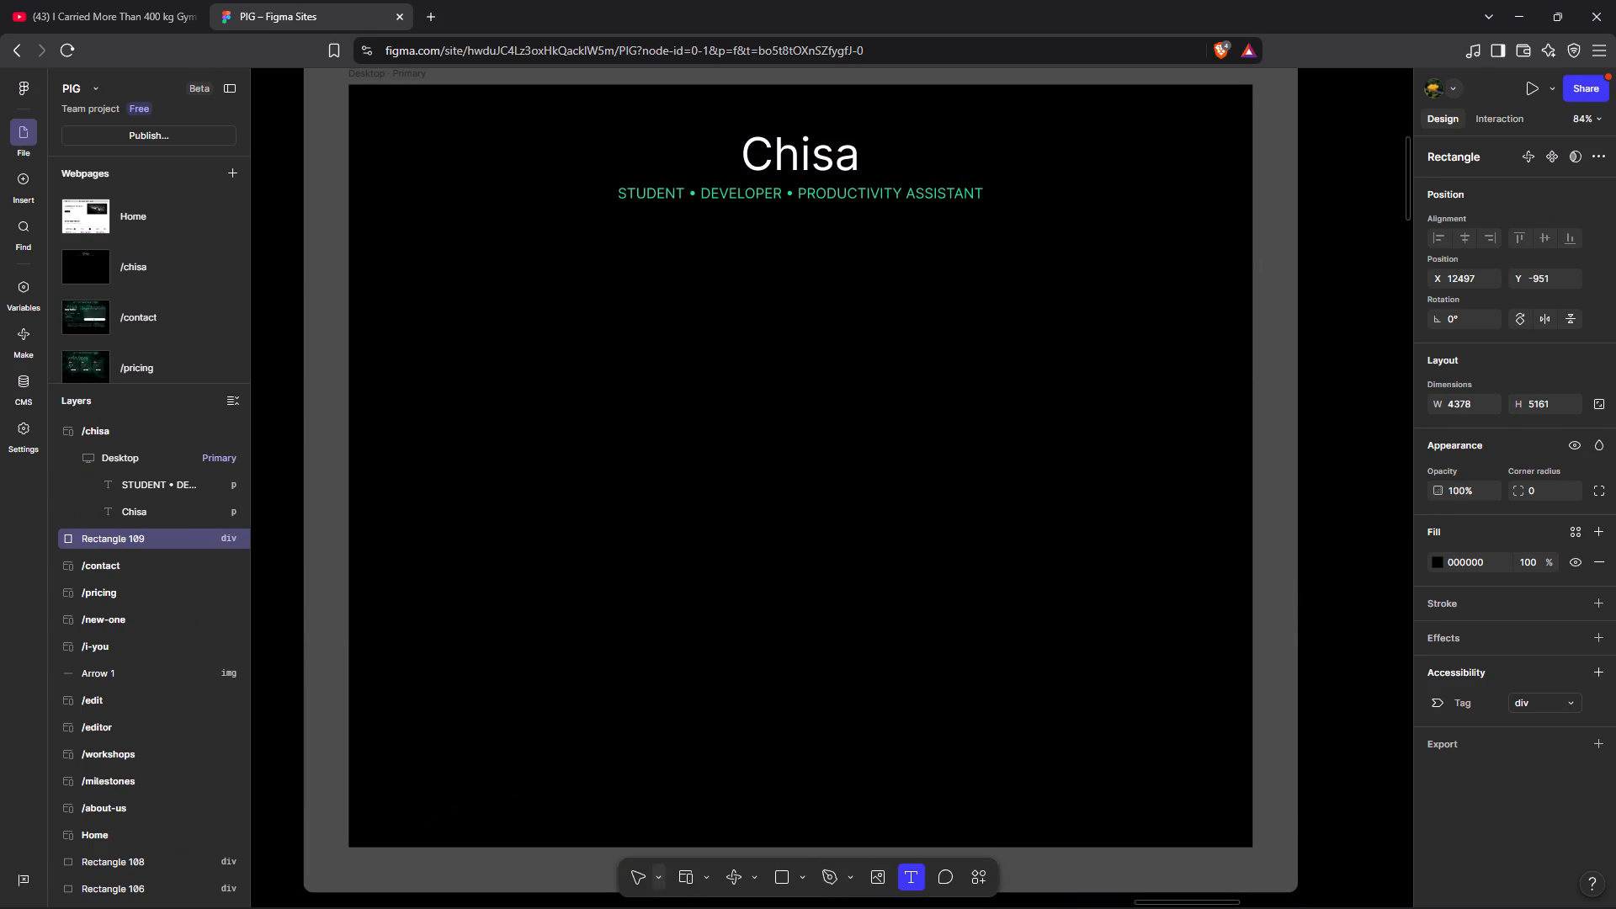
click(778, 872)
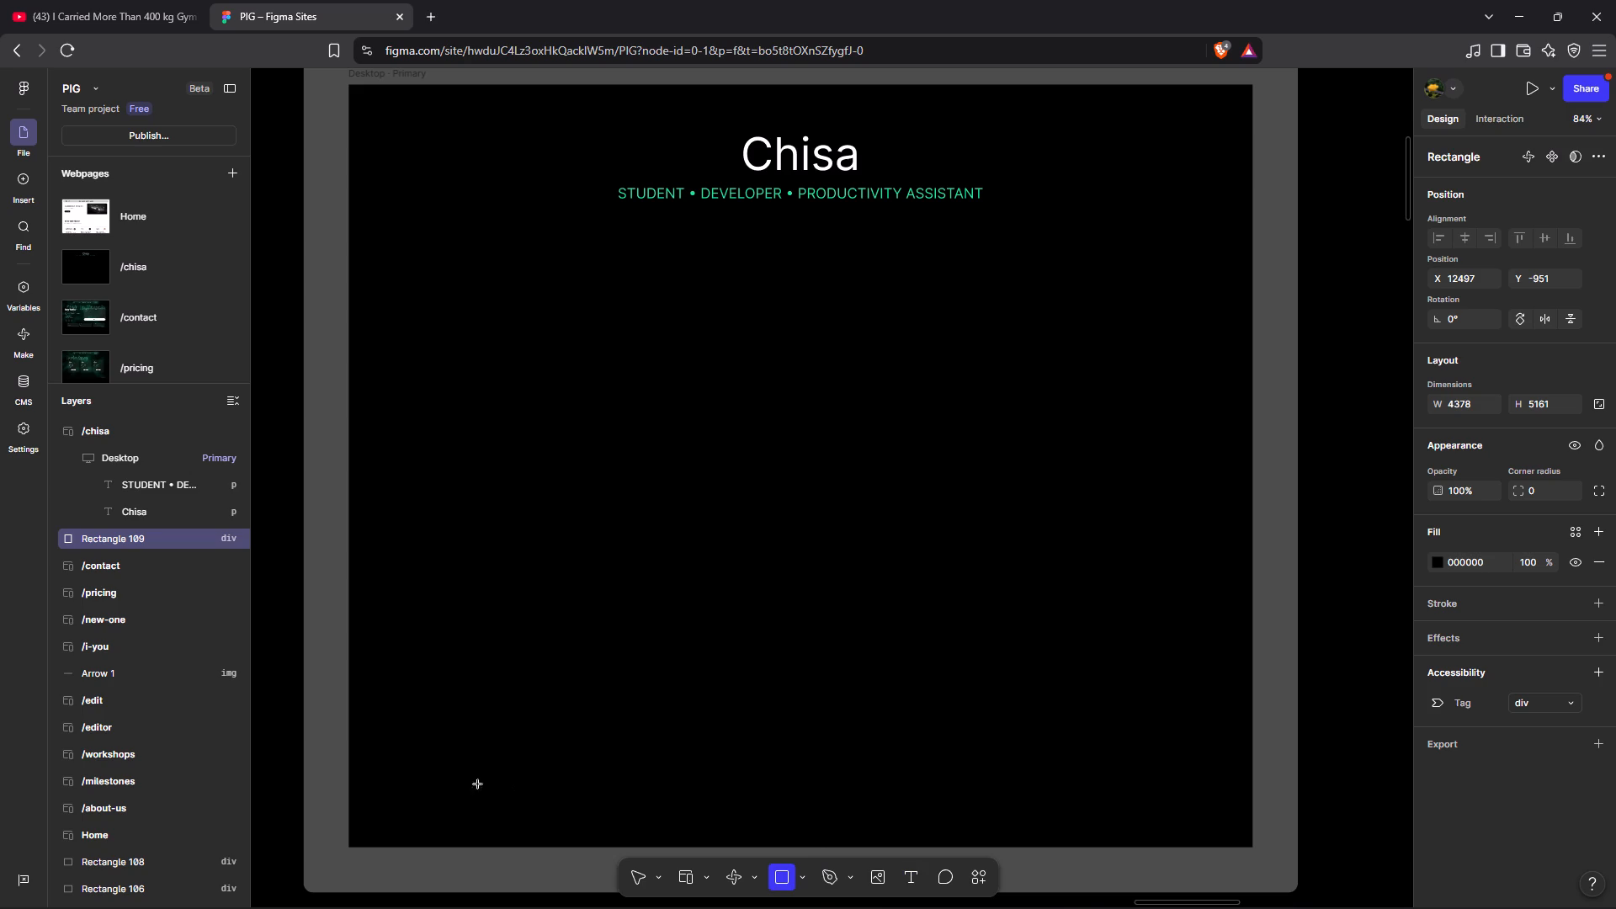
drag(389, 782, 624, 811)
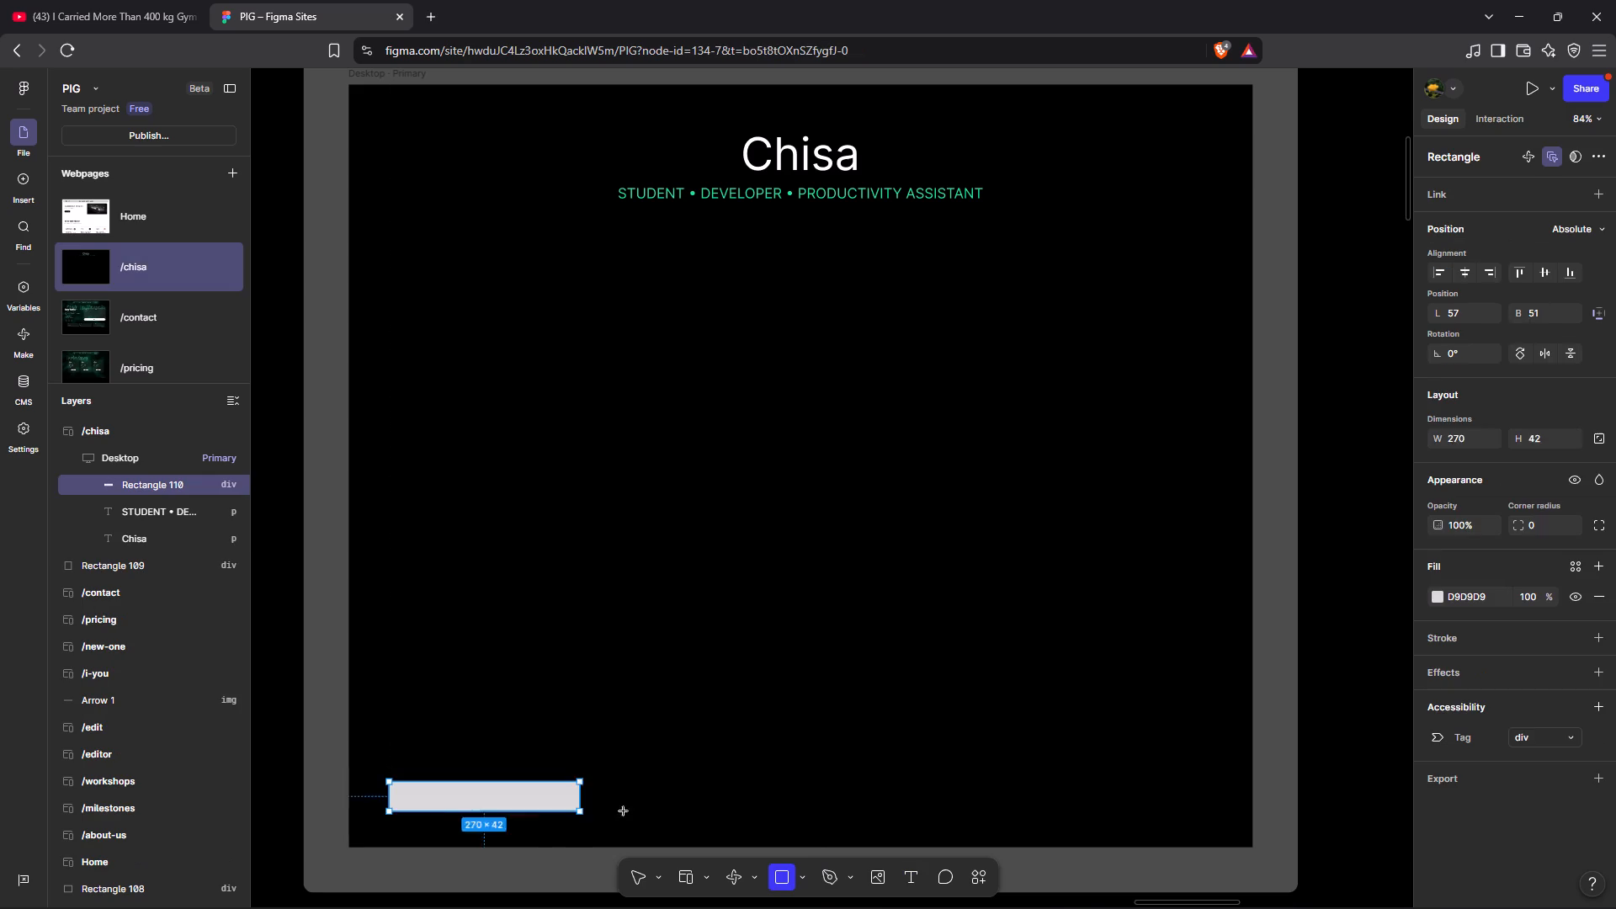
drag(624, 811, 979, 831)
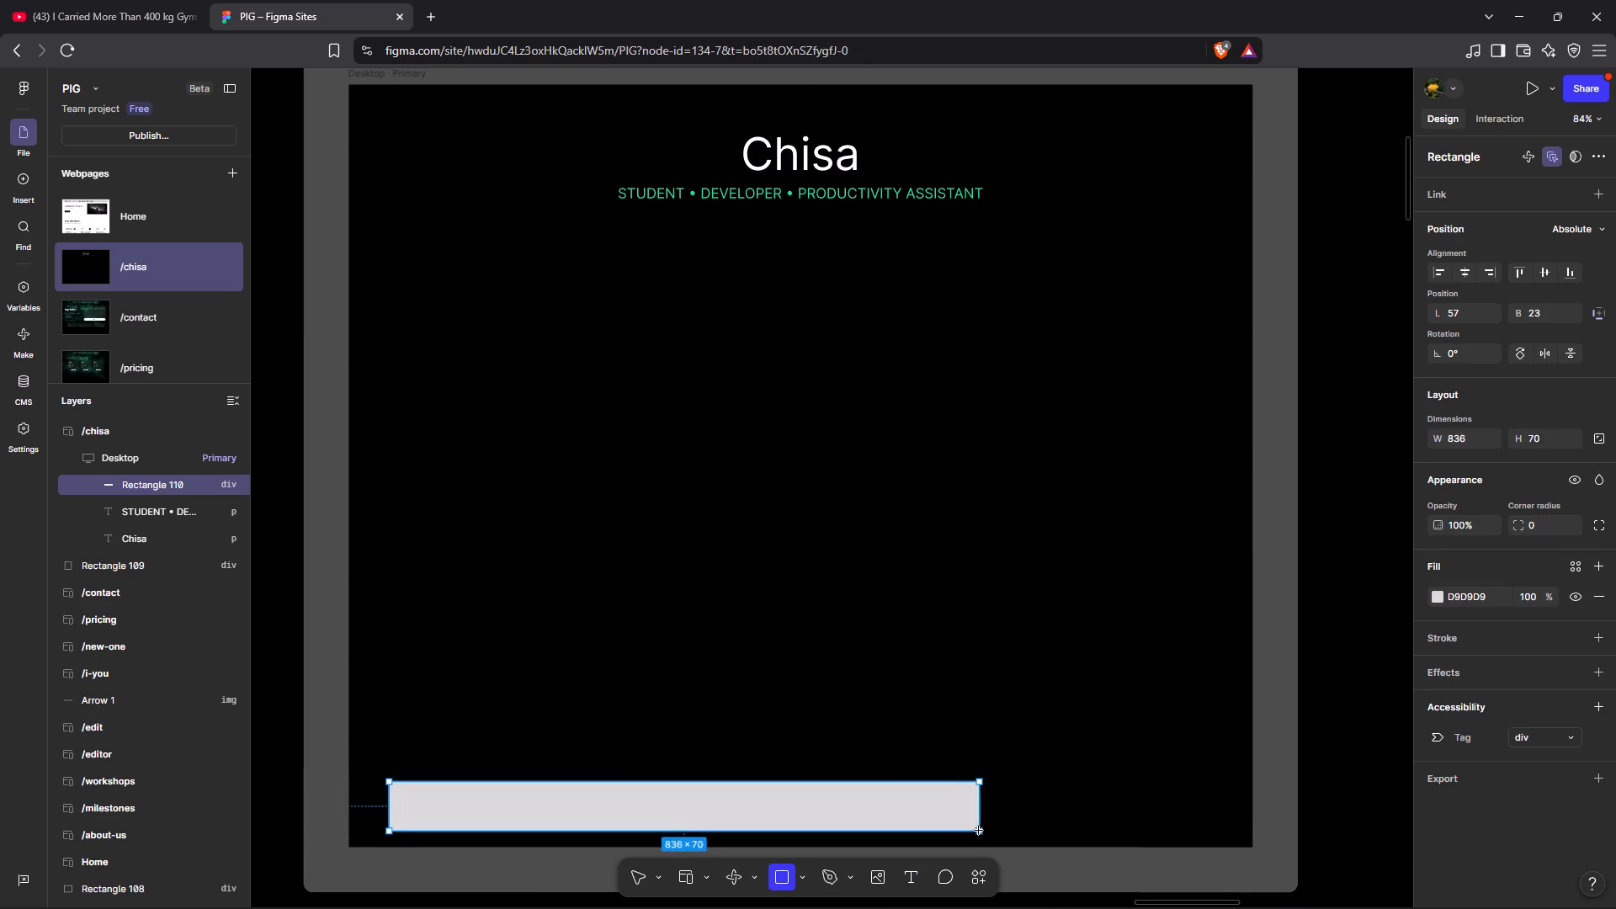
drag(979, 831, 1119, 832)
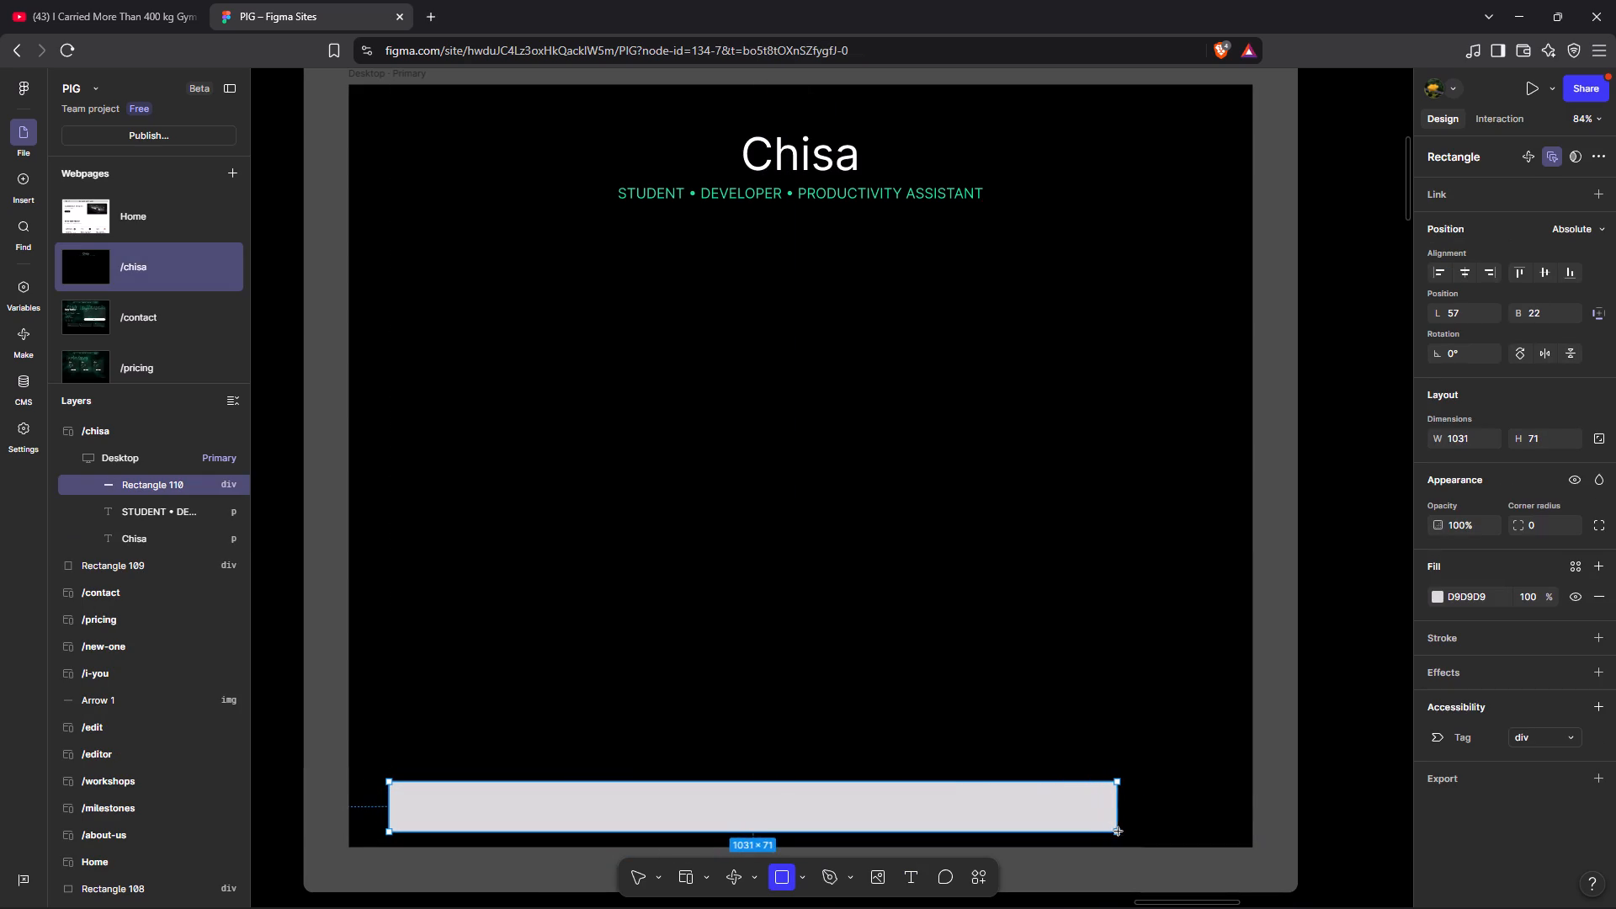
drag(1119, 832, 1129, 831)
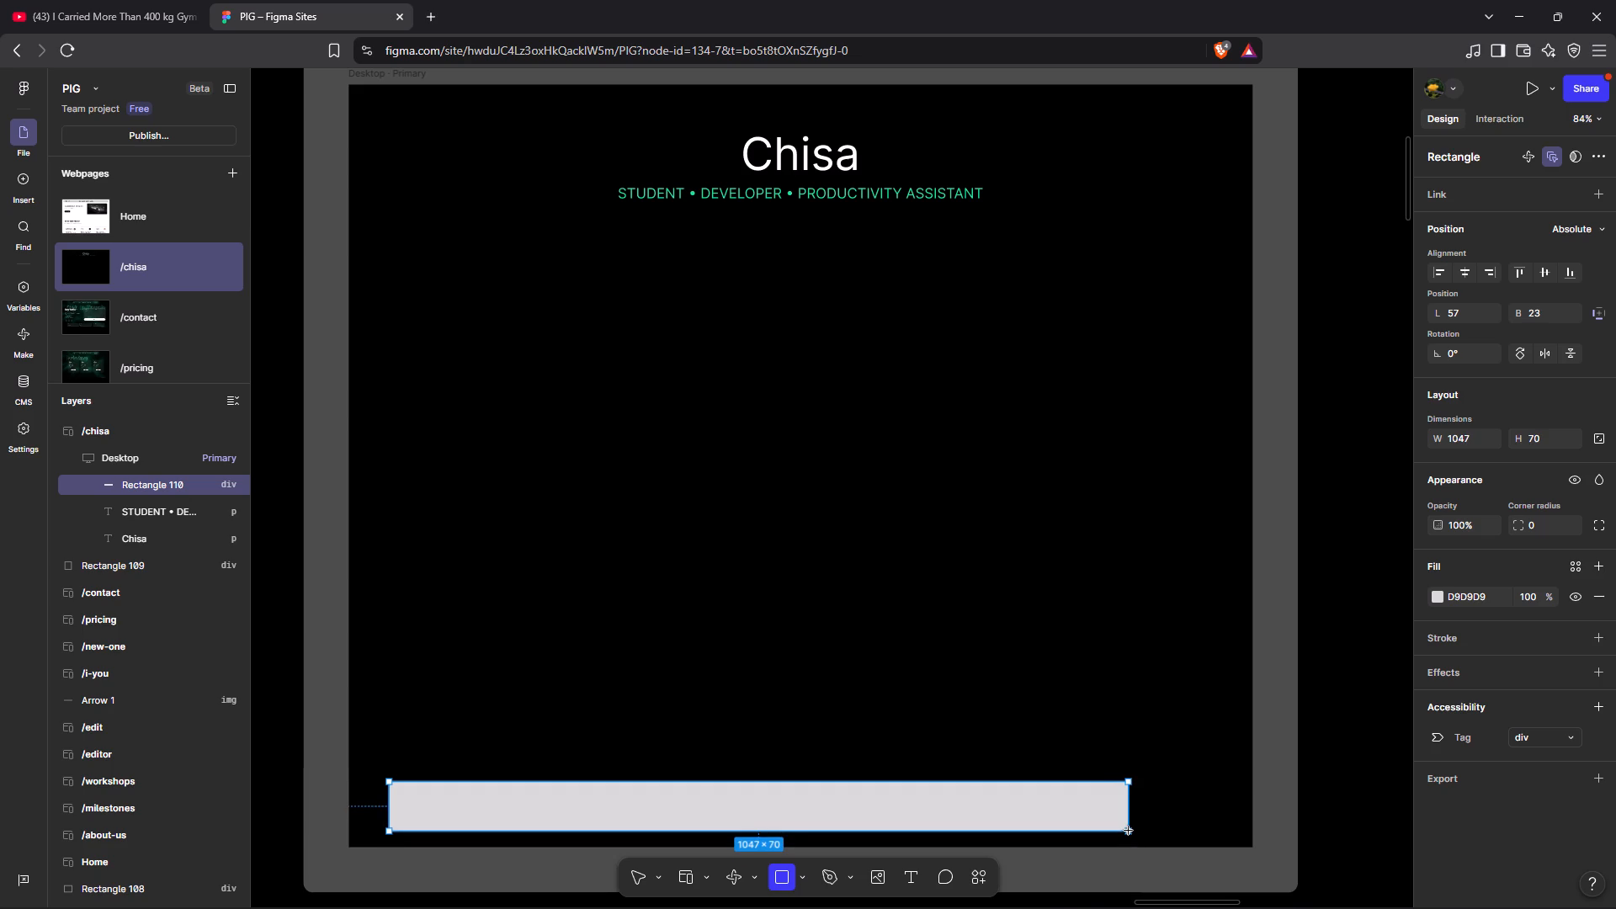
drag(1129, 831, 1126, 829)
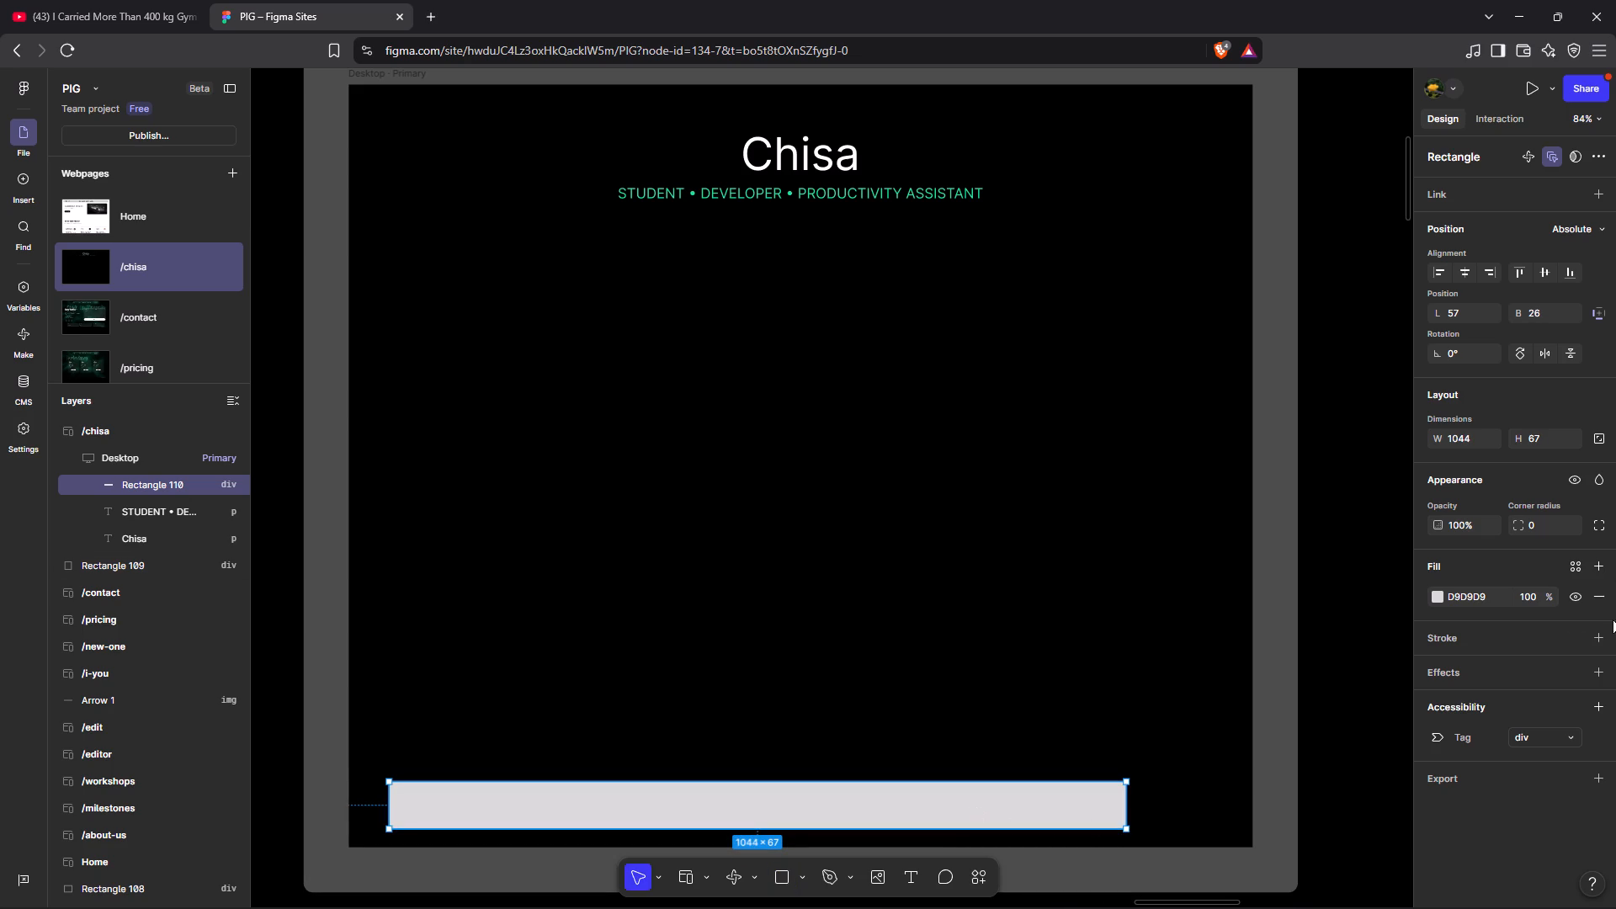
Round the bottom rectangle's corners with a corner radius of 40.
click(1430, 598)
drag(1519, 526, 858, 496)
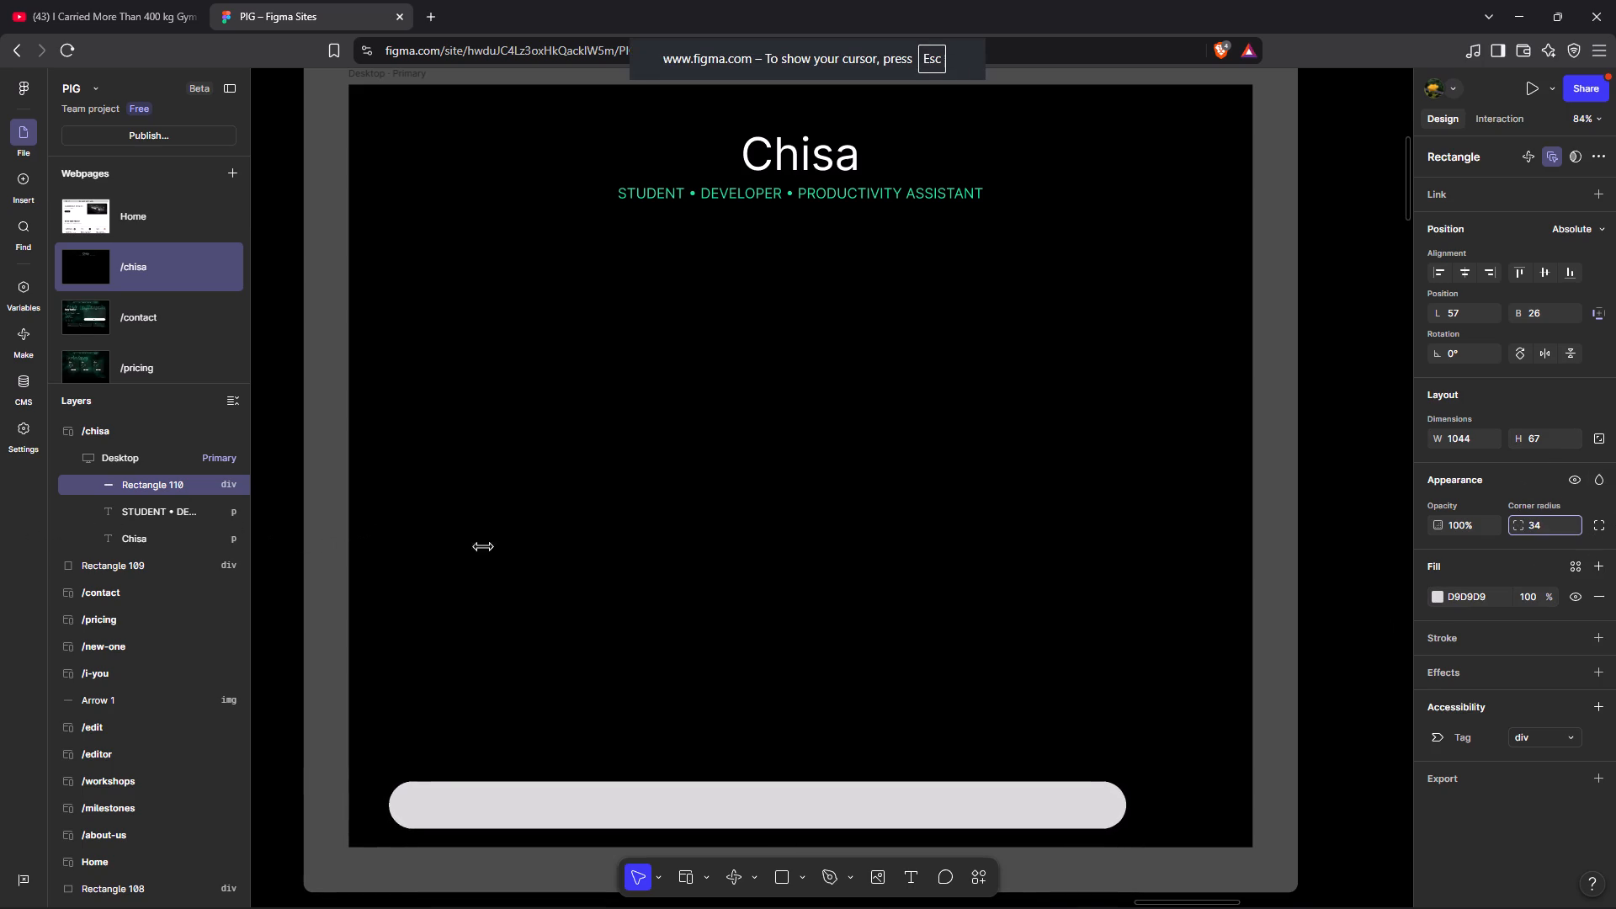
drag(858, 496, 1244, 478)
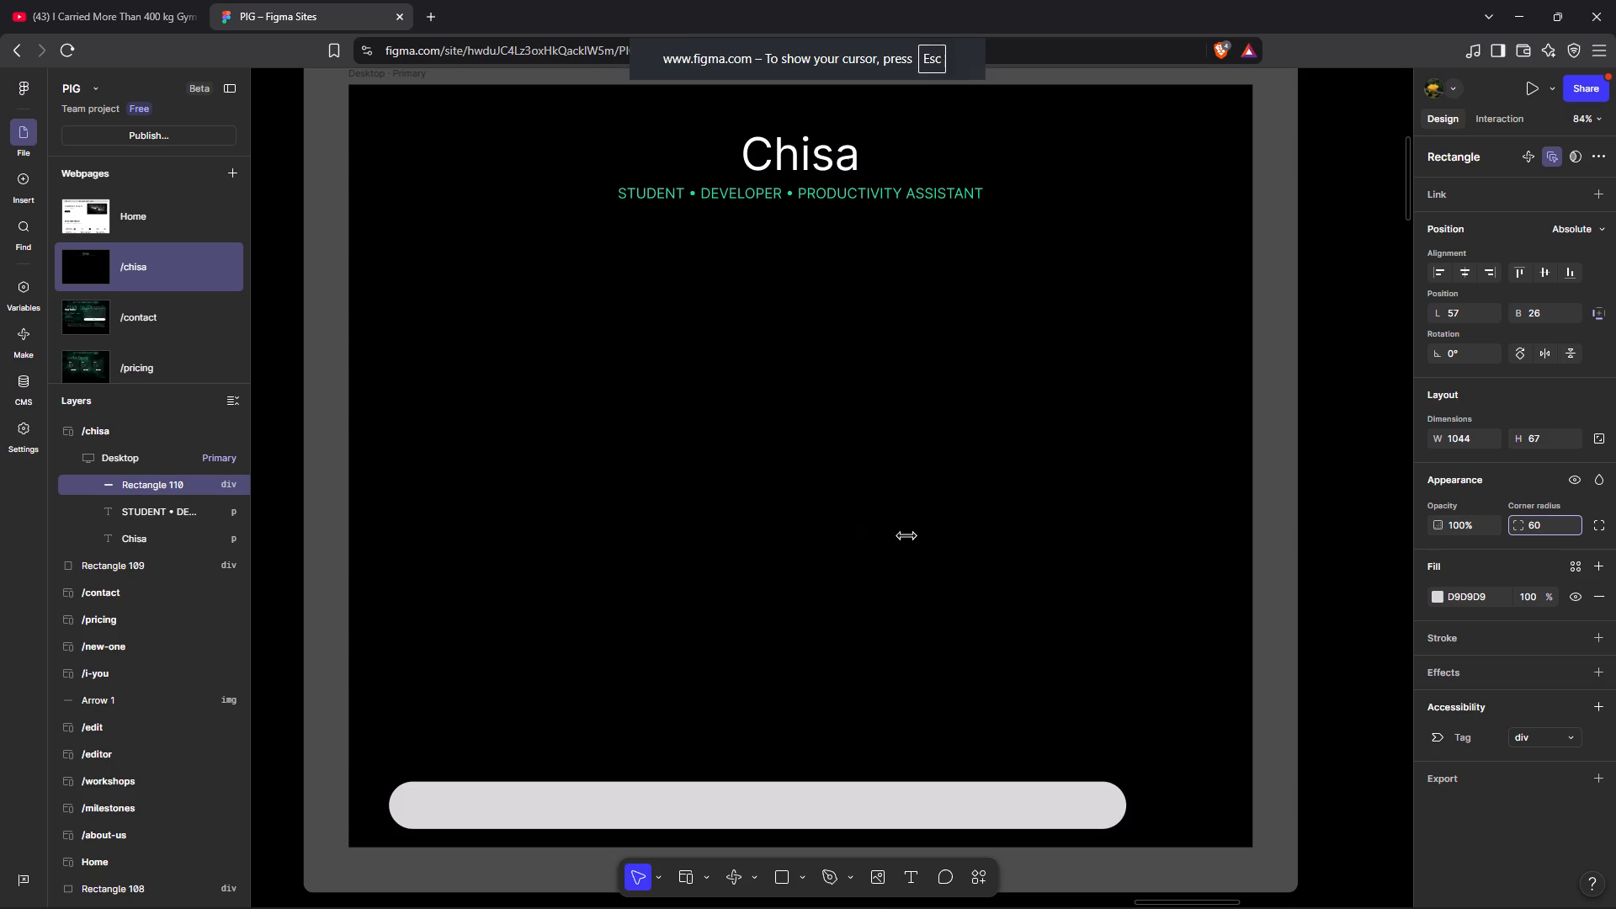
drag(1244, 478, 1297, 469)
drag(1519, 526, 476, 518)
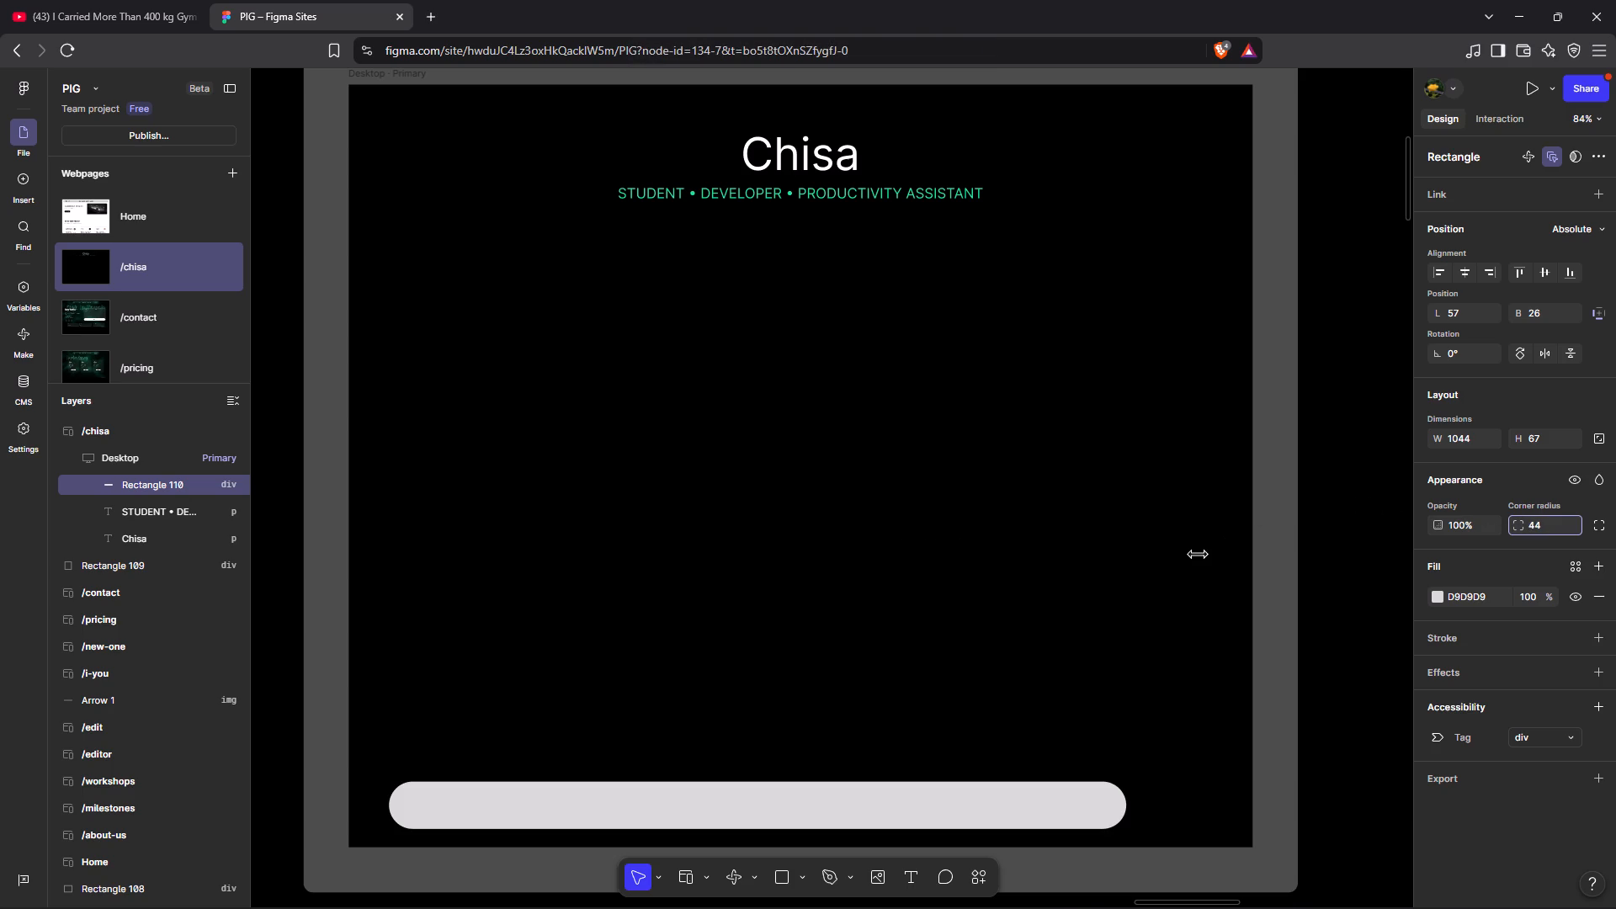
drag(476, 518, 343, 539)
drag(343, 539, 1031, 460)
drag(1031, 460, 794, 486)
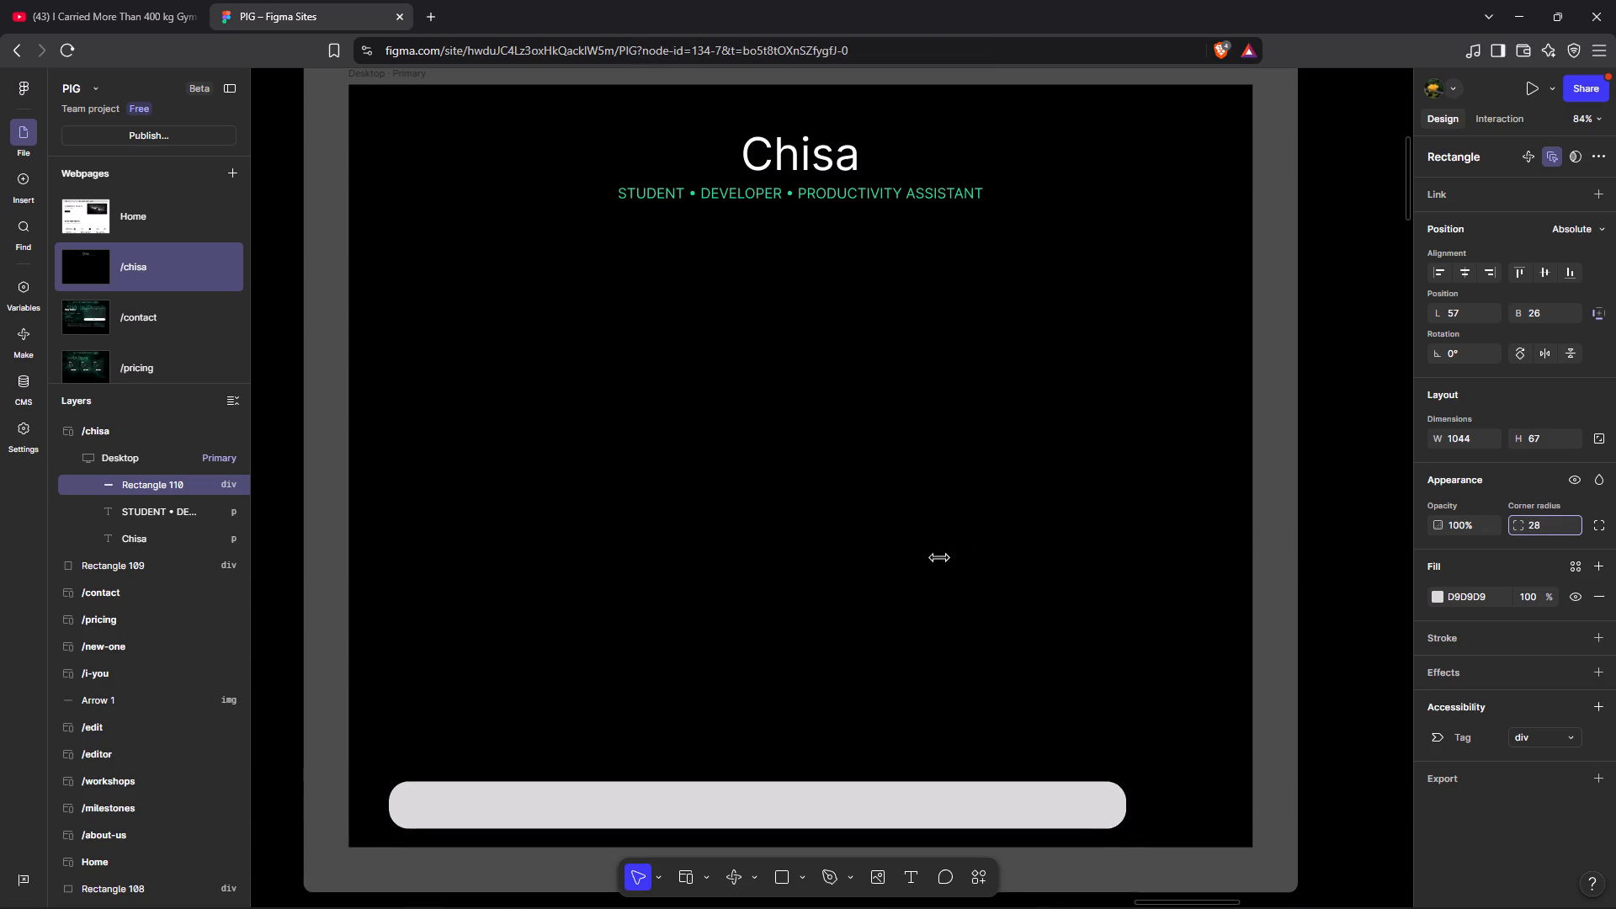
drag(794, 486, 969, 476)
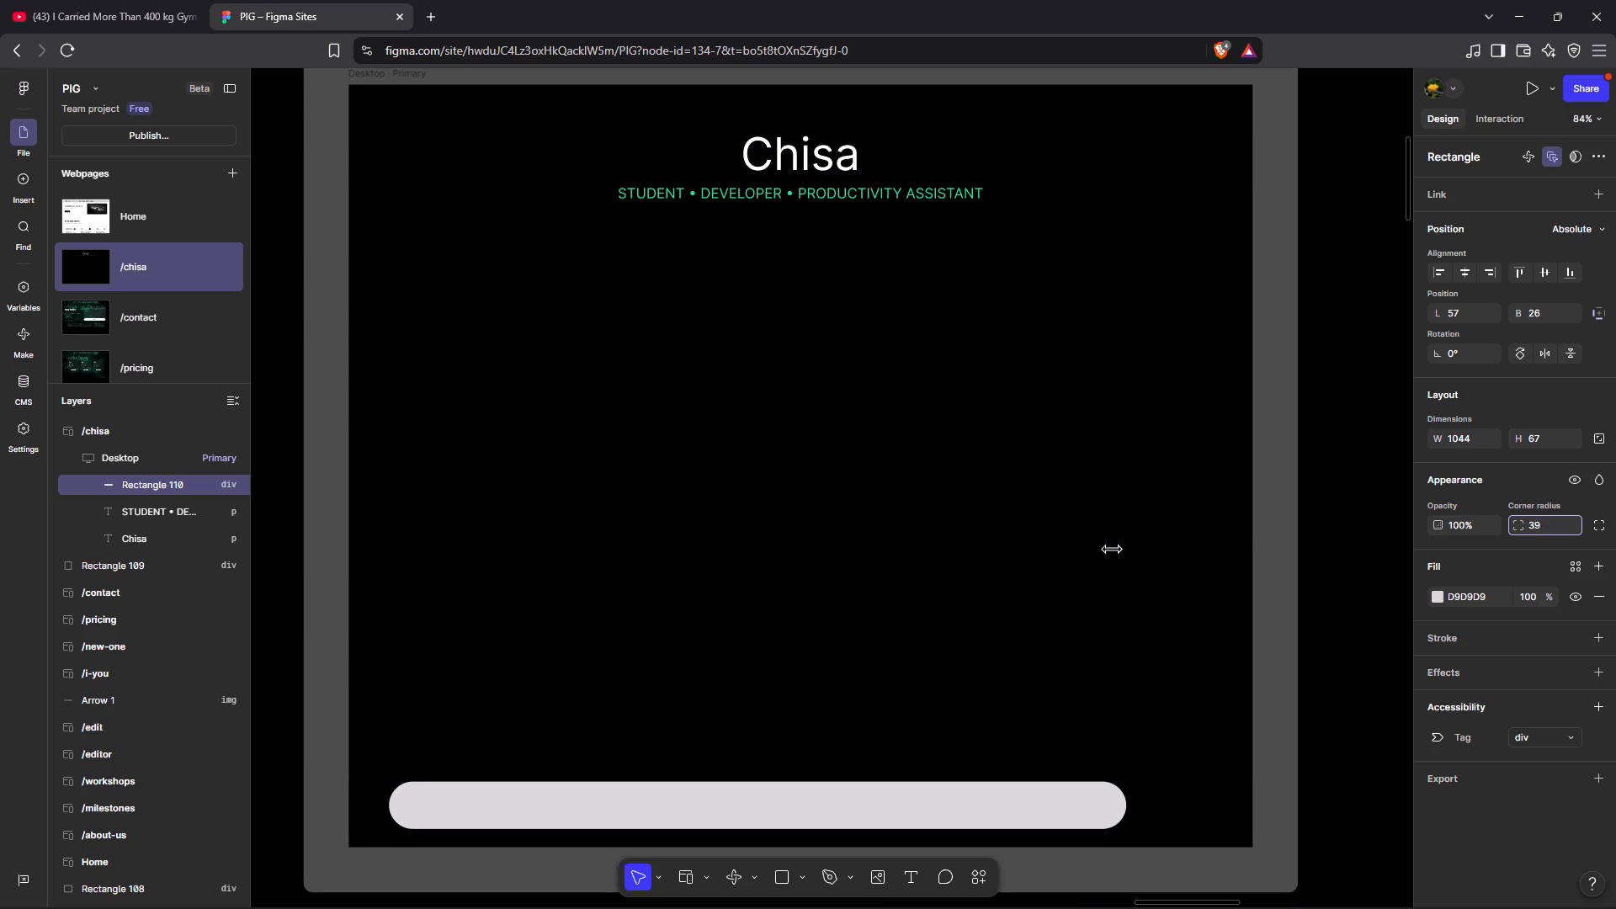
drag(969, 476, 986, 481)
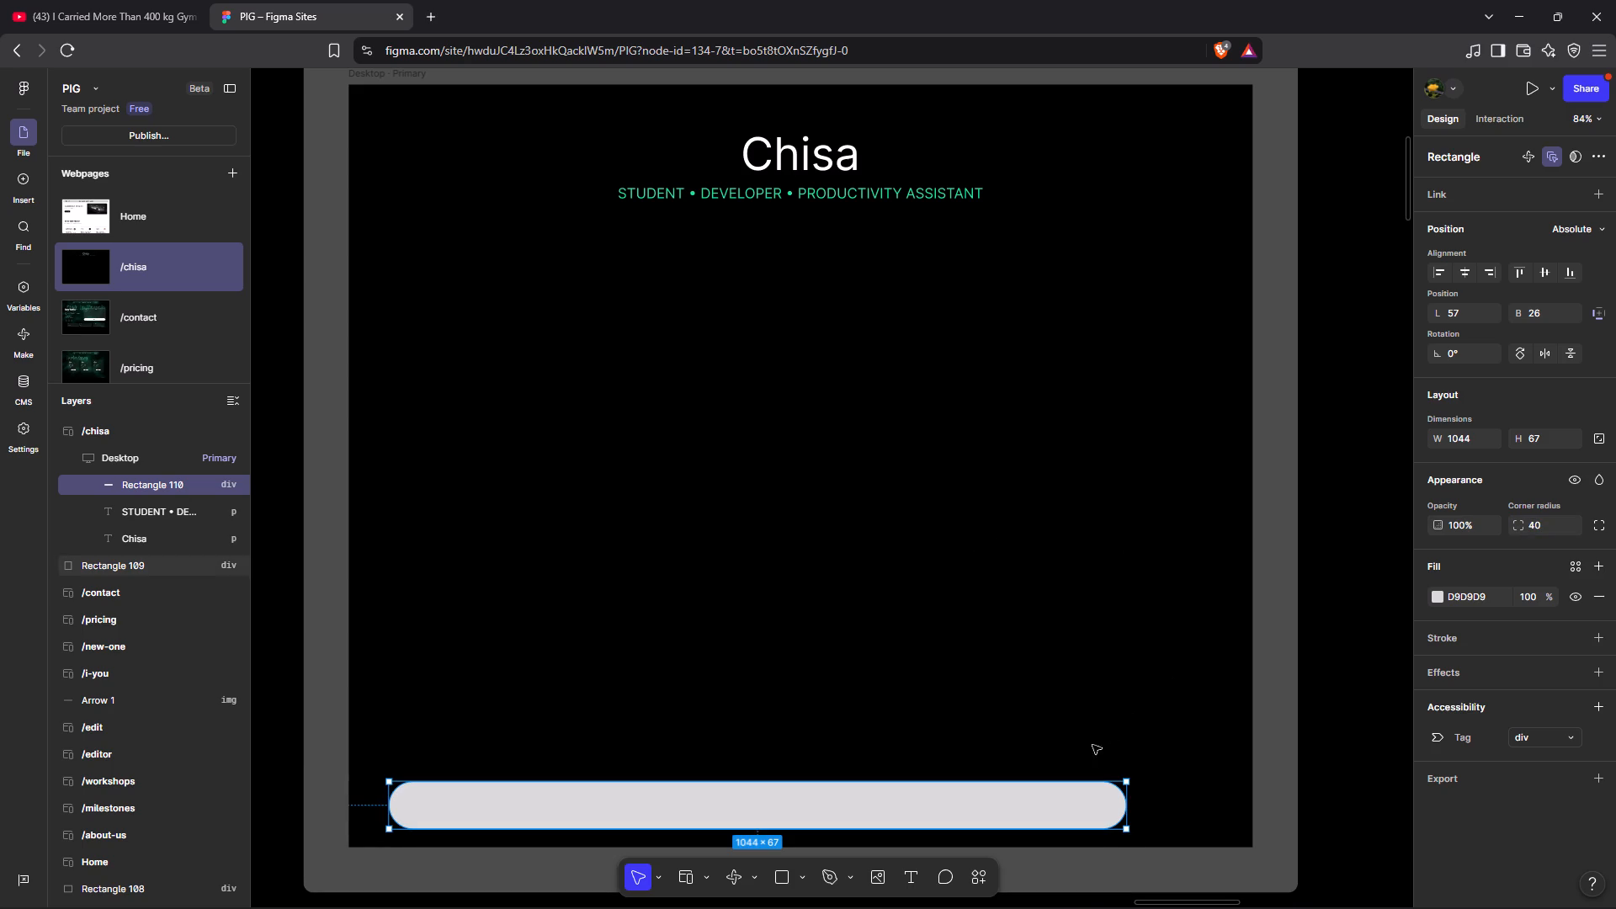
Fill the rounded bottom bar with the green page colour 1DDE97 at 100% opacity, trying the 32% variant along the way.
click(1029, 804)
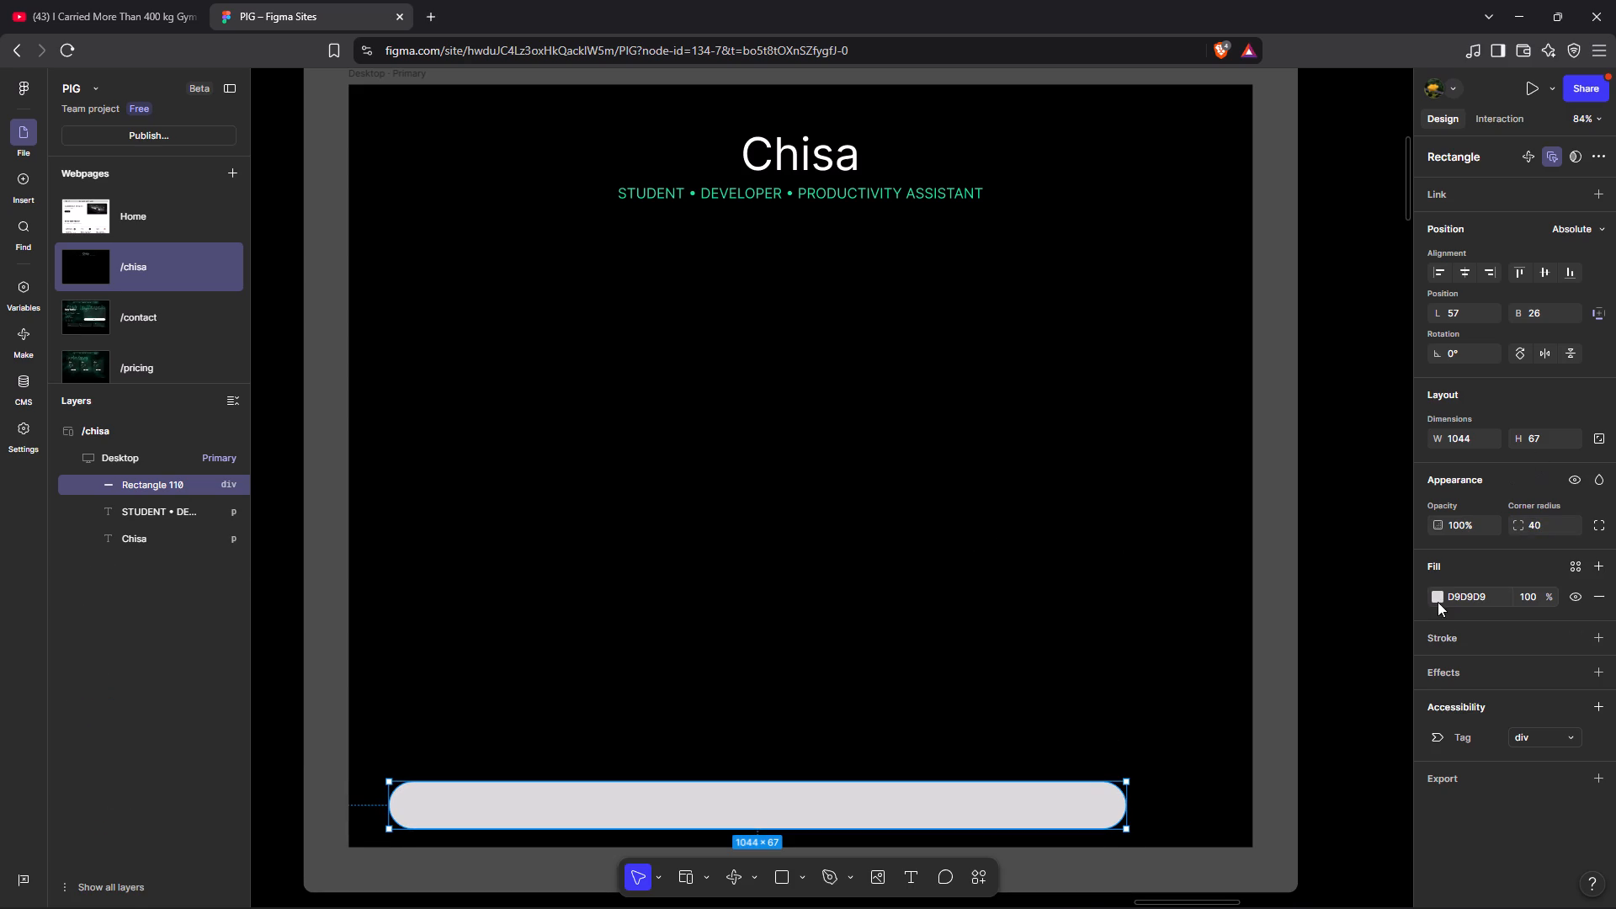
click(1433, 597)
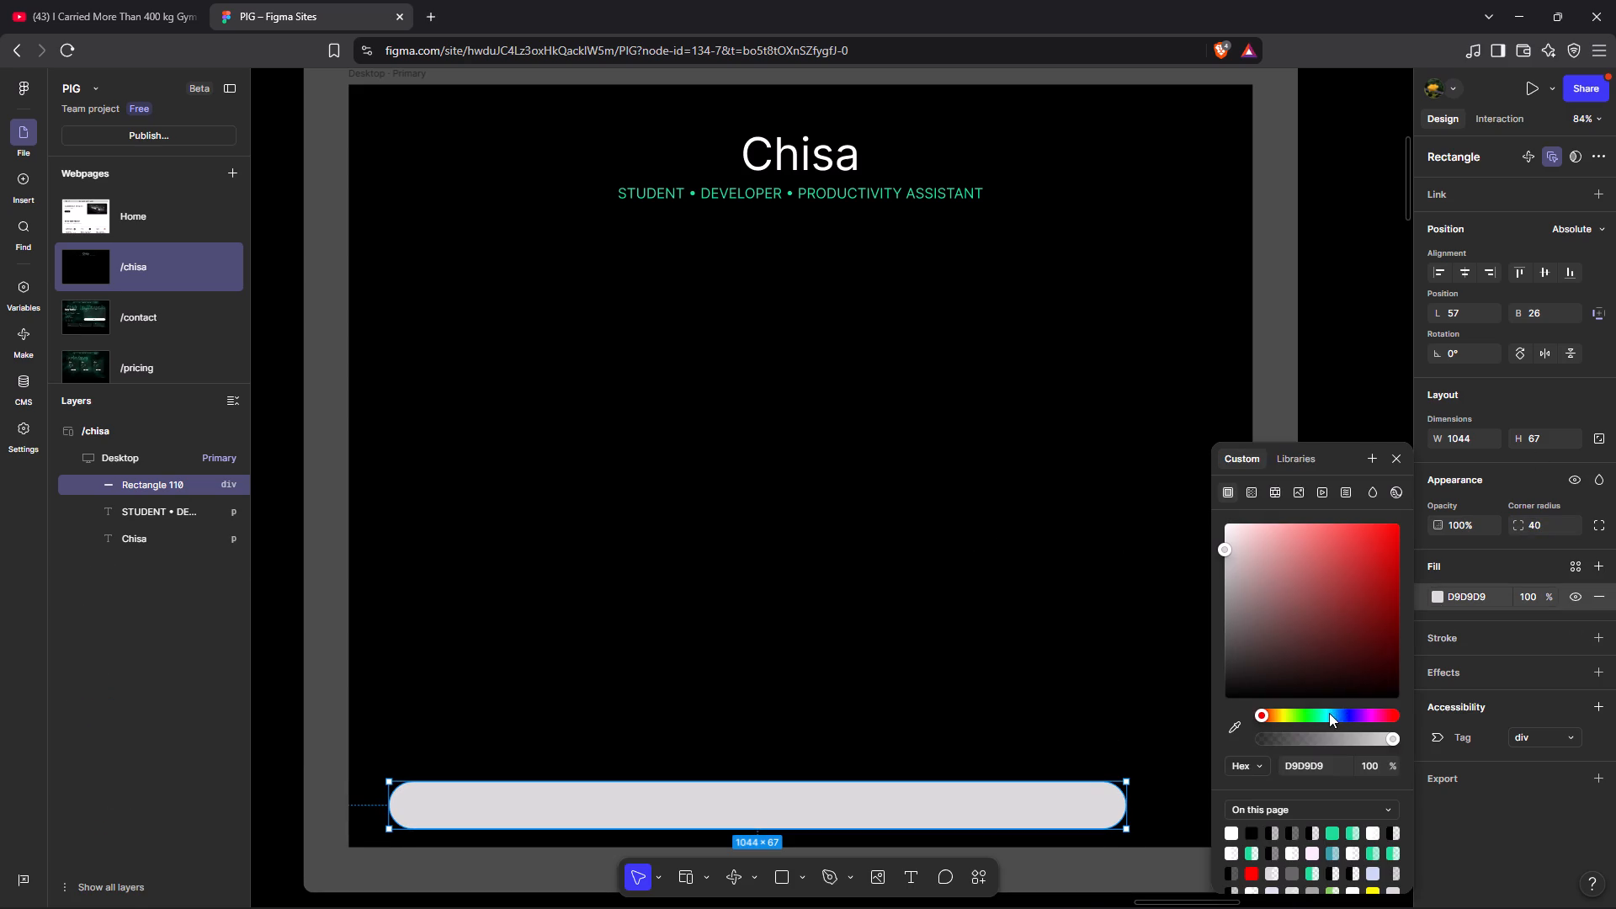
click(1318, 712)
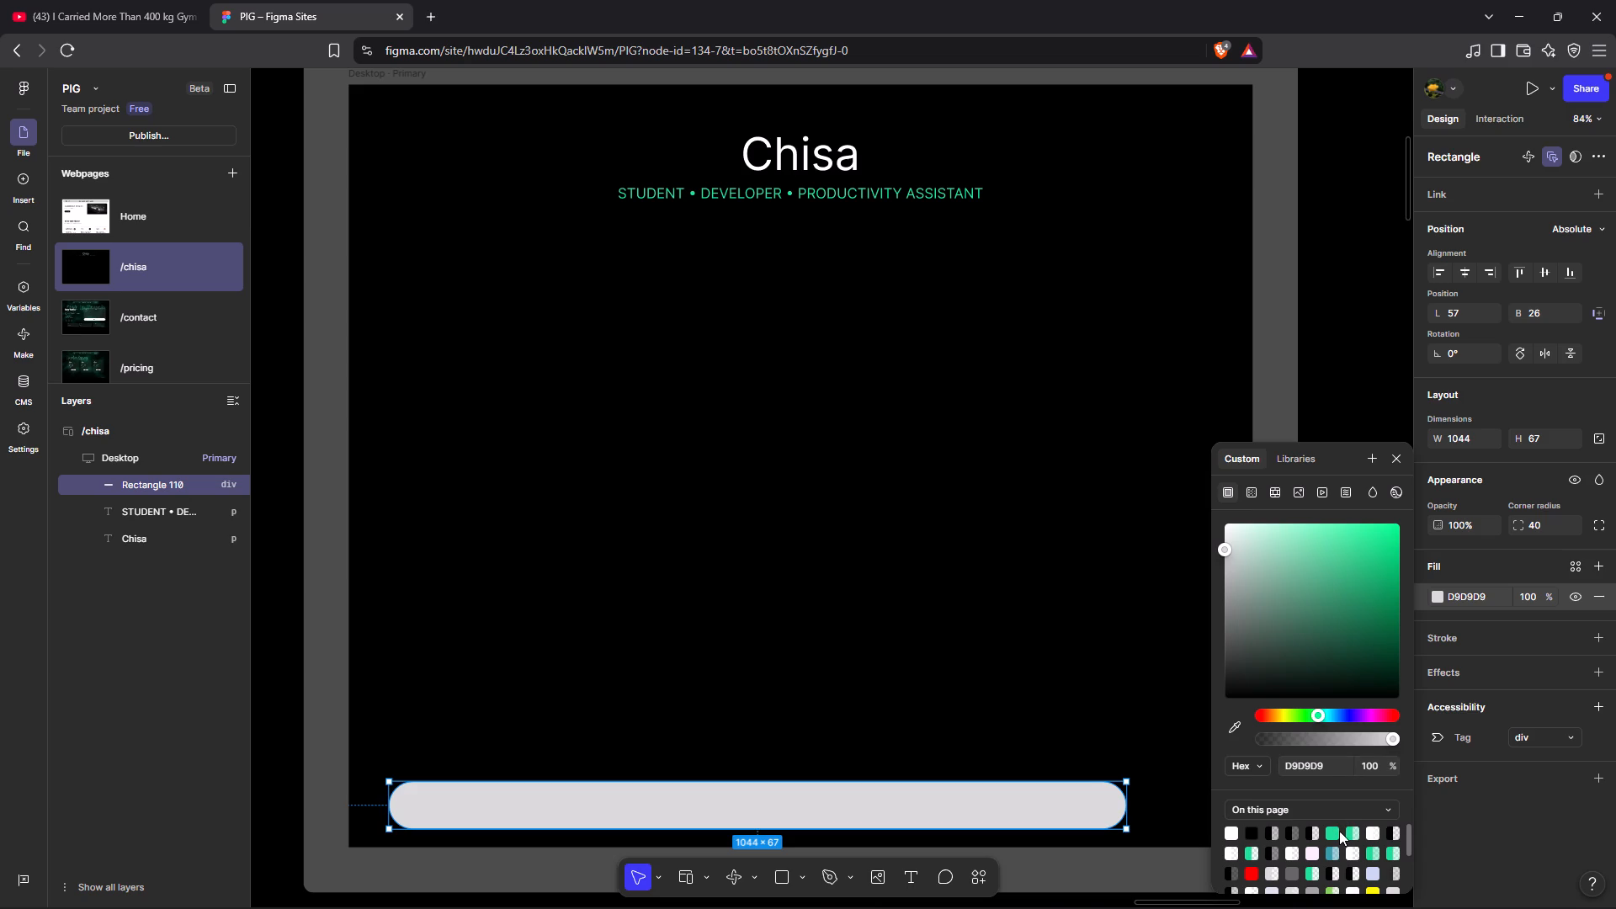
click(1339, 831)
click(1337, 832)
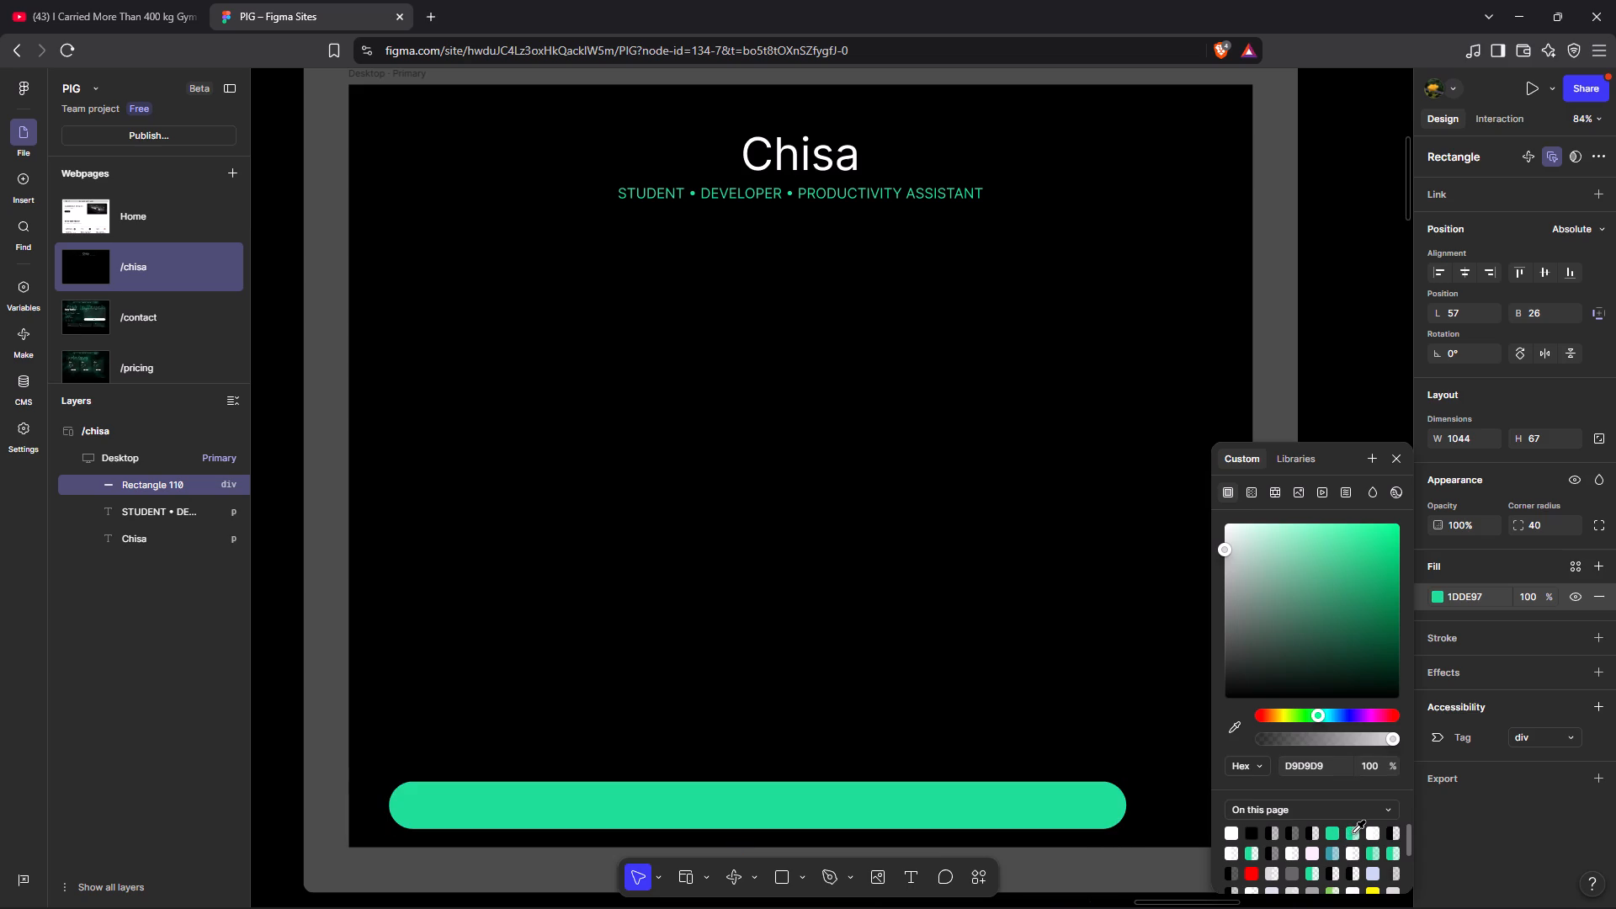
click(1352, 833)
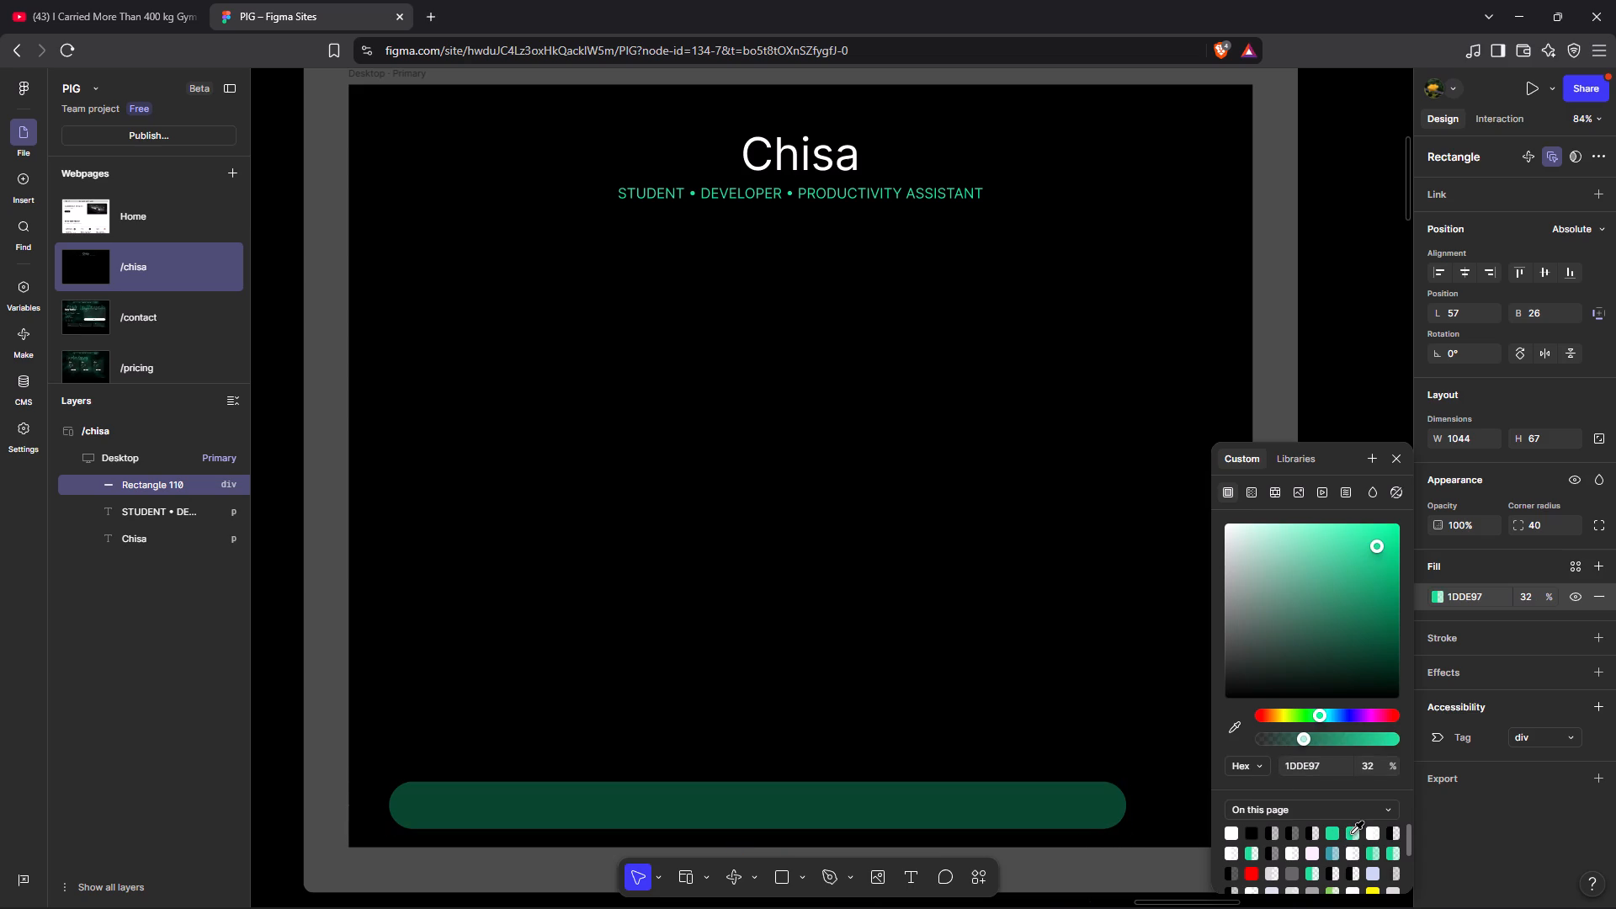
click(1331, 834)
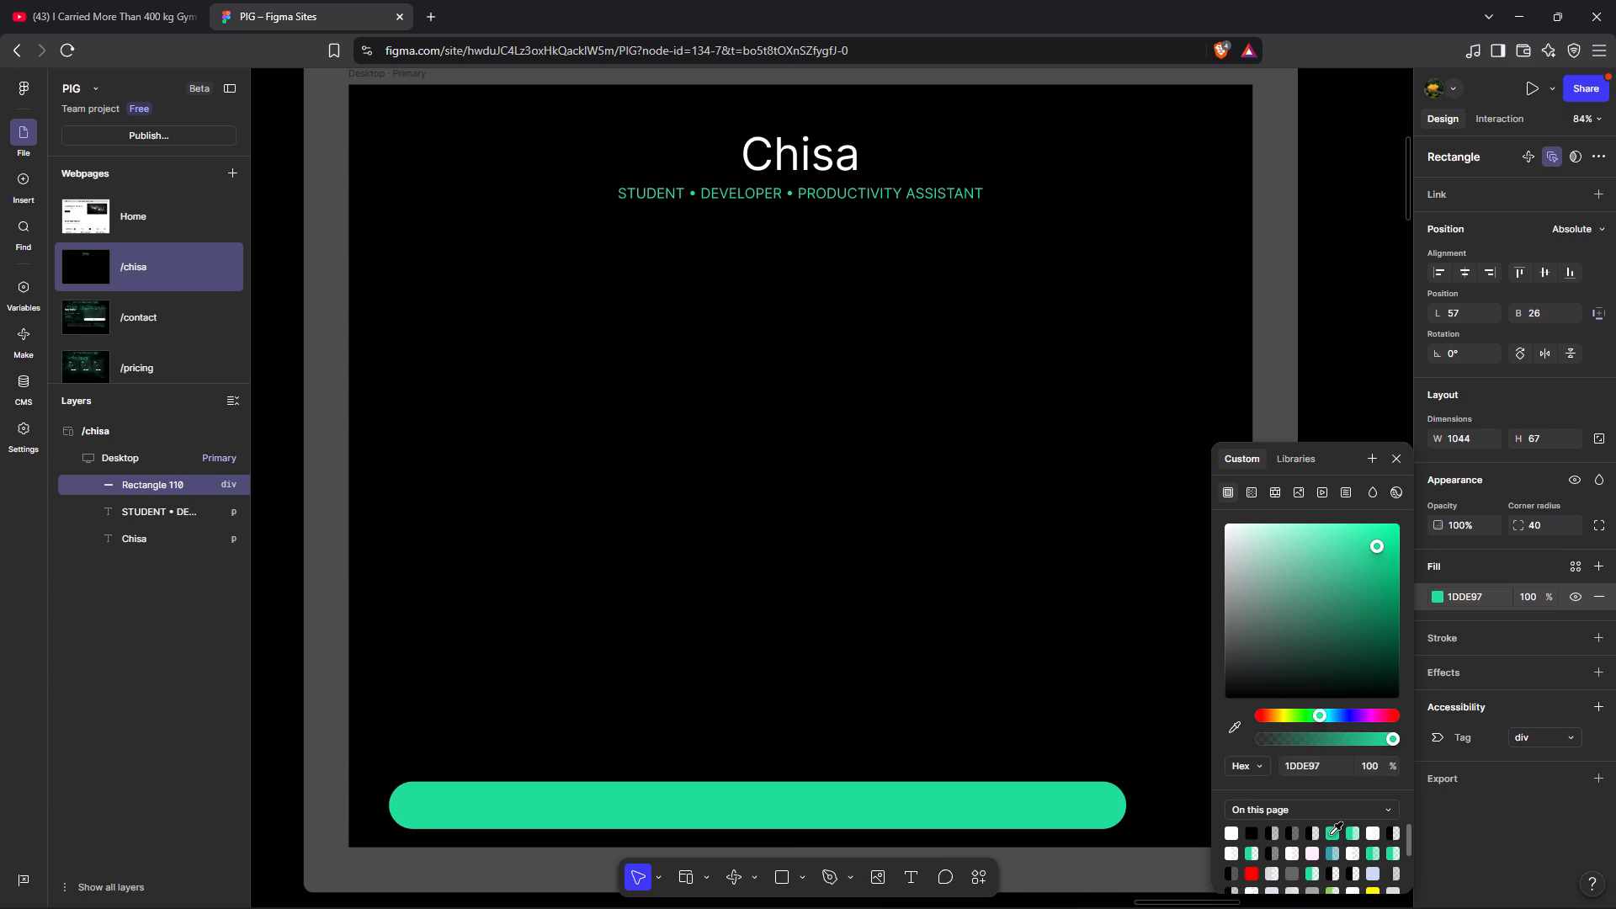
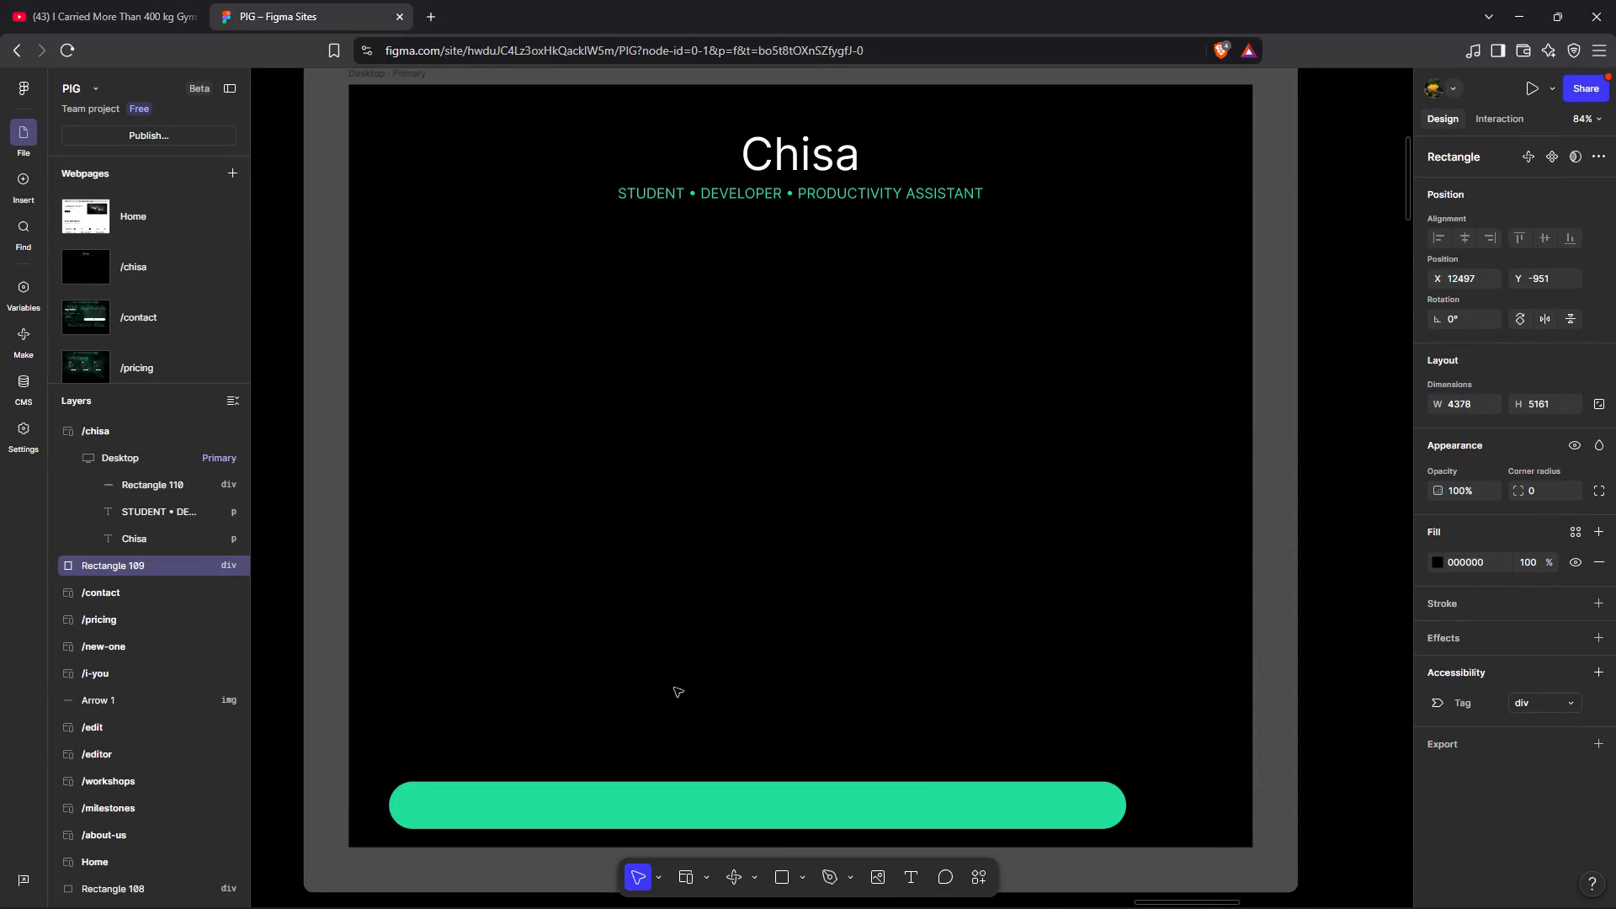
Duplicate the green bottom bar, shift the copy to the right at the same height, and narrow it to a 67 × 67 px circle.
click(894, 813)
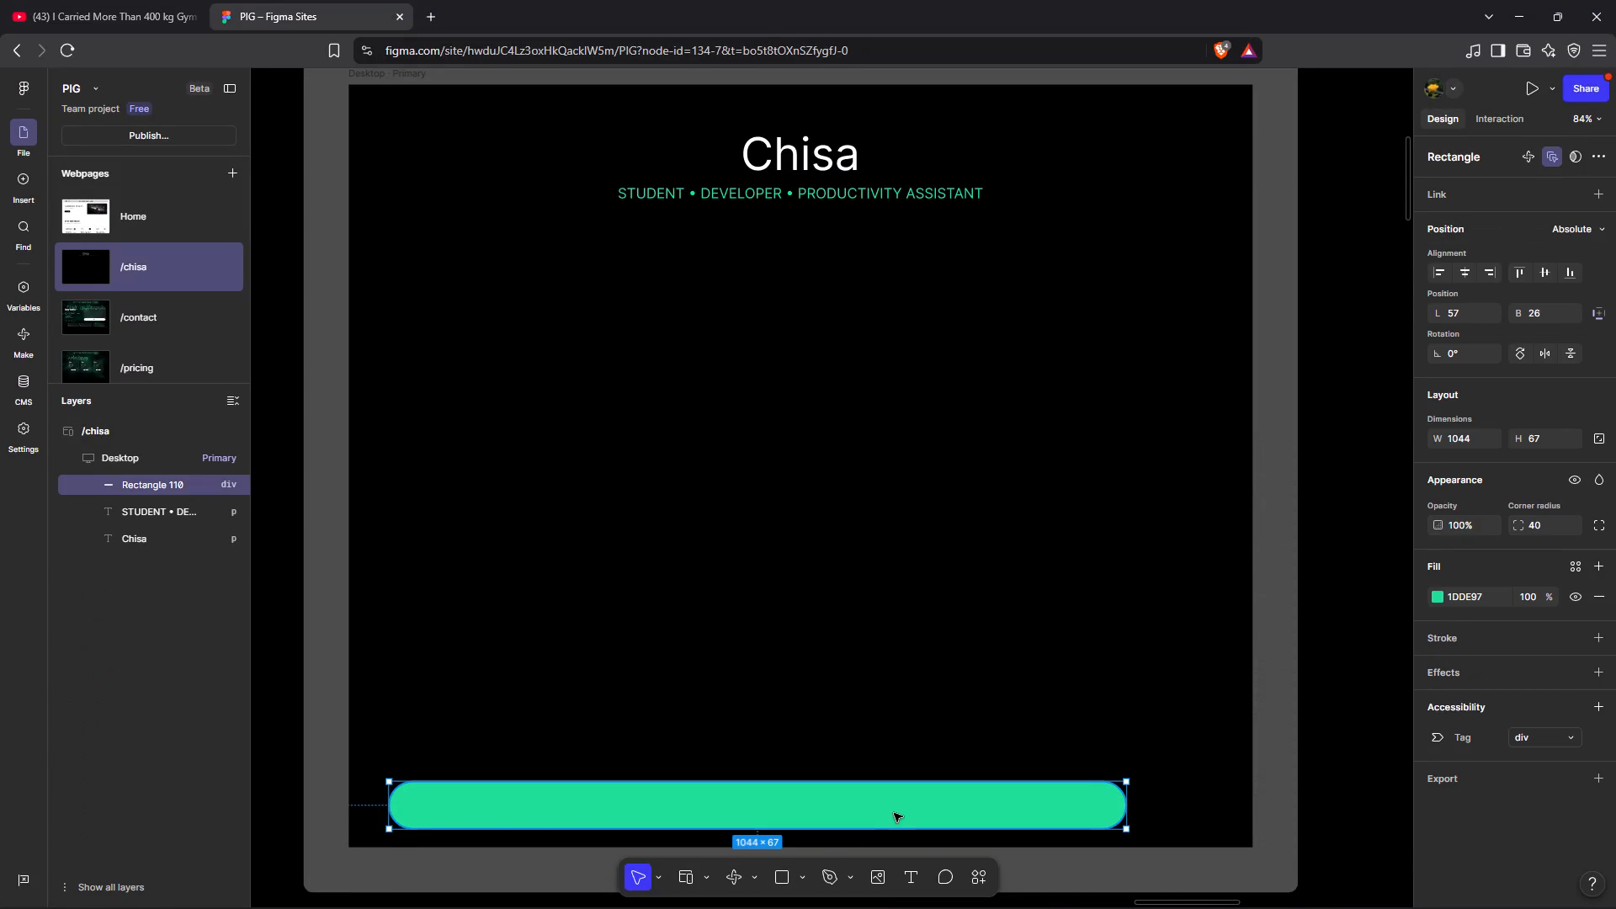
key(ctrl+d)
drag(894, 813, 1017, 808)
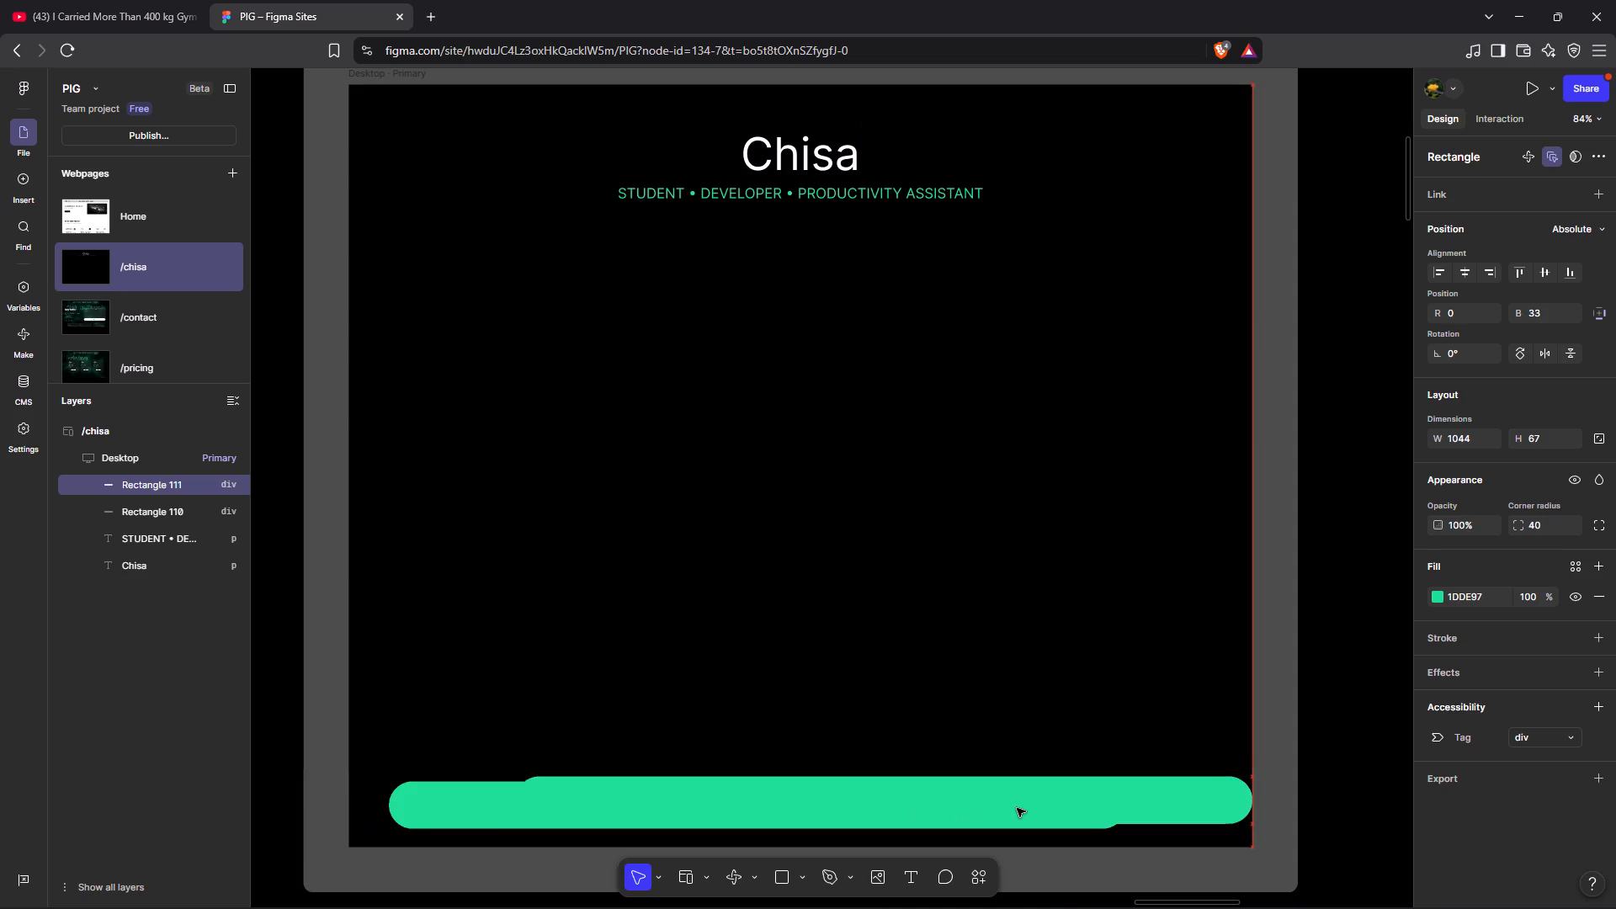
drag(1017, 808, 1016, 812)
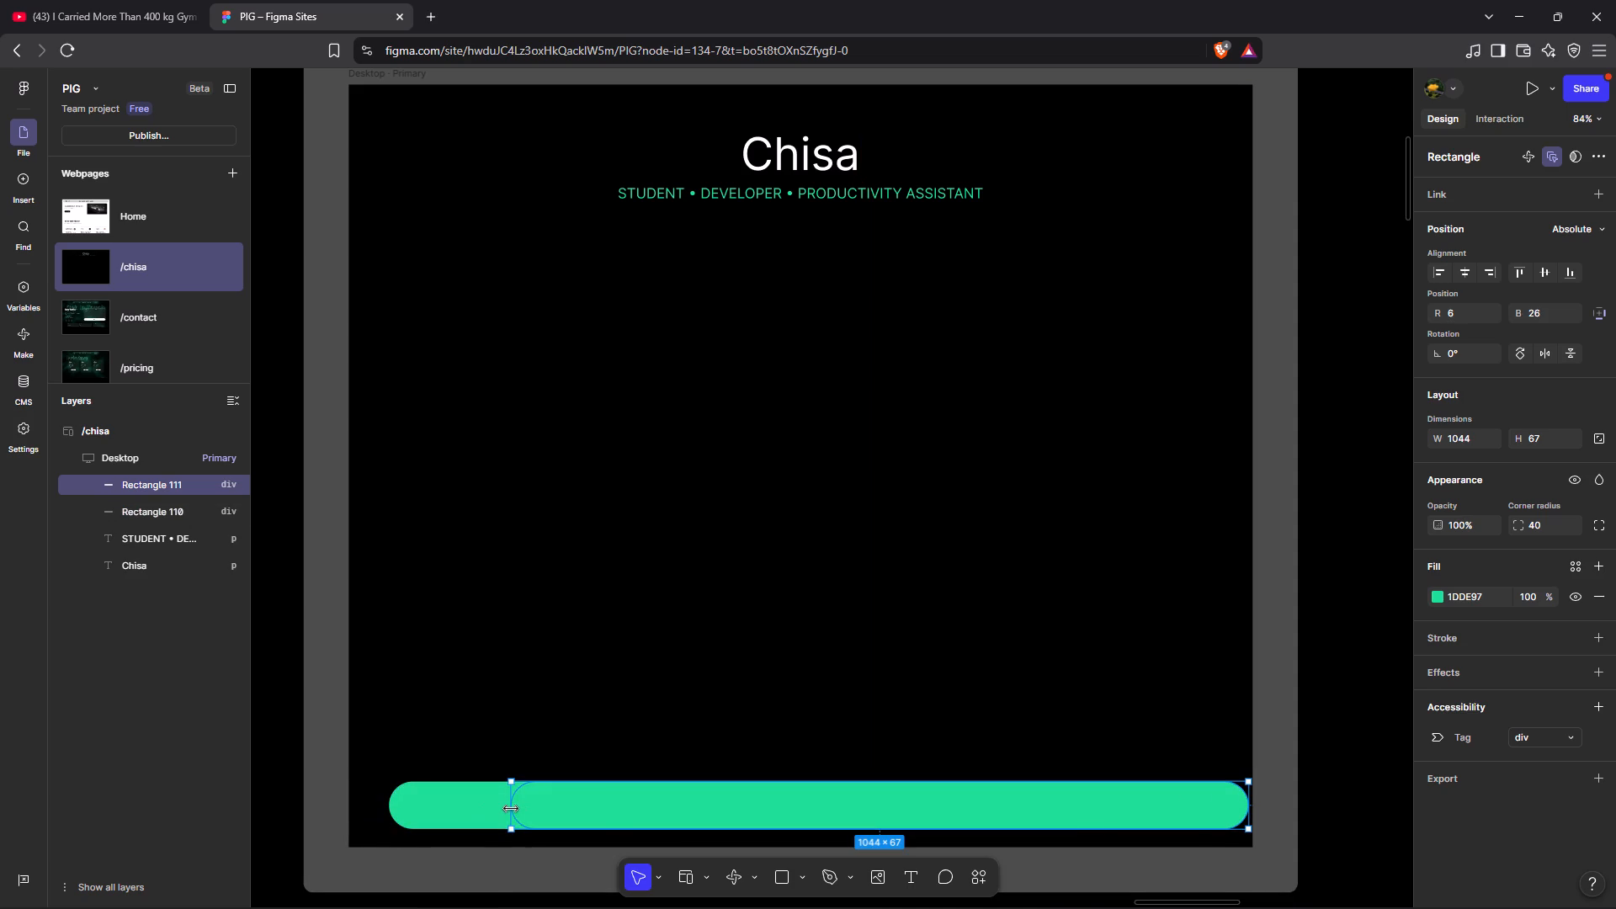
drag(511, 808, 1127, 859)
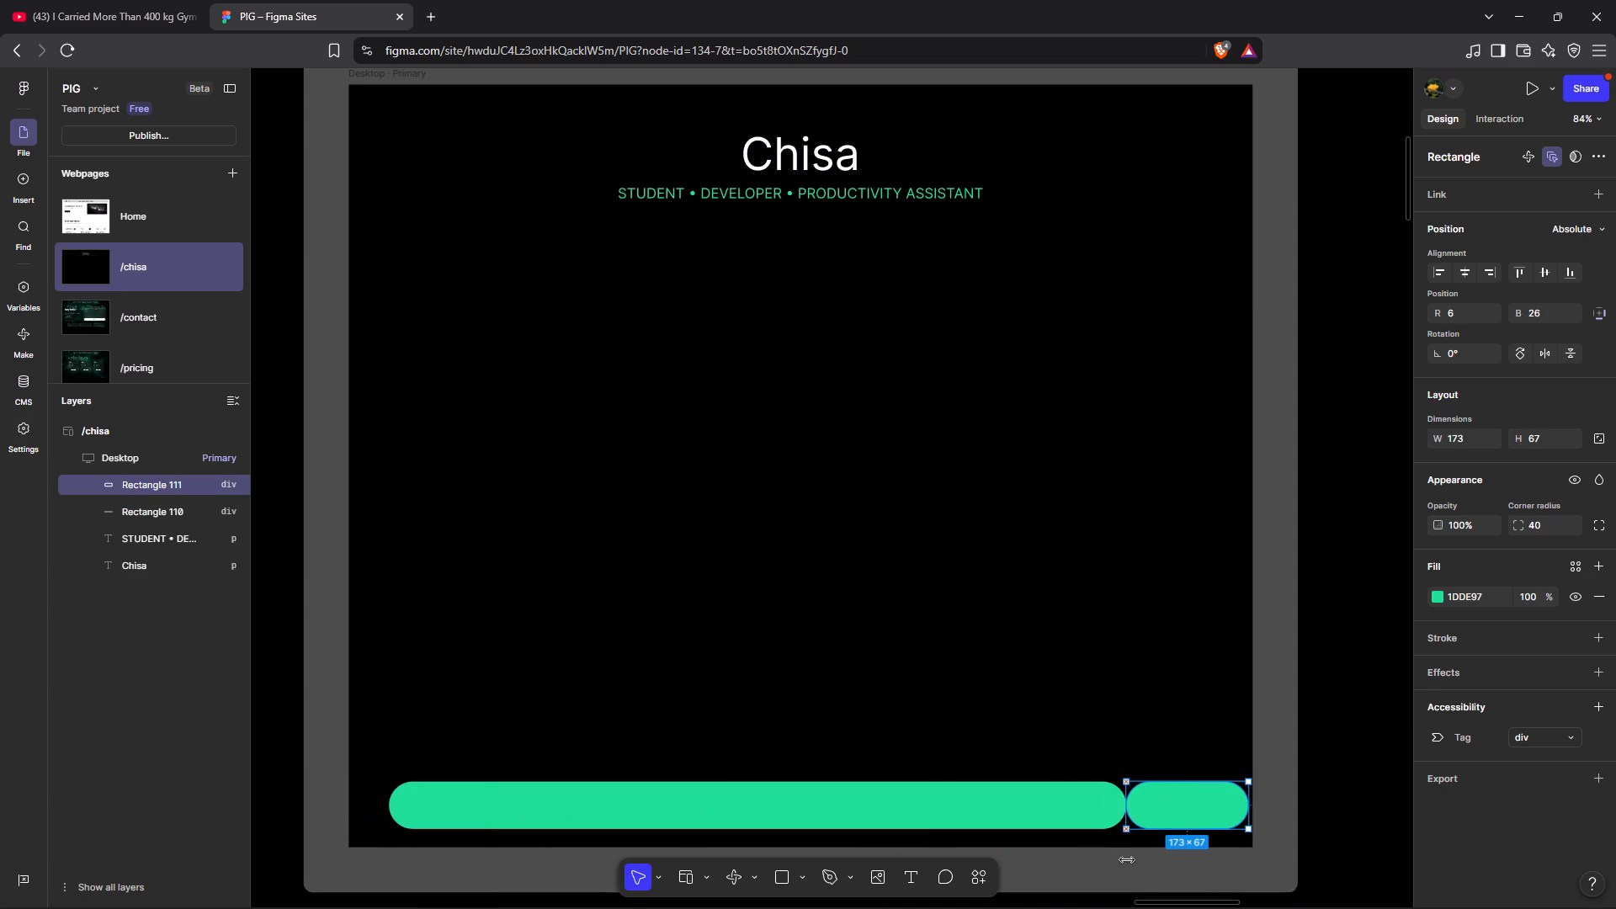
drag(1127, 859, 1133, 858)
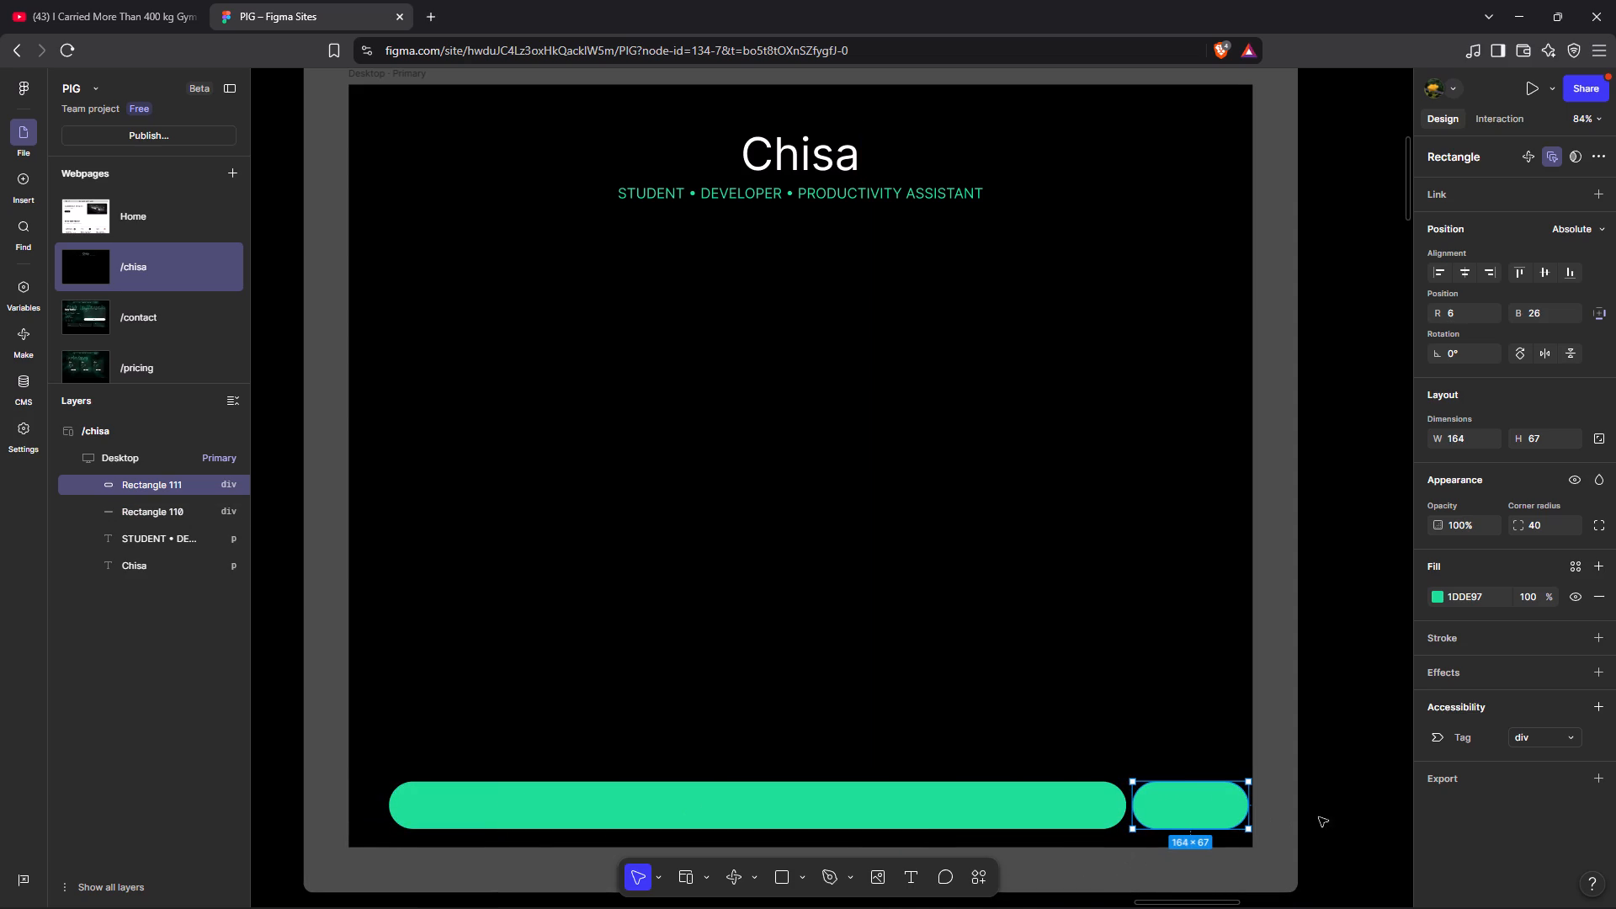
click(1358, 815)
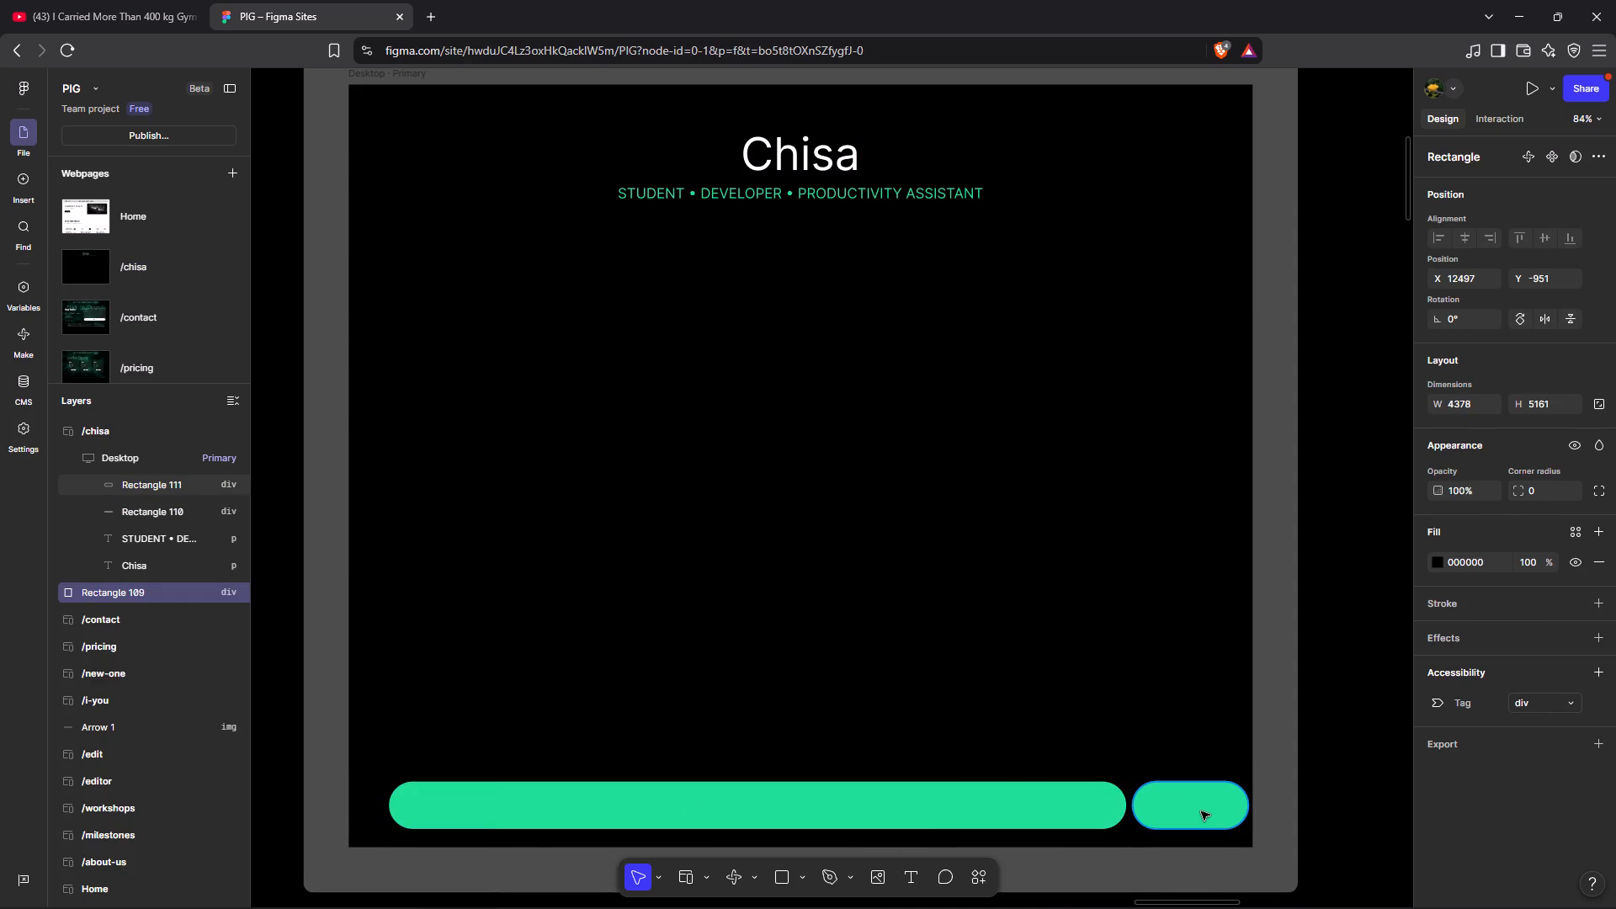
click(1201, 811)
drag(1135, 810, 1206, 810)
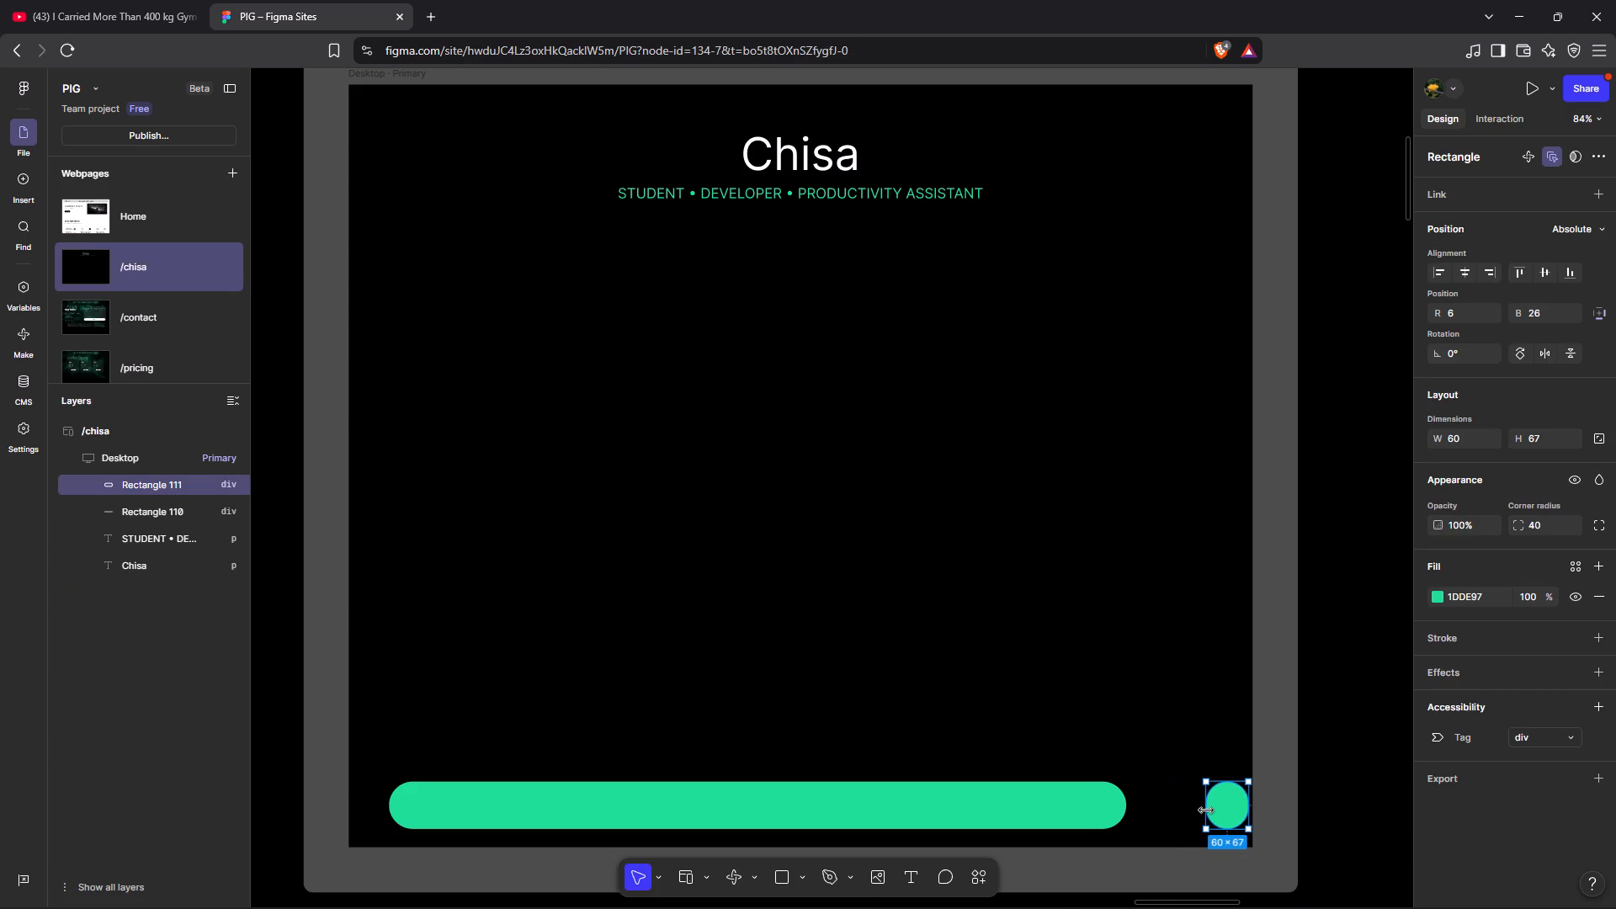
drag(1206, 810, 1204, 811)
drag(1204, 811, 1201, 811)
drag(1201, 811, 1201, 807)
Move the green circle beside the bar's right end, level with it and about 91 px from the frame's right edge.
drag(1219, 806, 1170, 803)
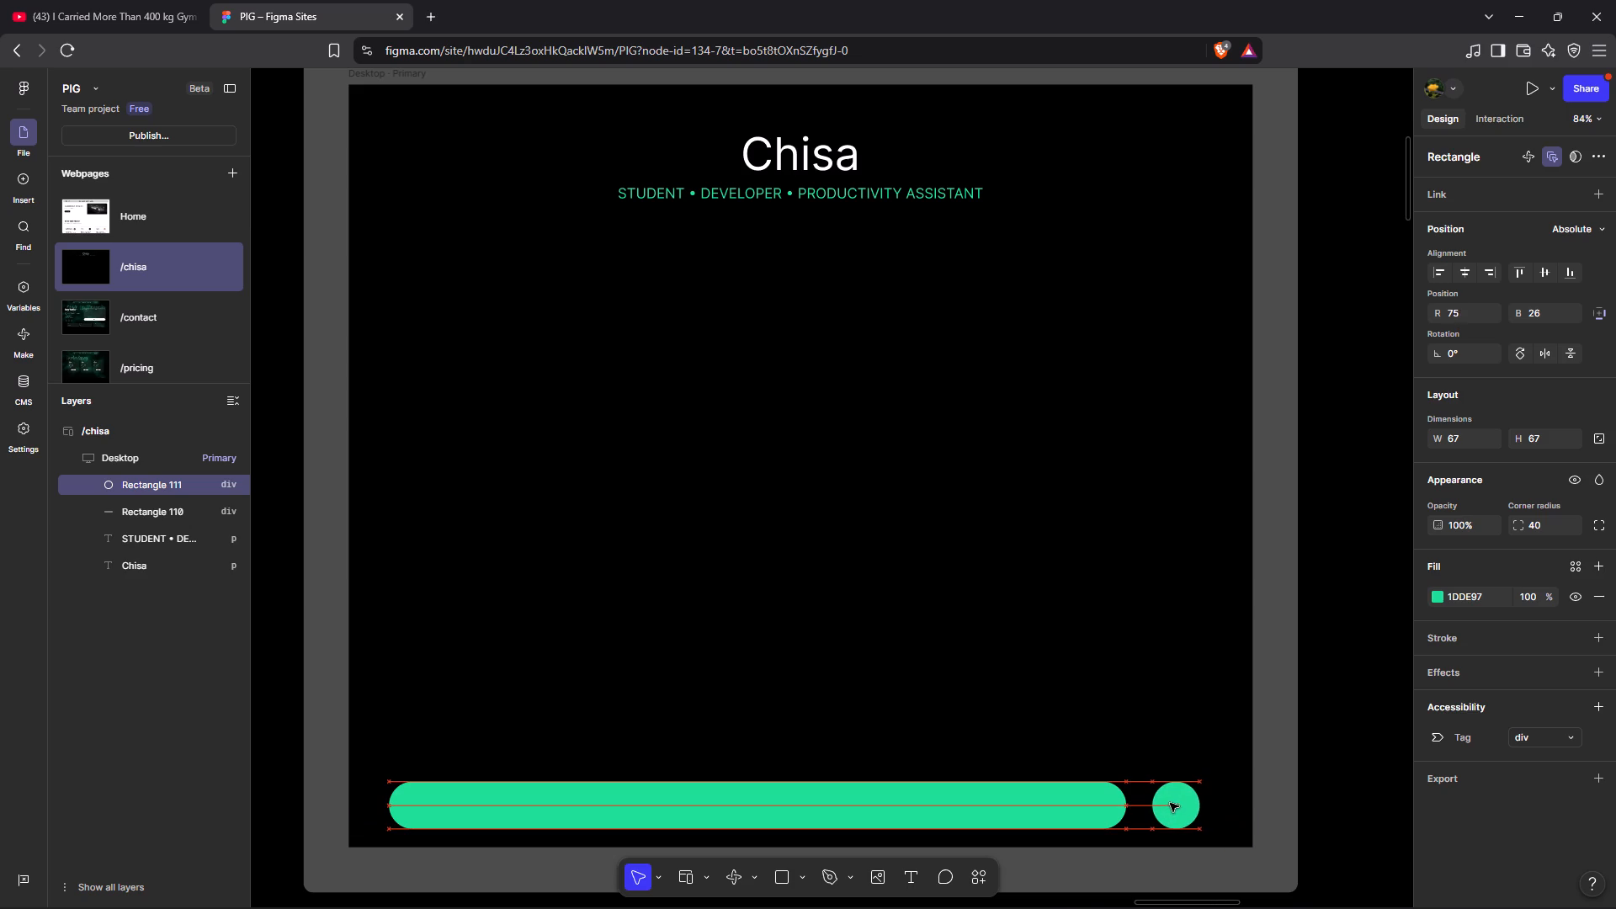
drag(1170, 803, 1159, 804)
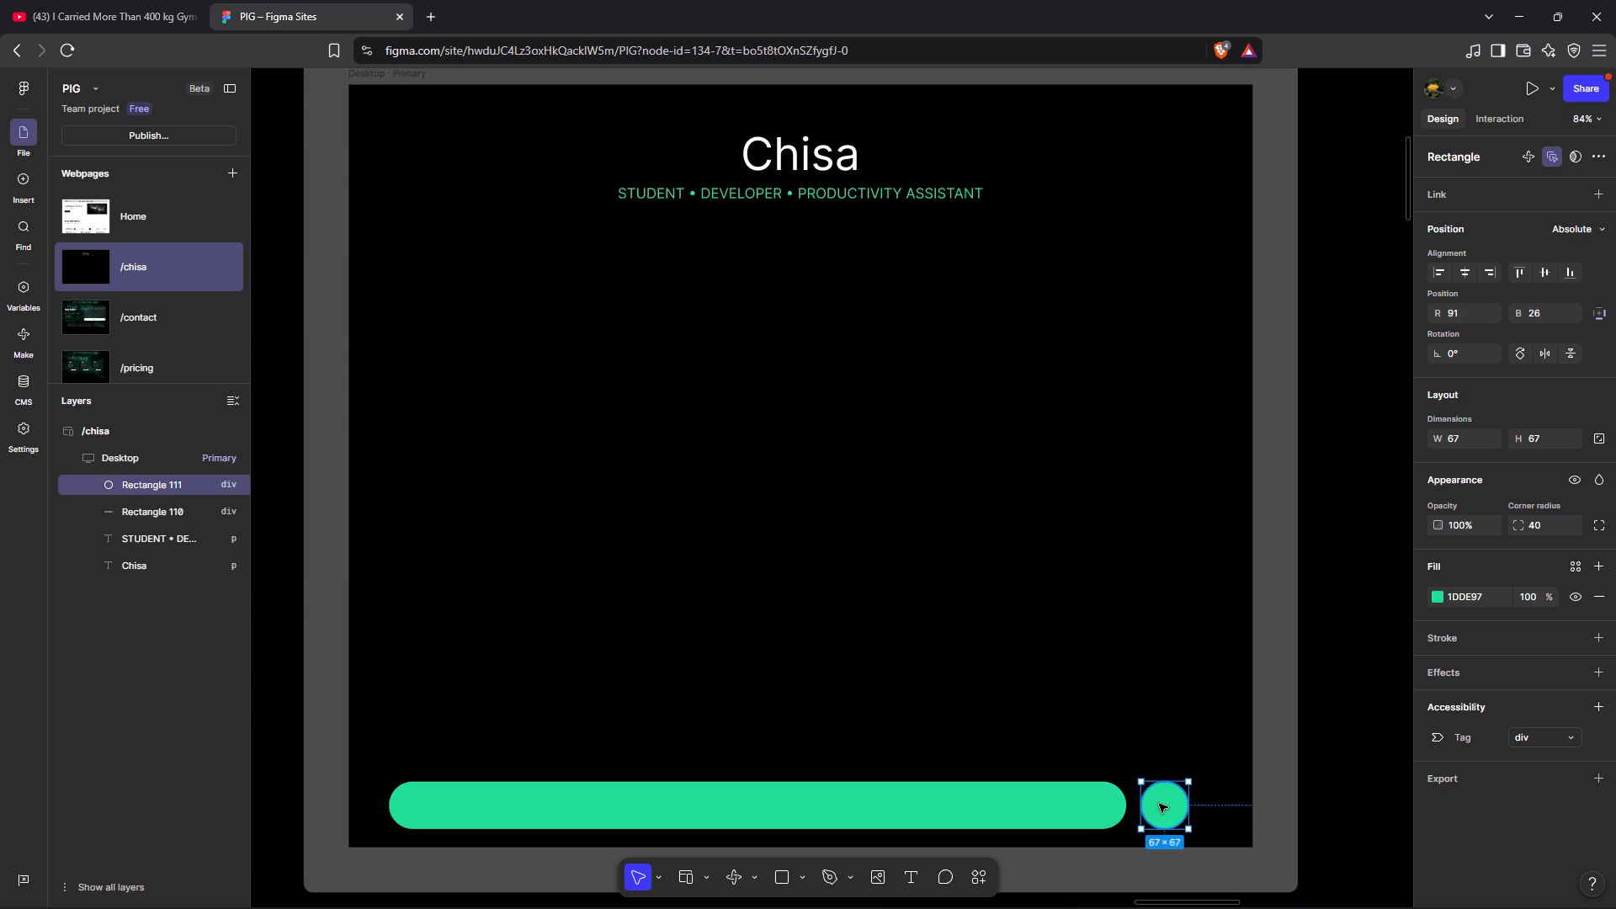
Add a white FFFFFF stroke to the green circle.
click(1159, 804)
click(1597, 639)
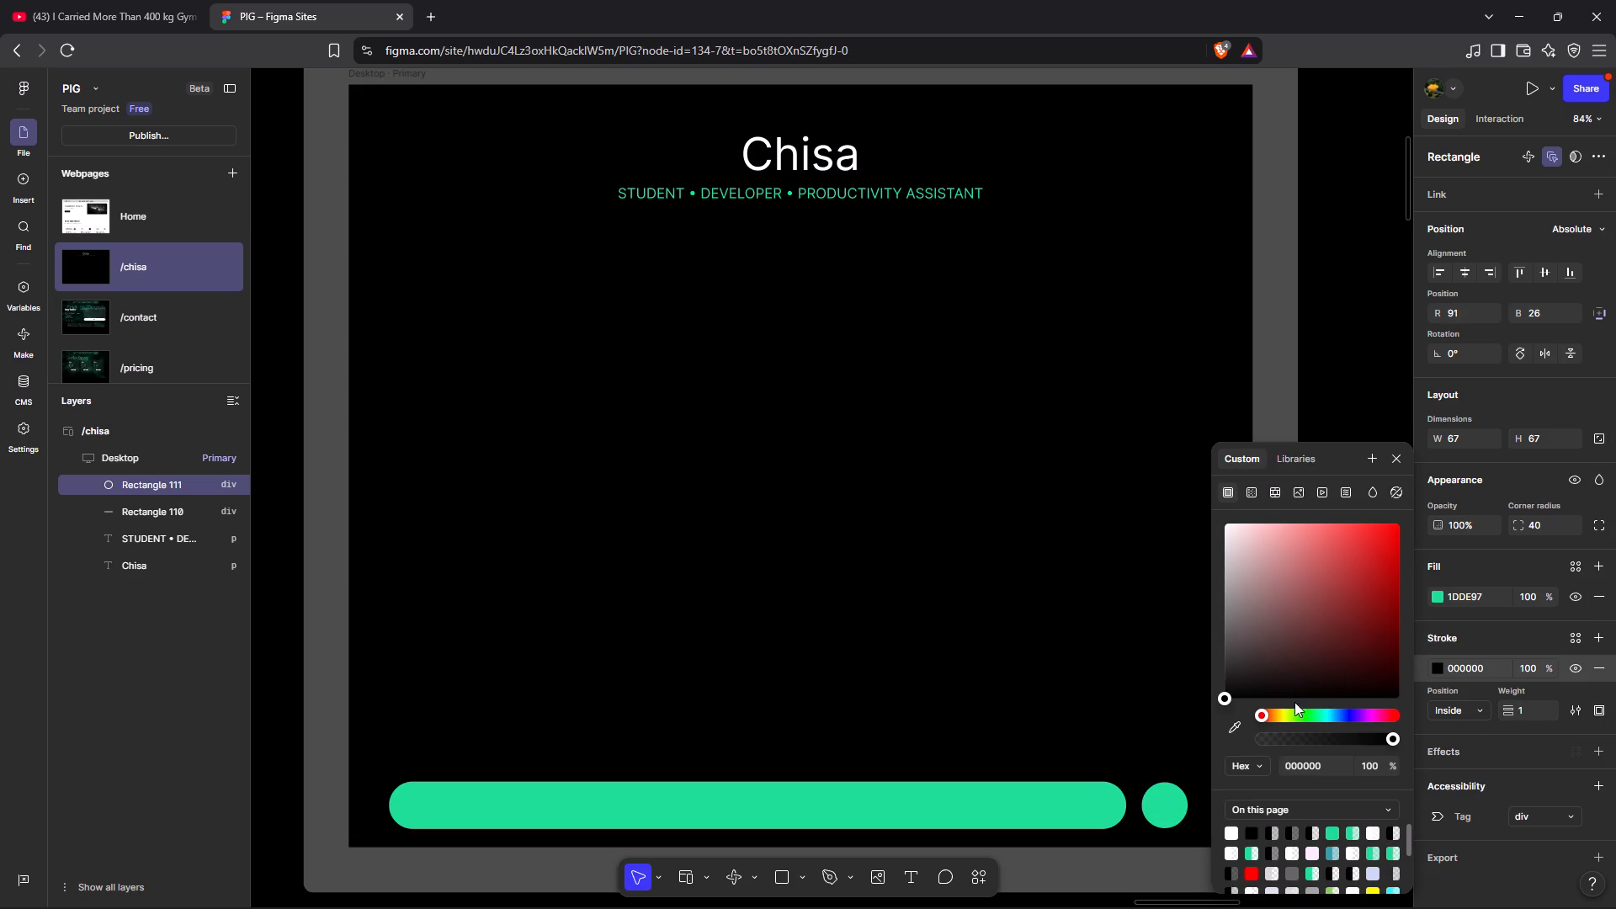
drag(1231, 653, 1206, 503)
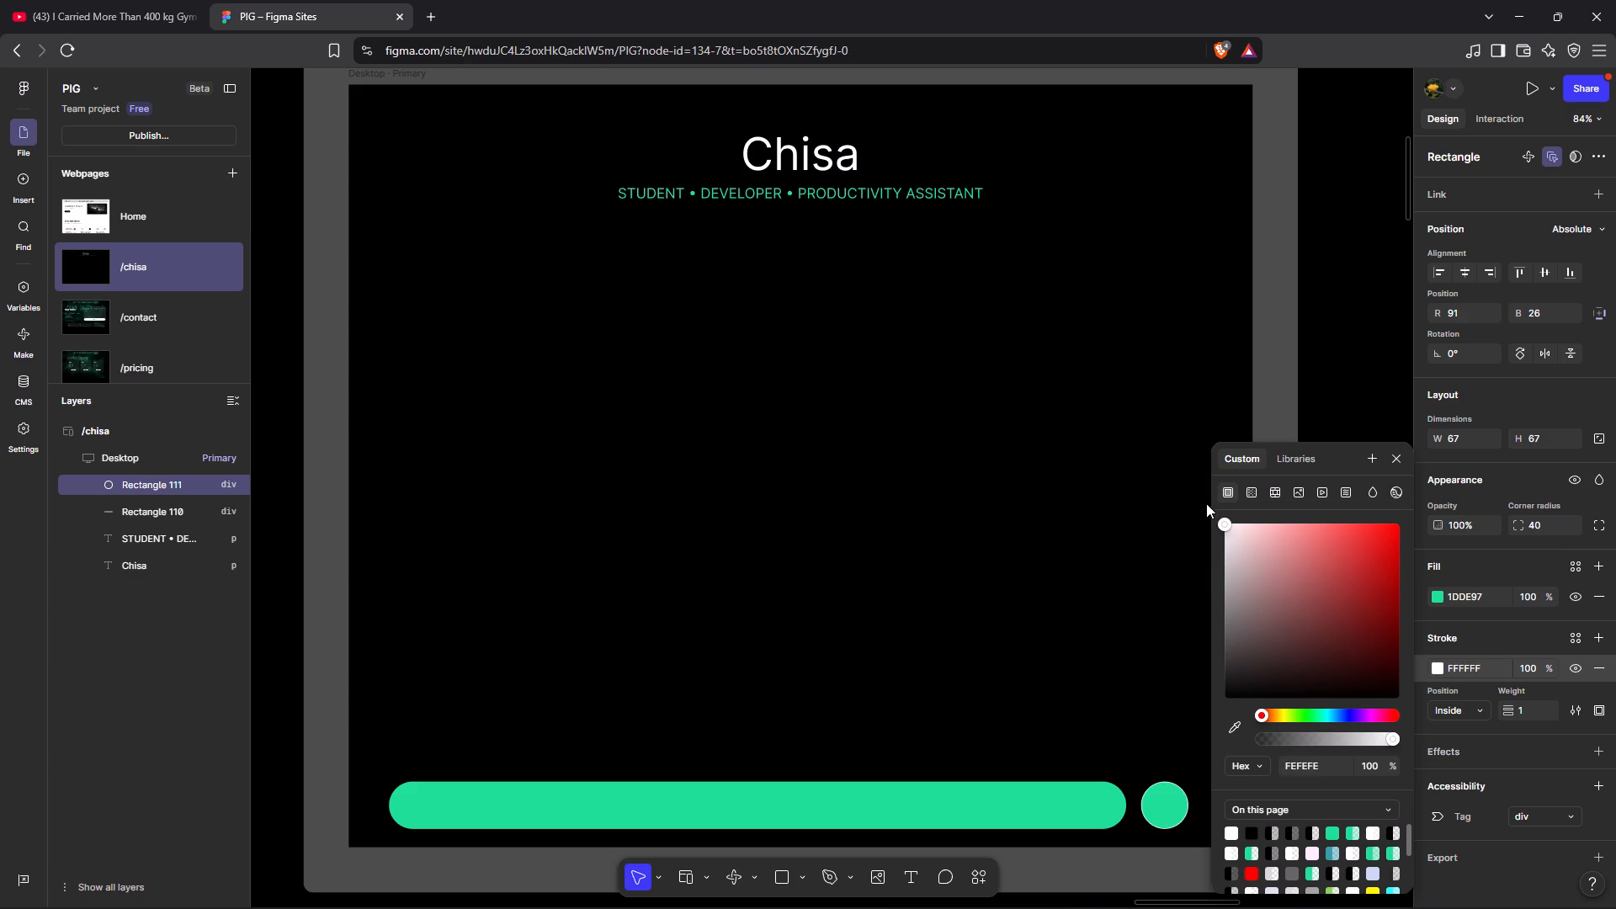
drag(1206, 503, 1193, 477)
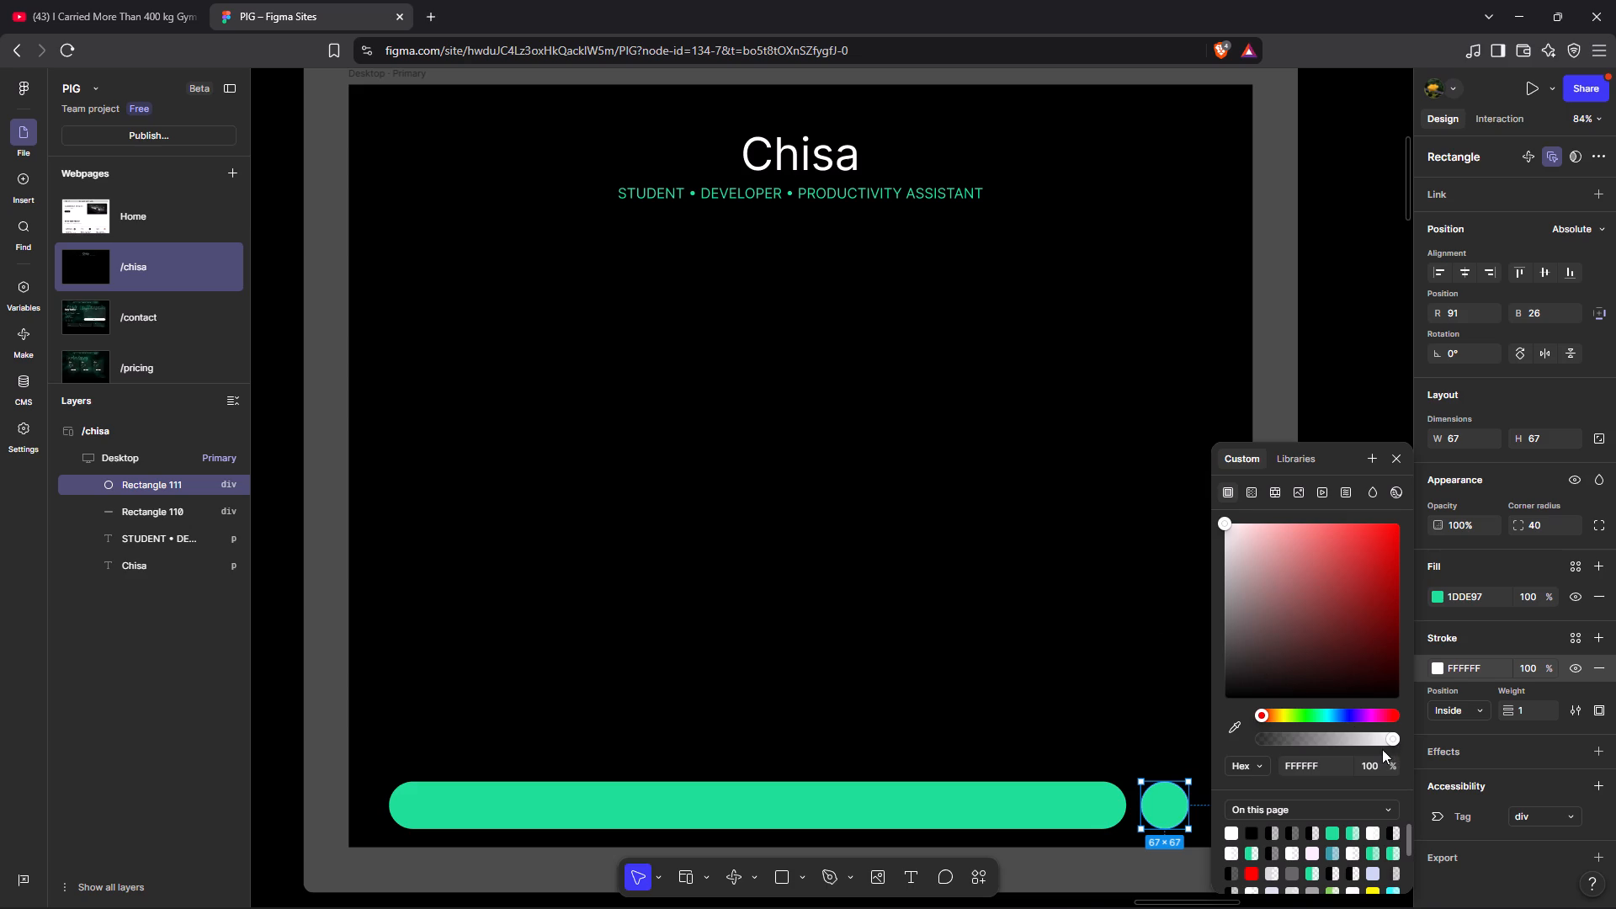
Set the circle's stroke weight to 3 and its stroke position to Center.
click(1461, 730)
drag(1509, 712, 809, 502)
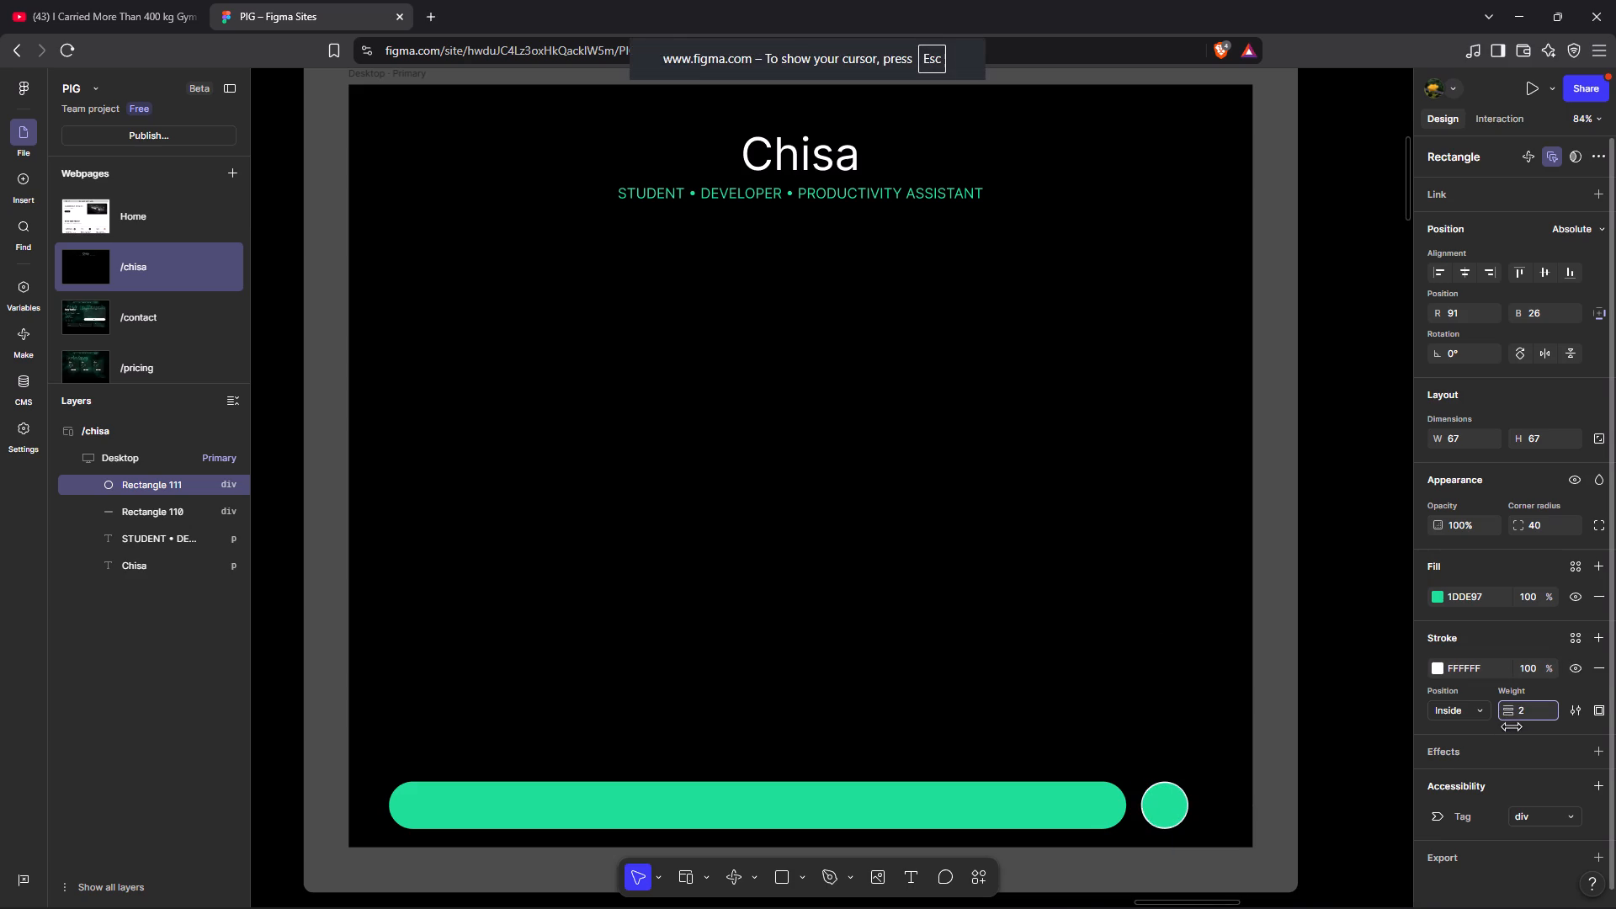
drag(809, 502, 810, 502)
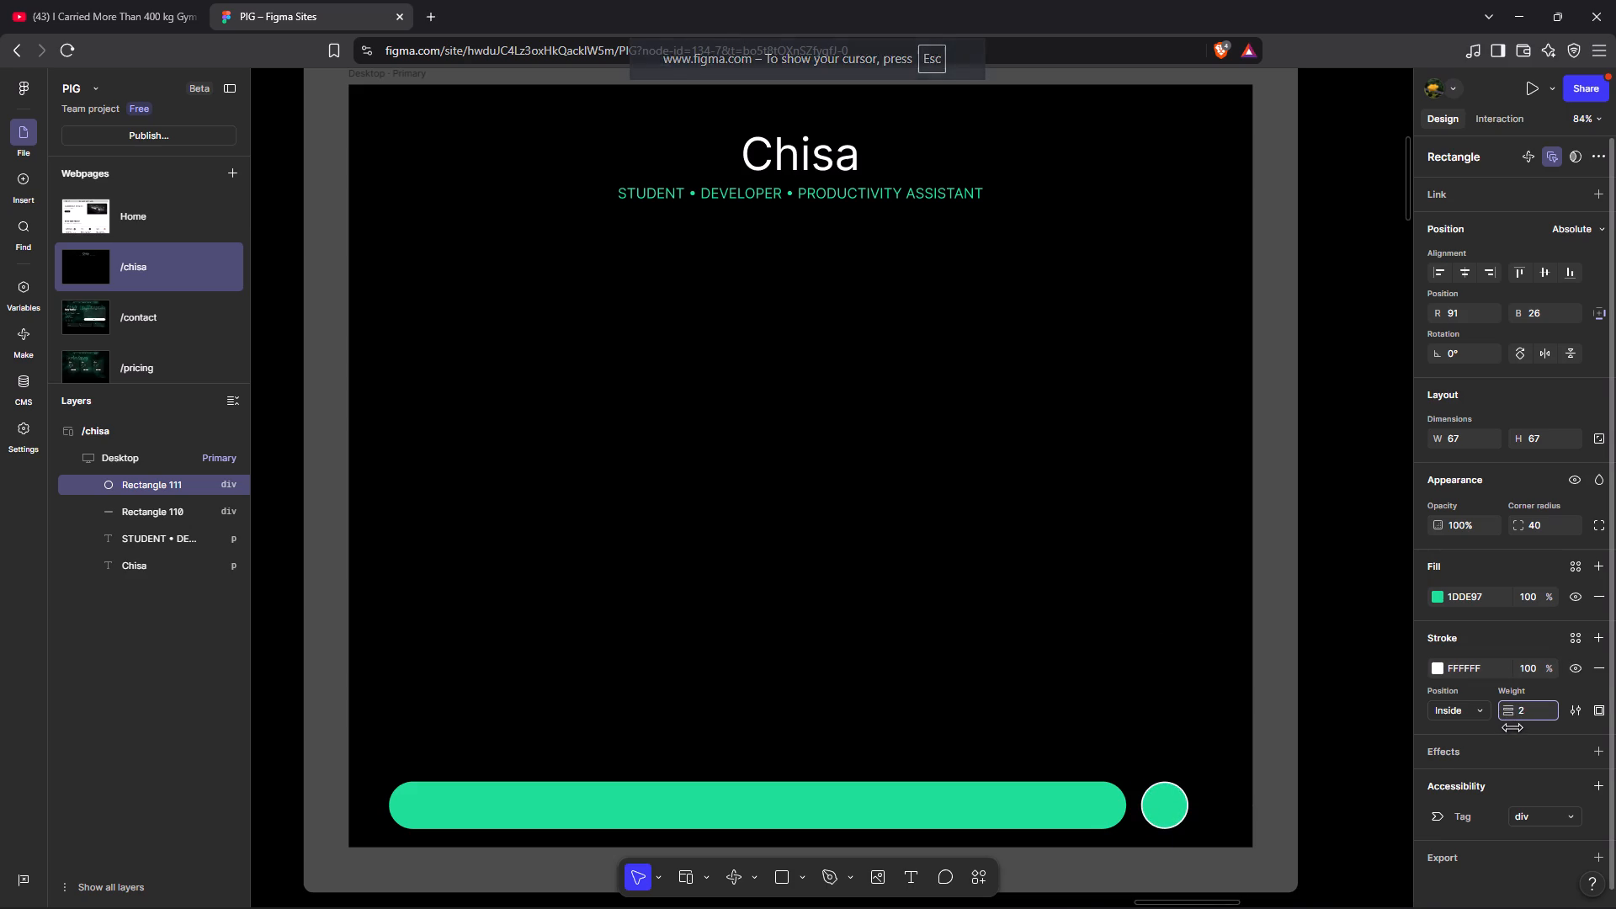
drag(810, 502, 811, 503)
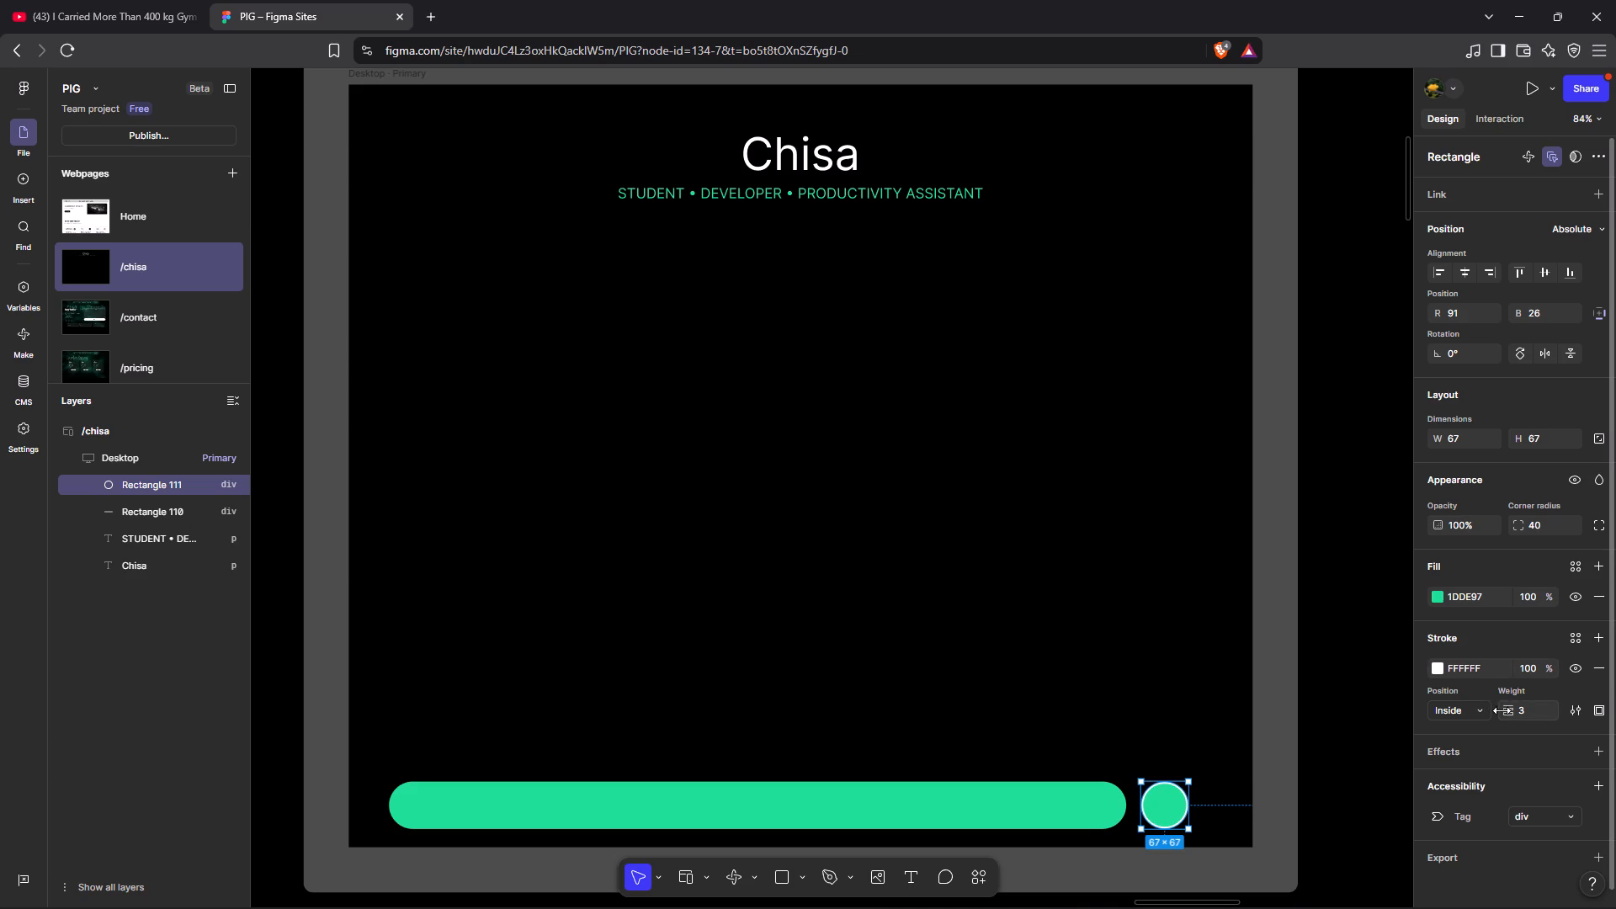
drag(1502, 710, 864, 483)
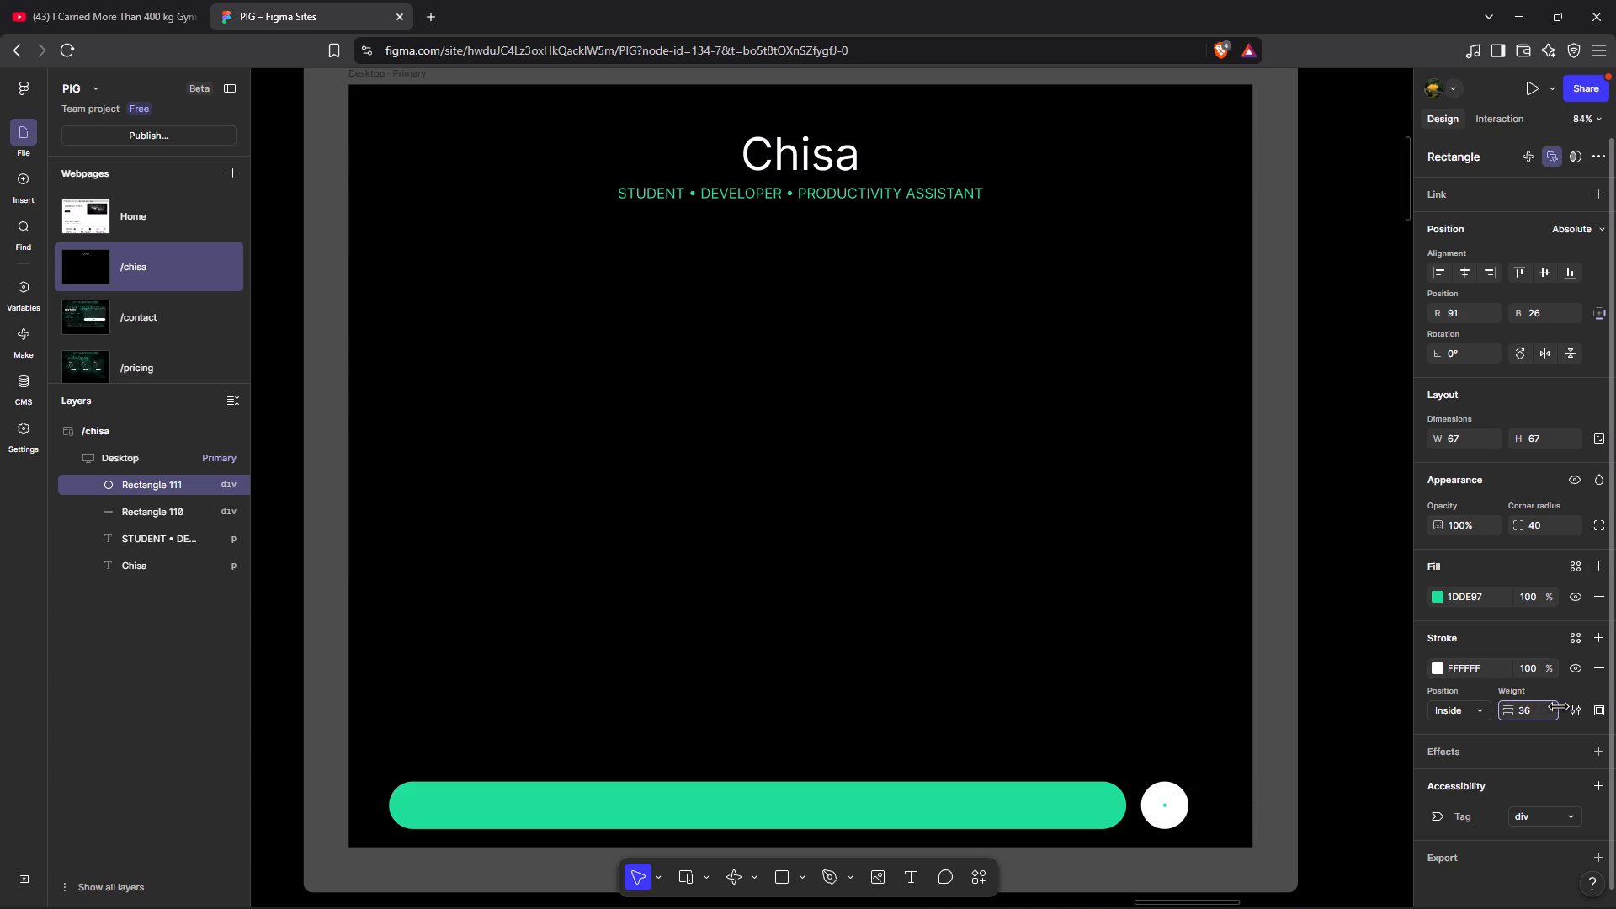
drag(864, 483, 803, 489)
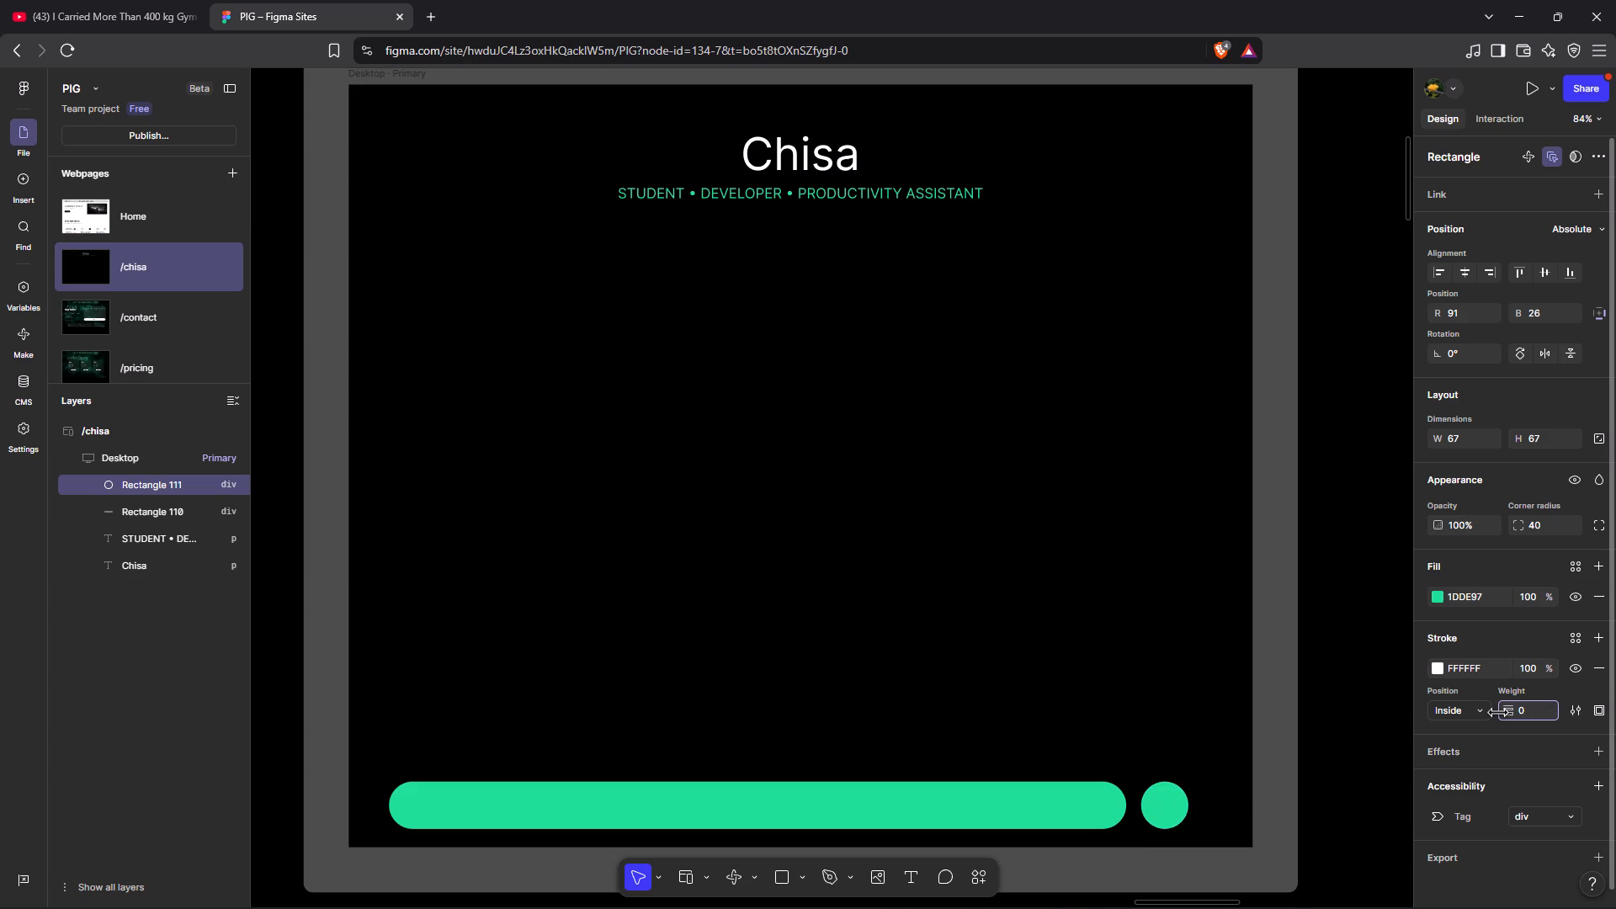
drag(803, 489, 808, 490)
click(1467, 712)
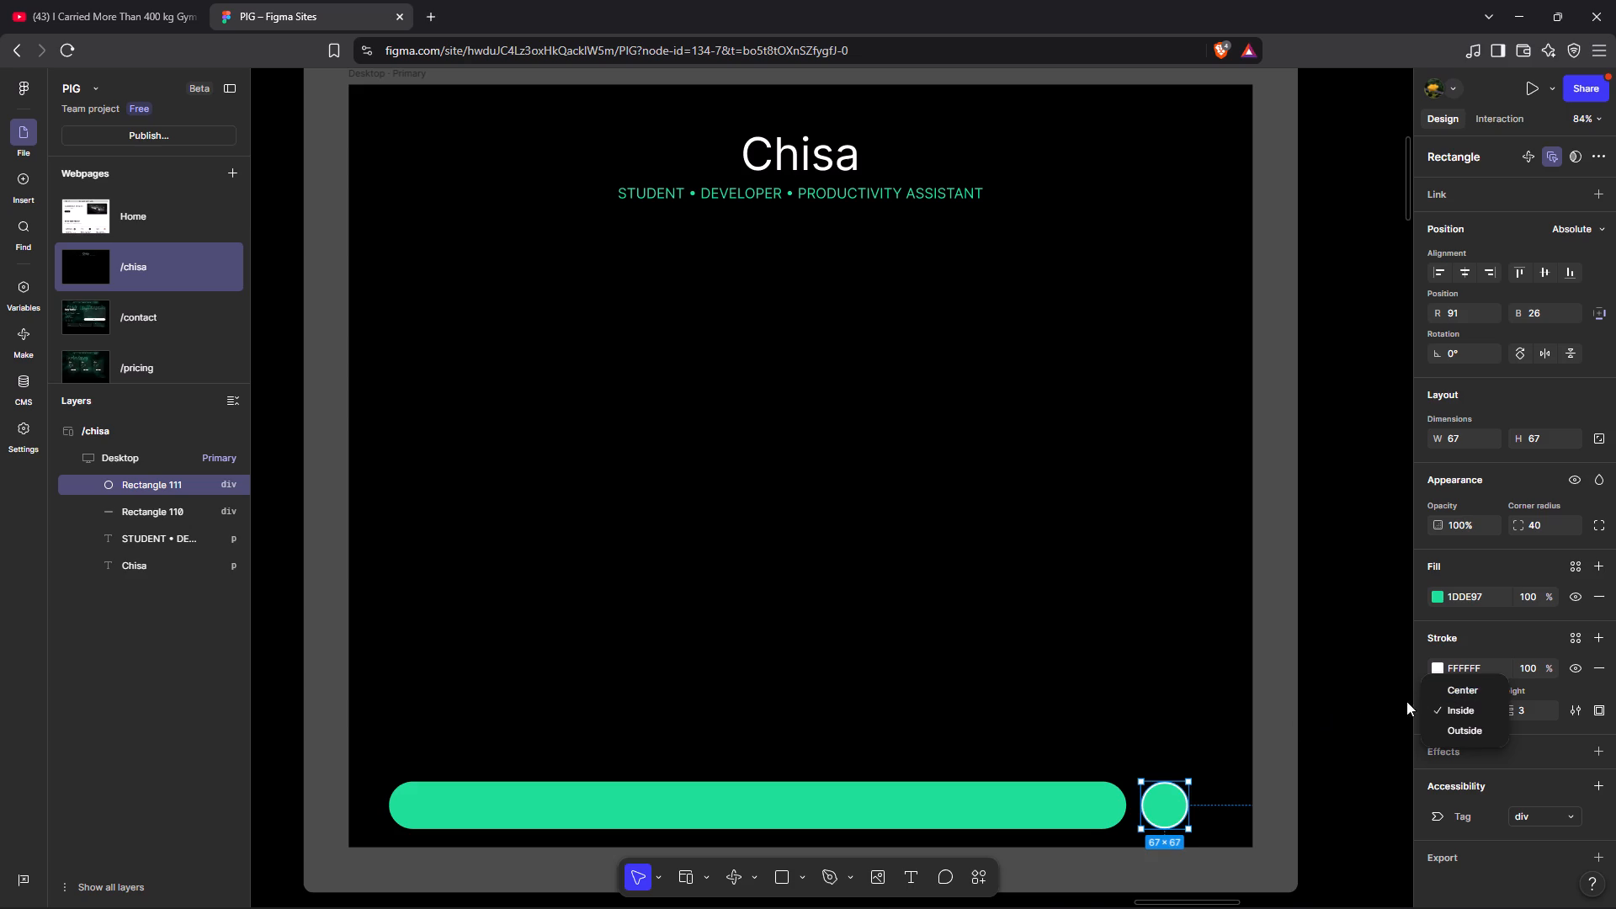
click(1443, 699)
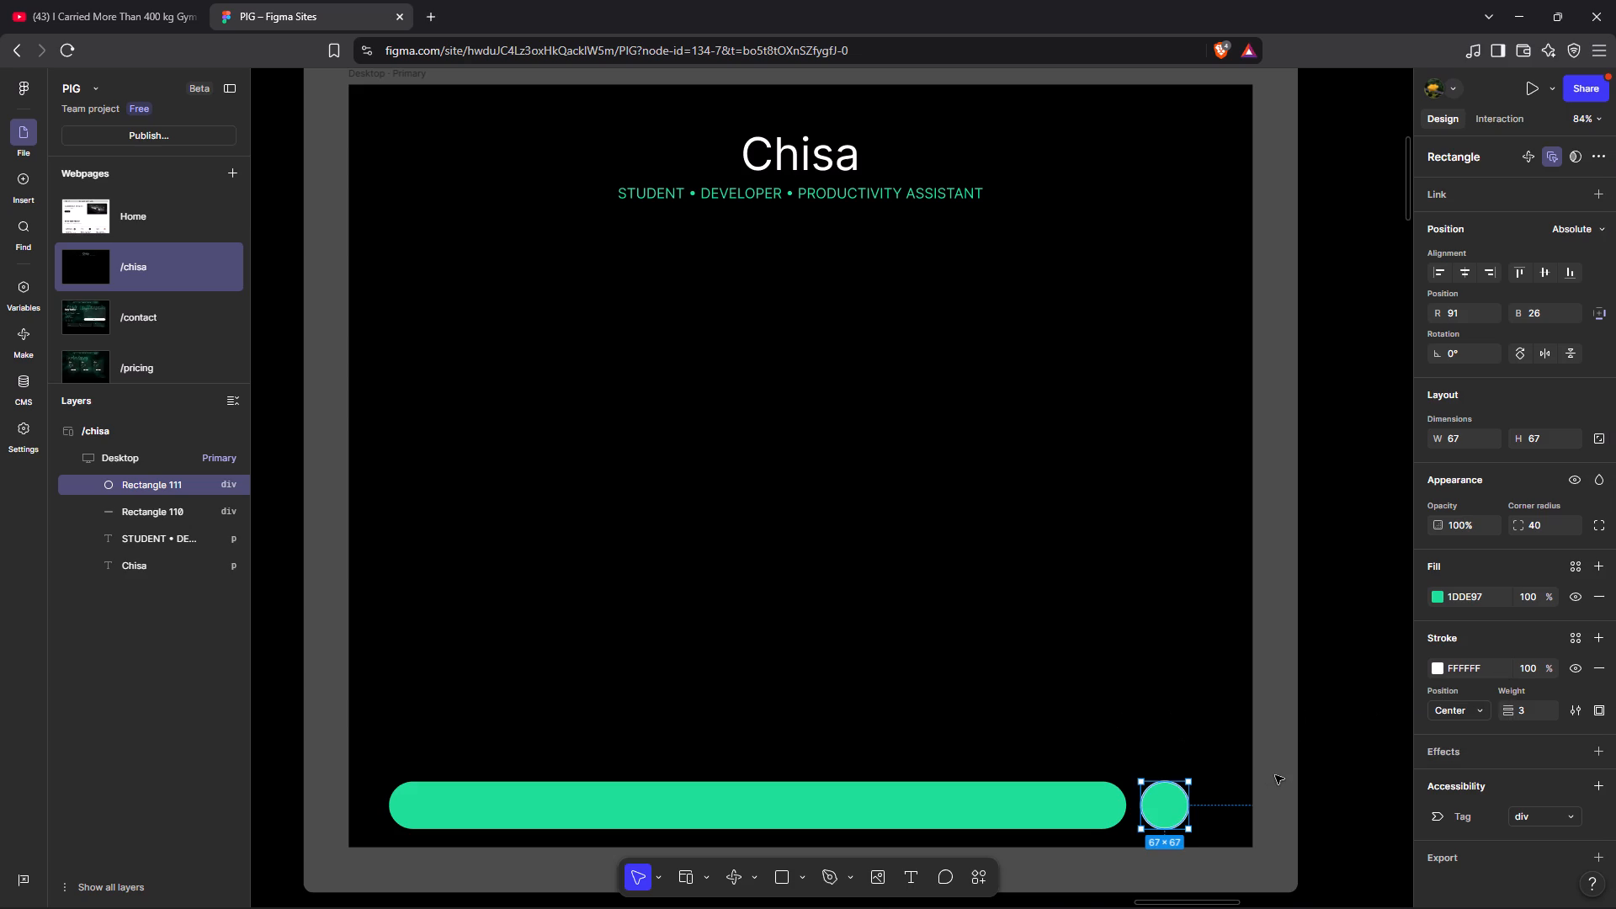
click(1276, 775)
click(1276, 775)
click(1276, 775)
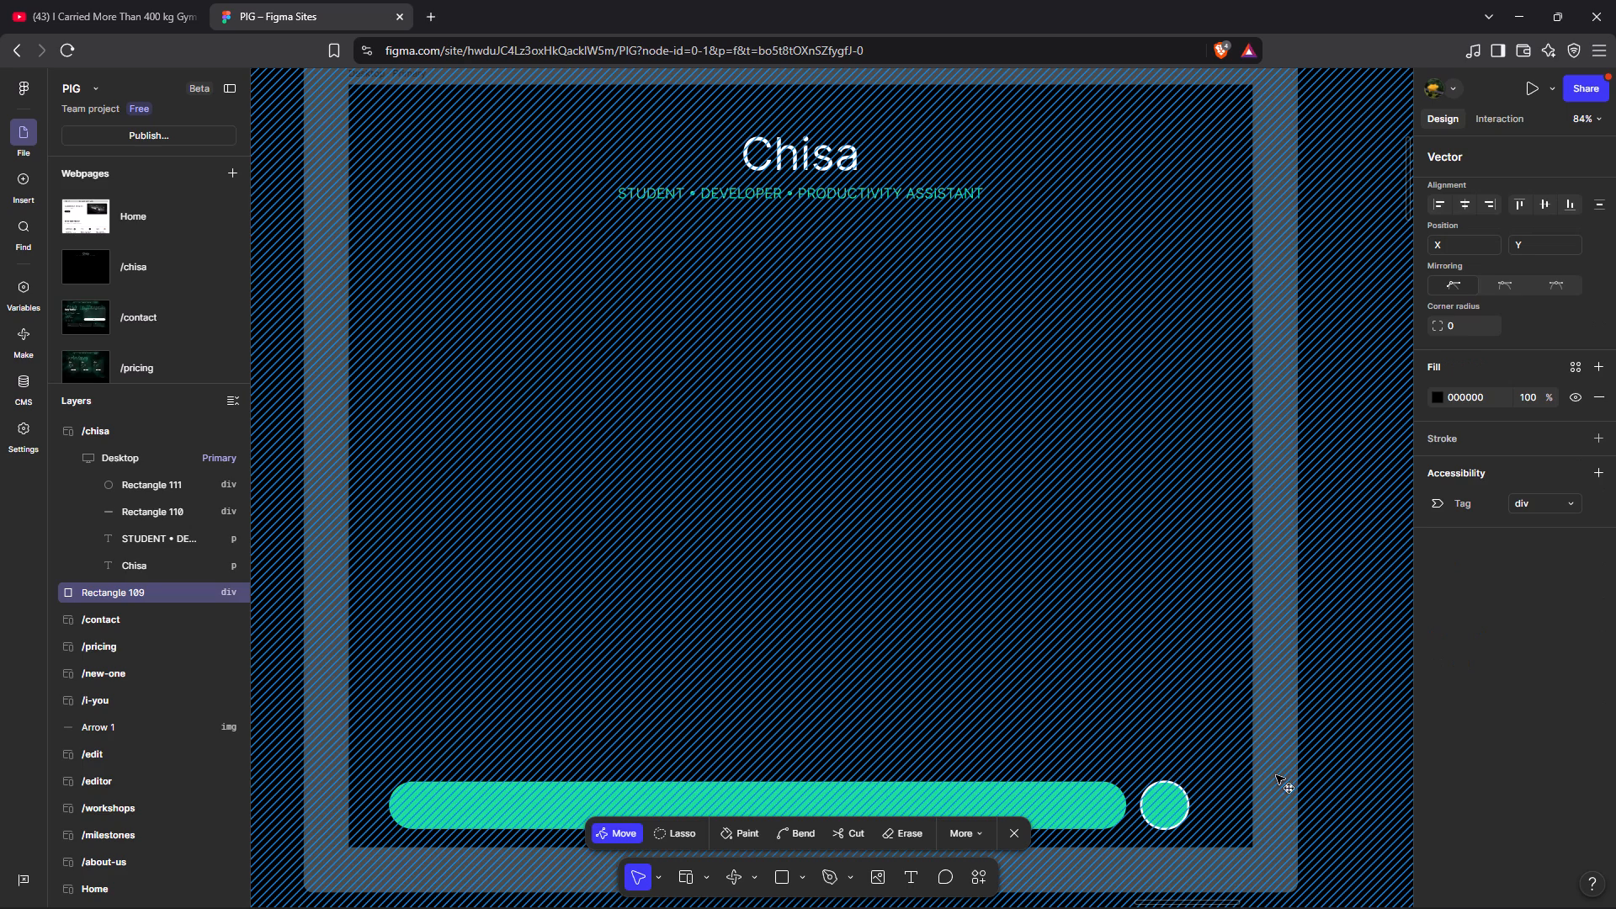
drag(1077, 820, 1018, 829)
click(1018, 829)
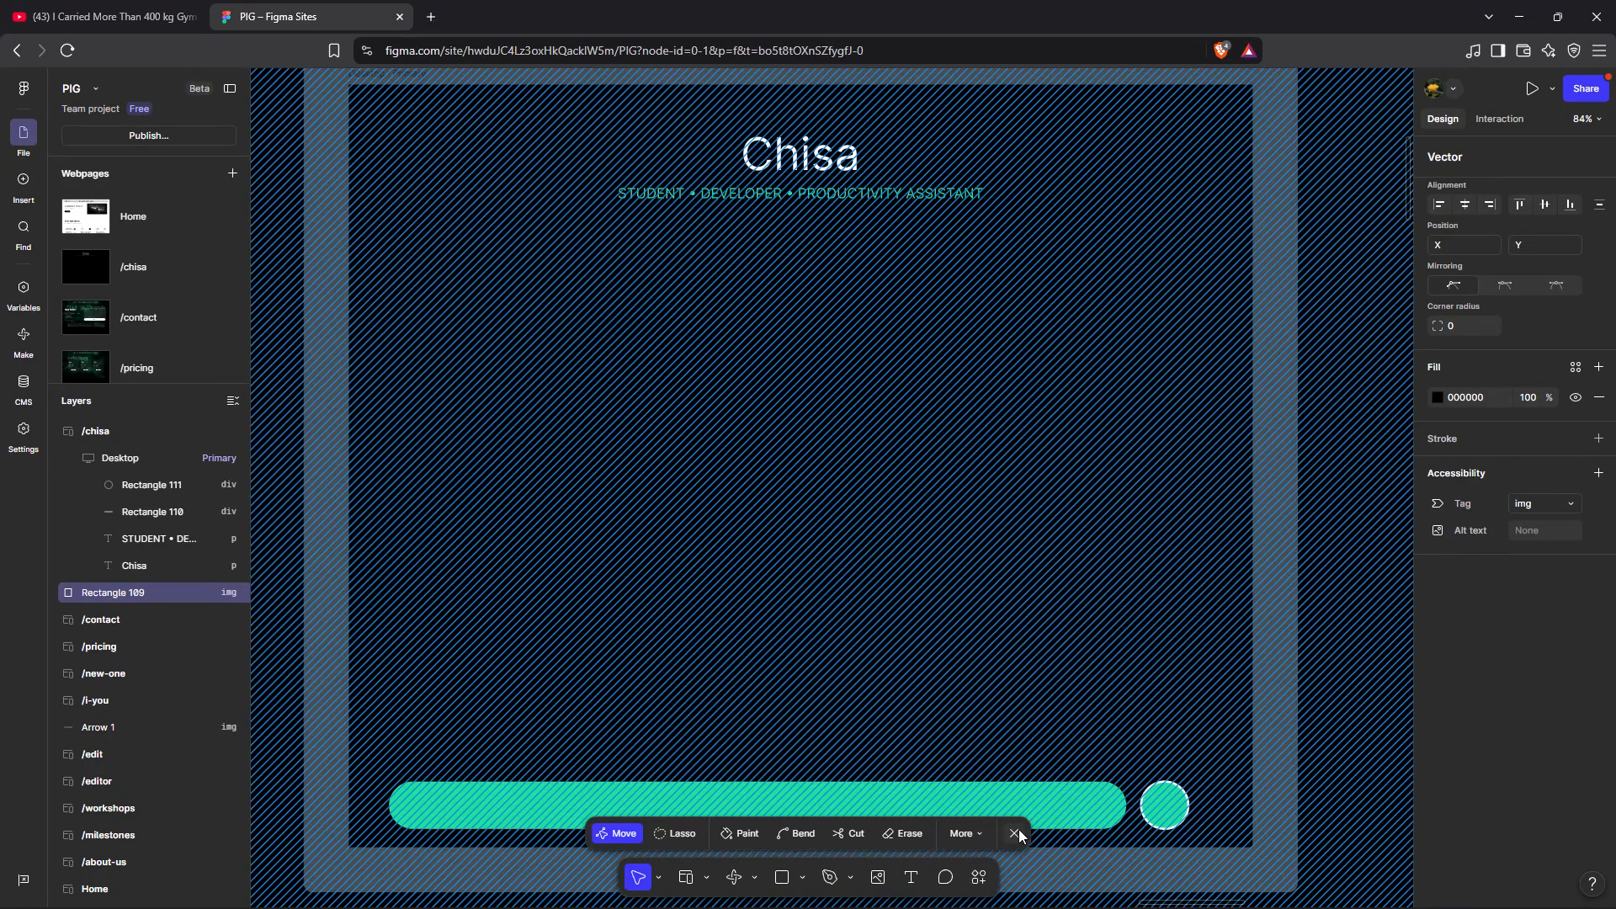
Add a white FFFFFF stroke to the long green bottom bar.
click(999, 805)
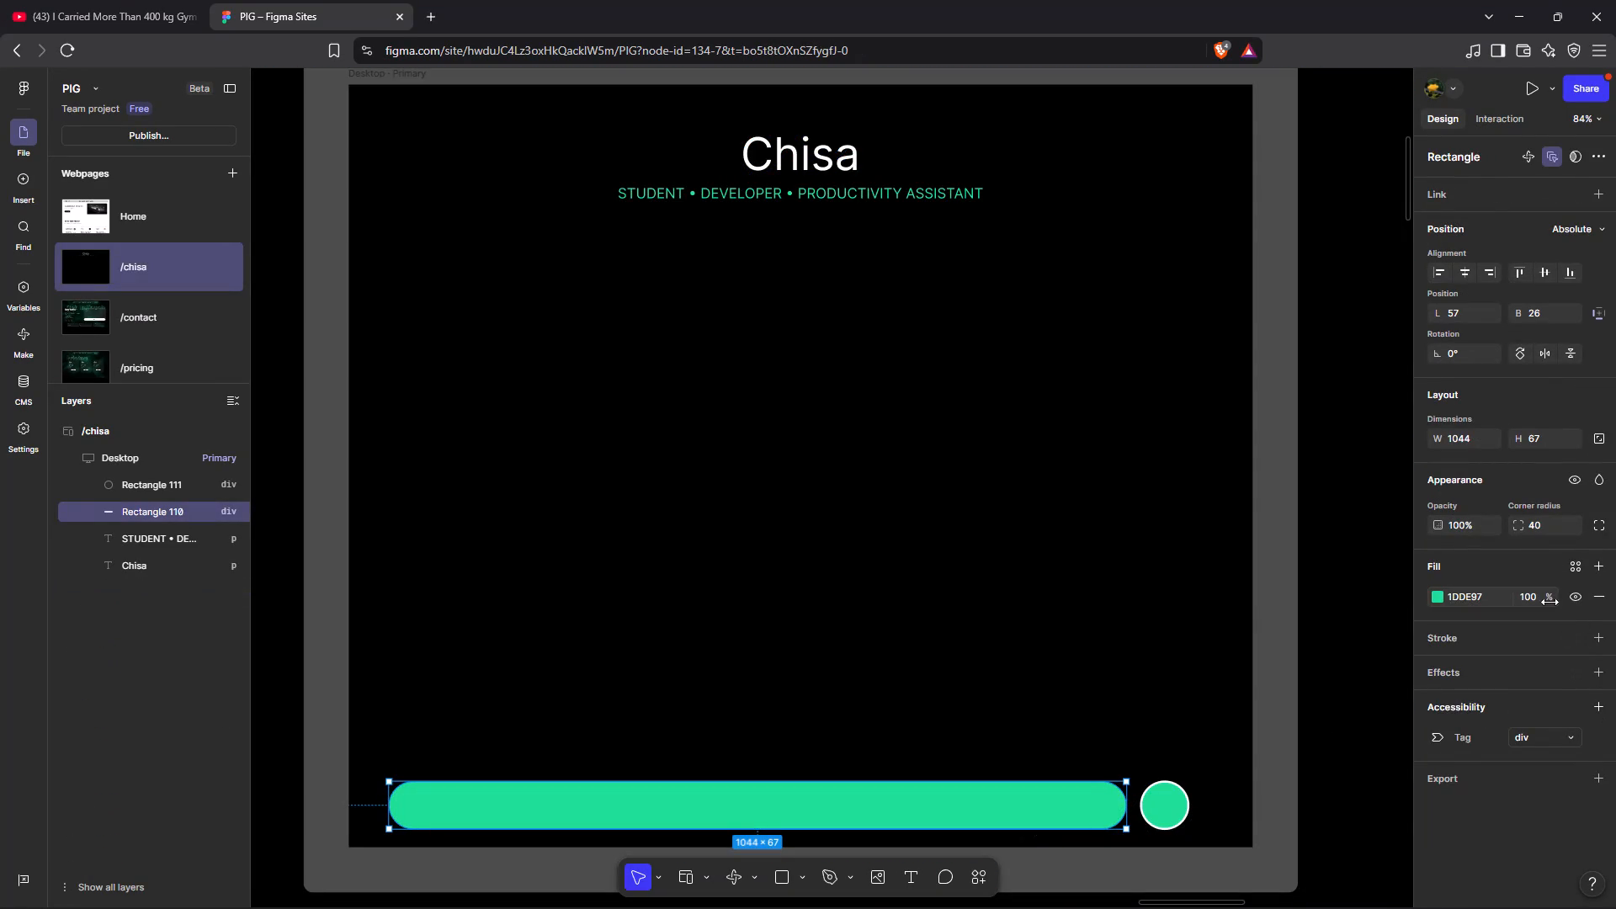
click(1600, 642)
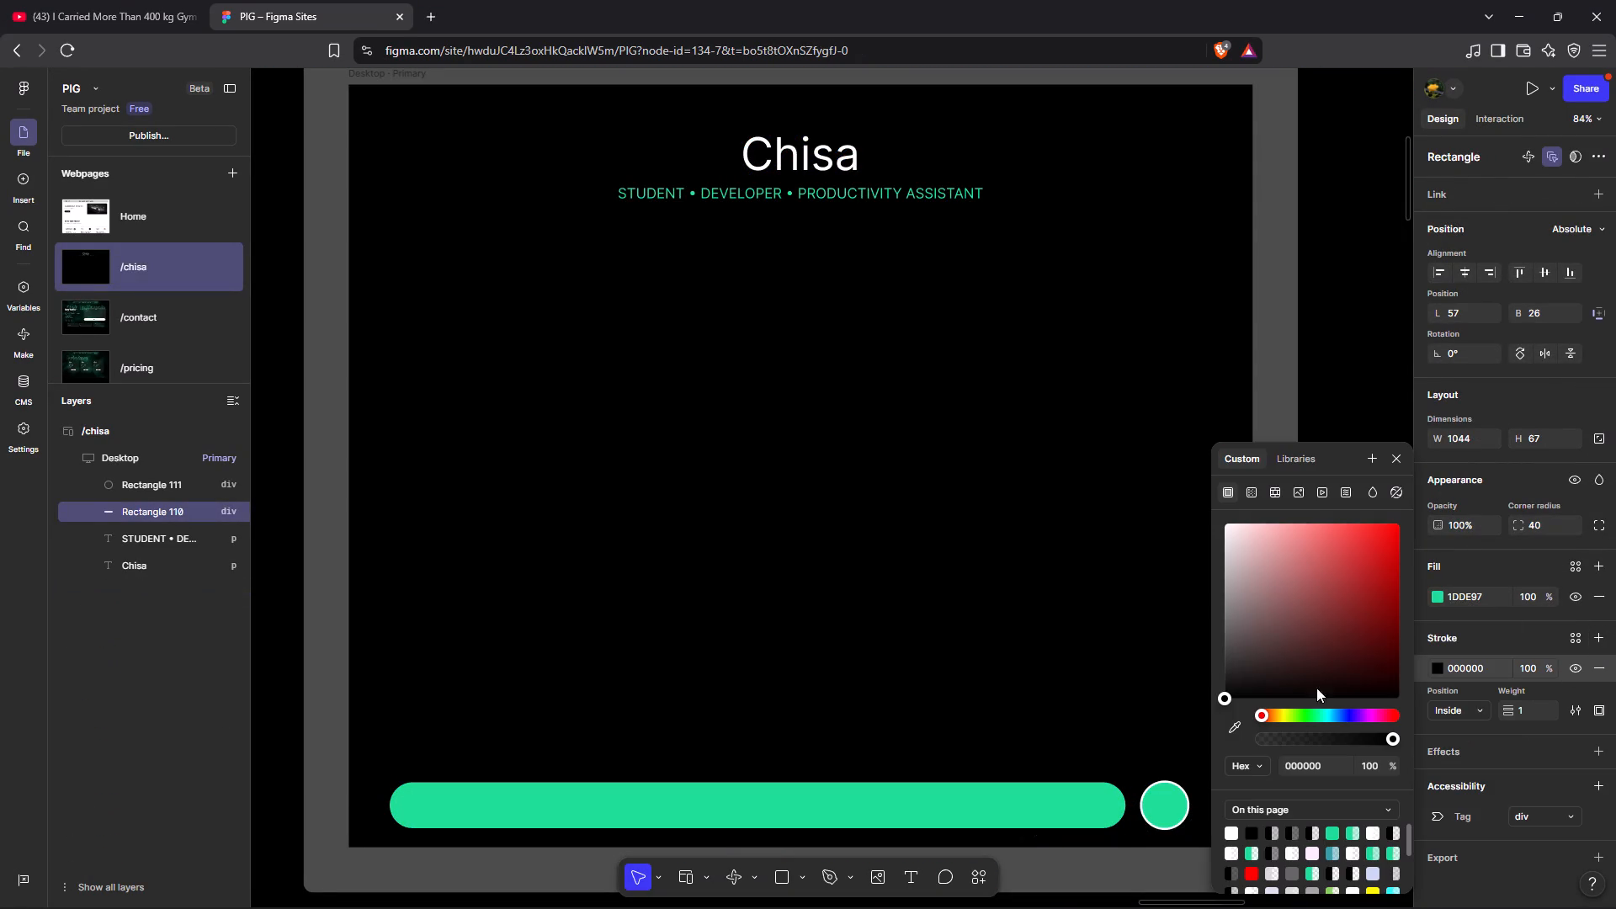
drag(1224, 695, 1203, 529)
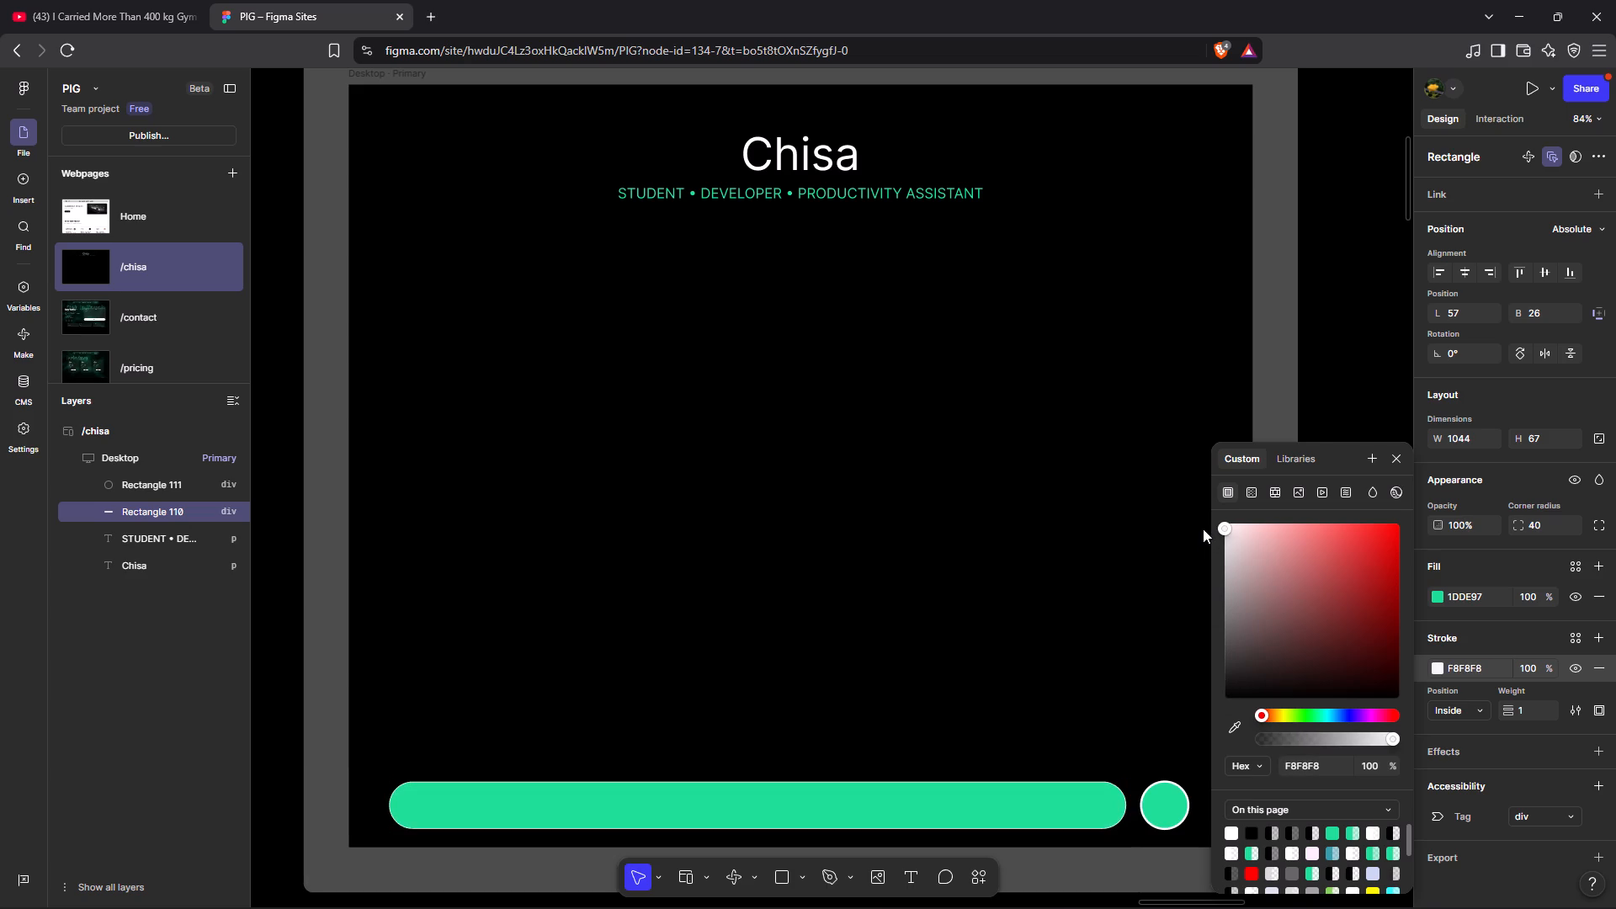
drag(1203, 529, 1202, 507)
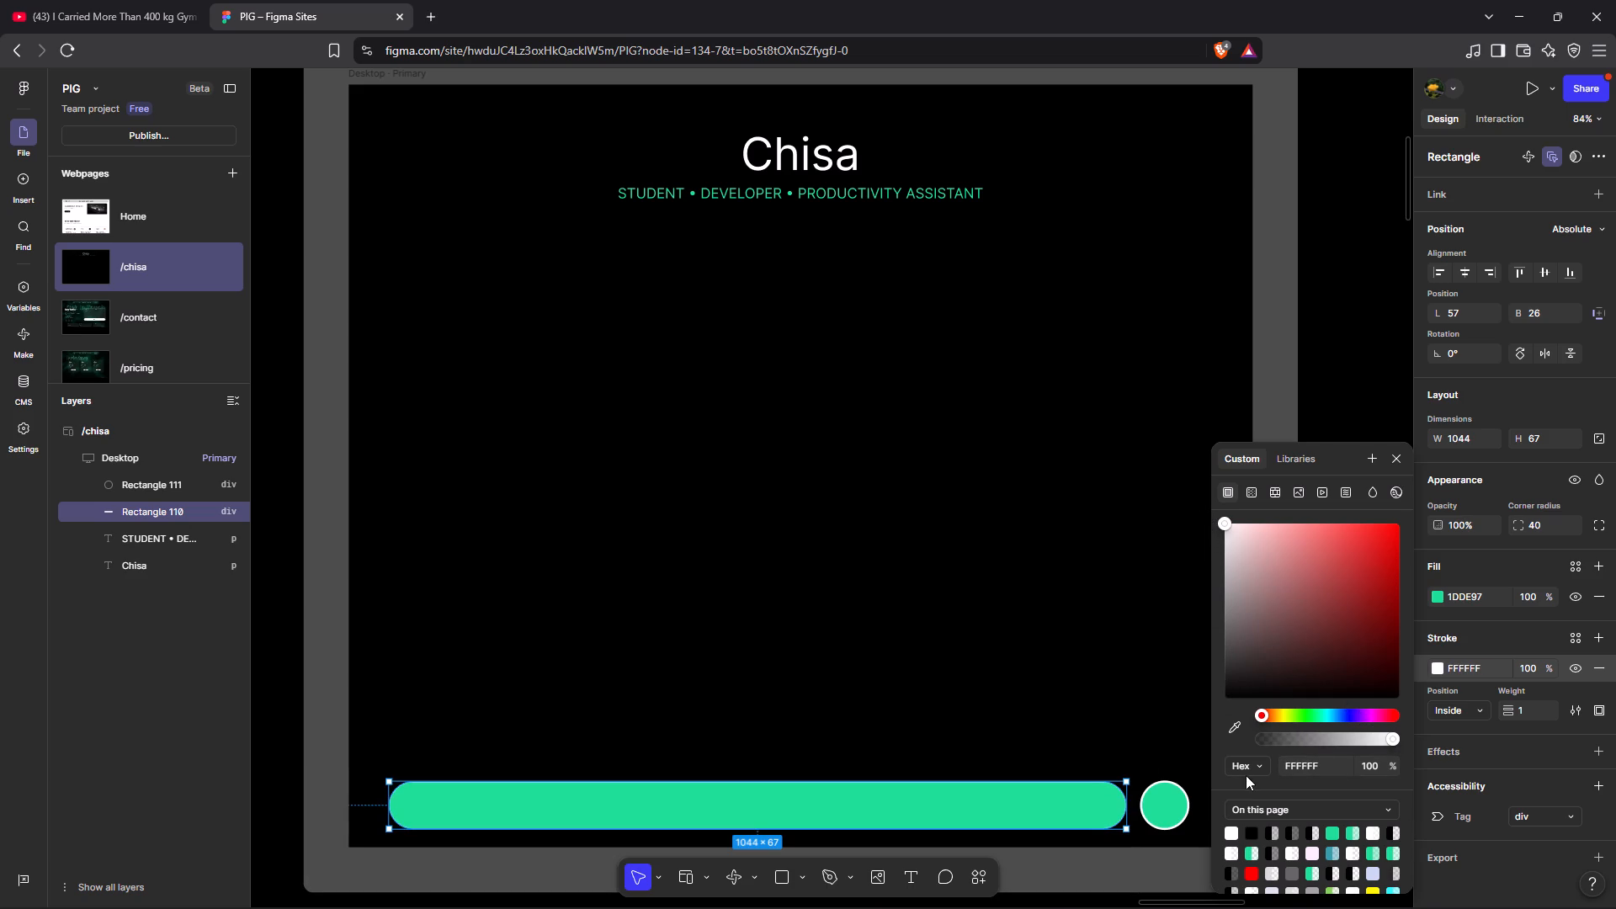
Set the bottom bar's stroke position to Center and its stroke weight to 3, and deselect the bar.
click(1478, 707)
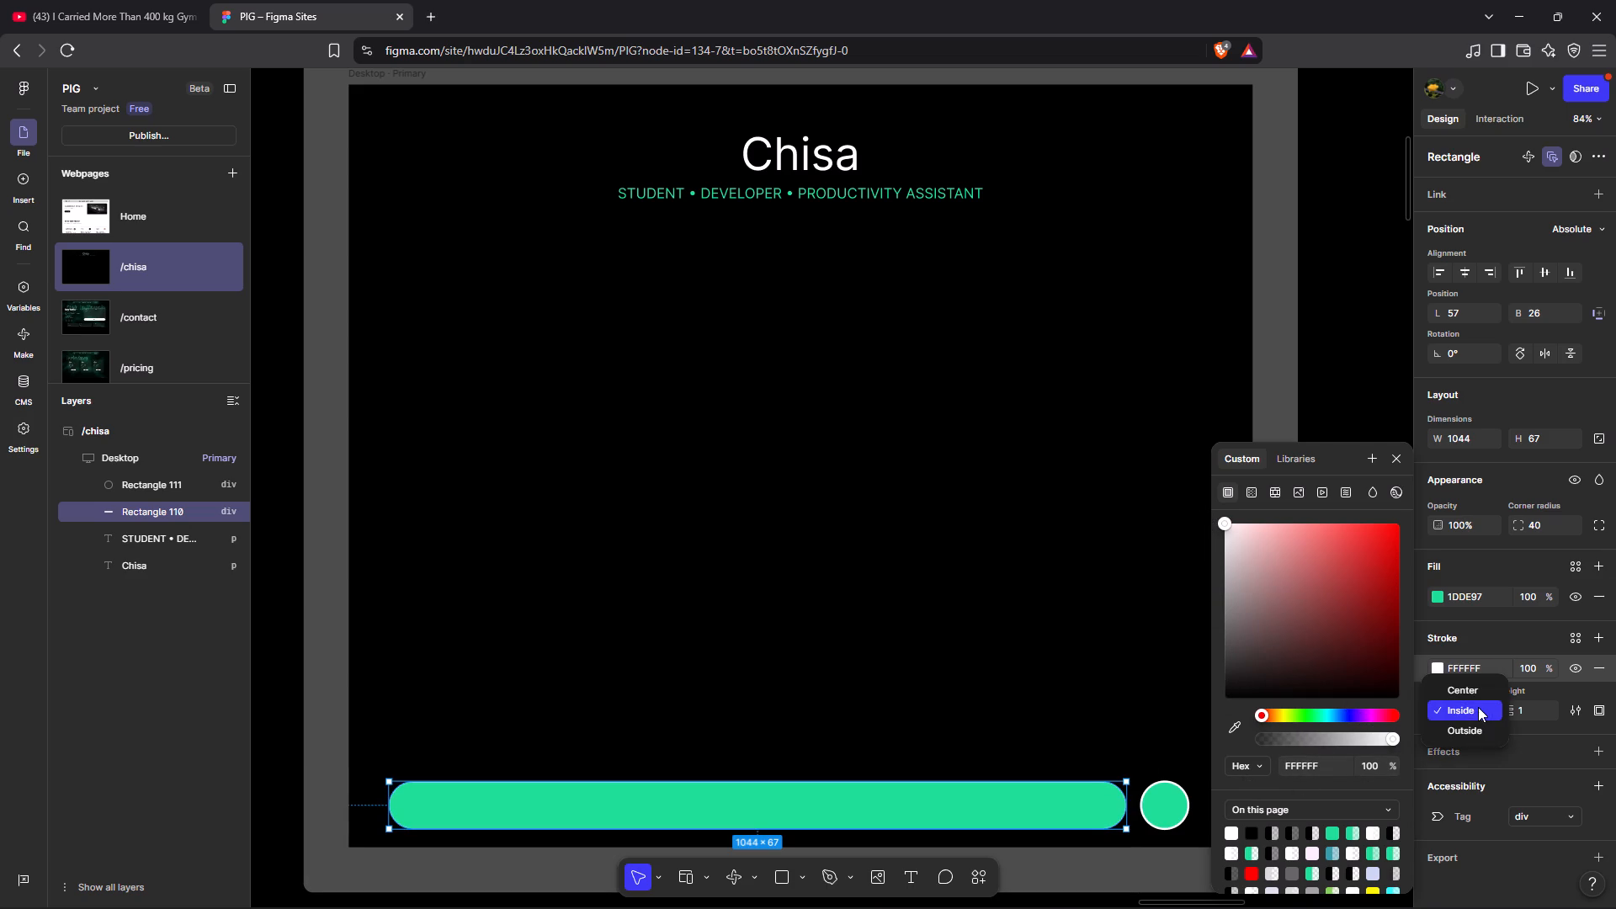
click(1462, 684)
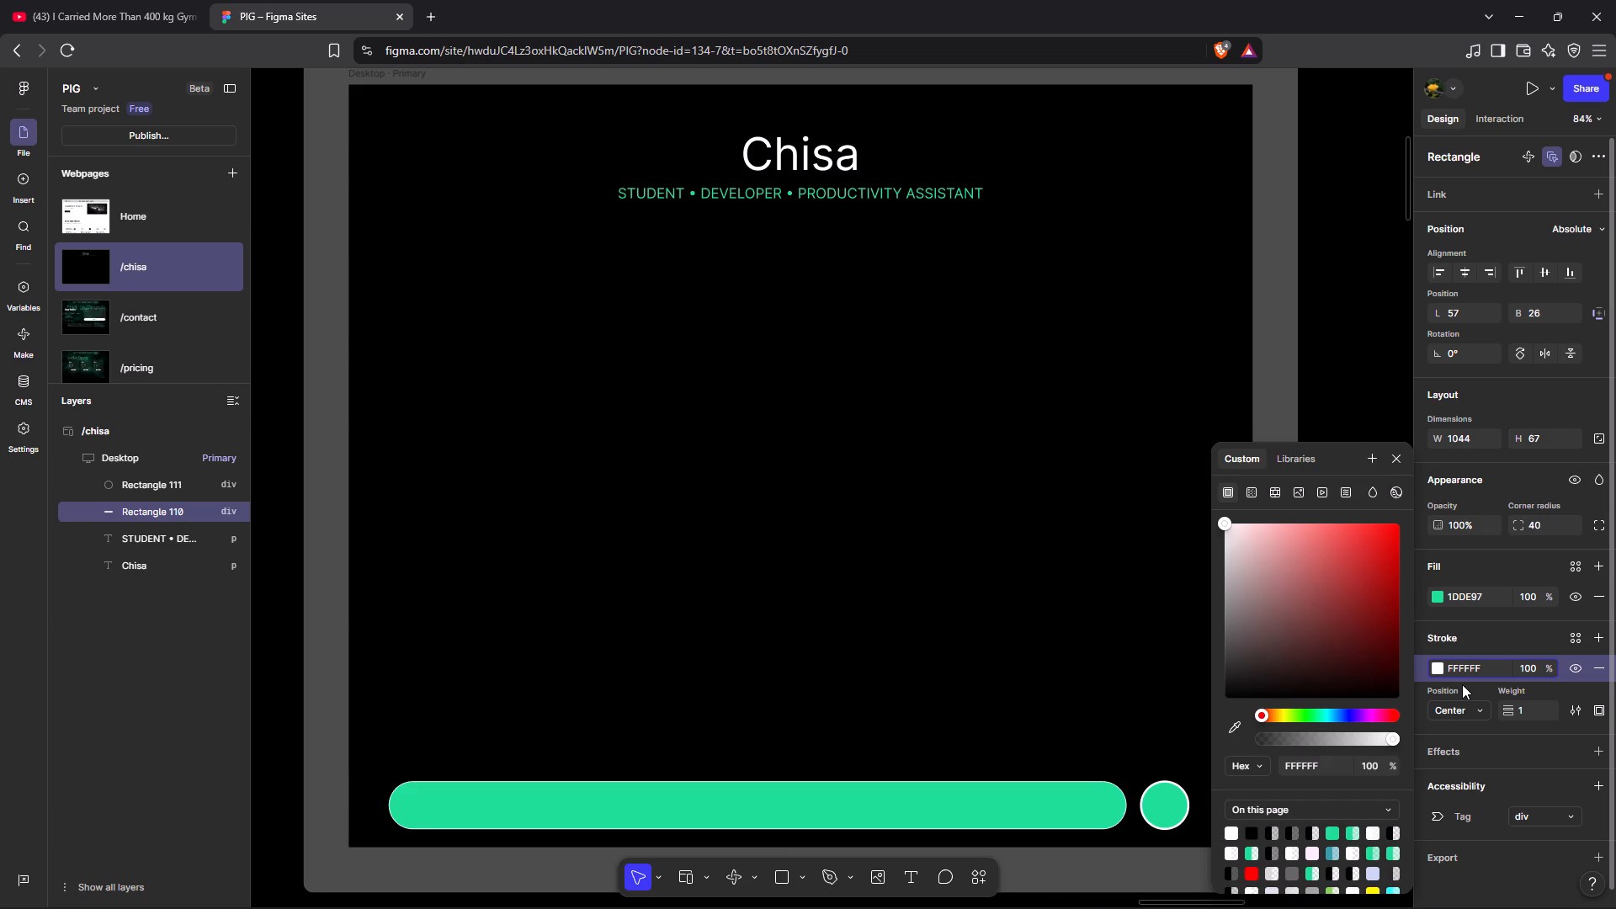
click(1462, 684)
drag(1513, 719, 811, 490)
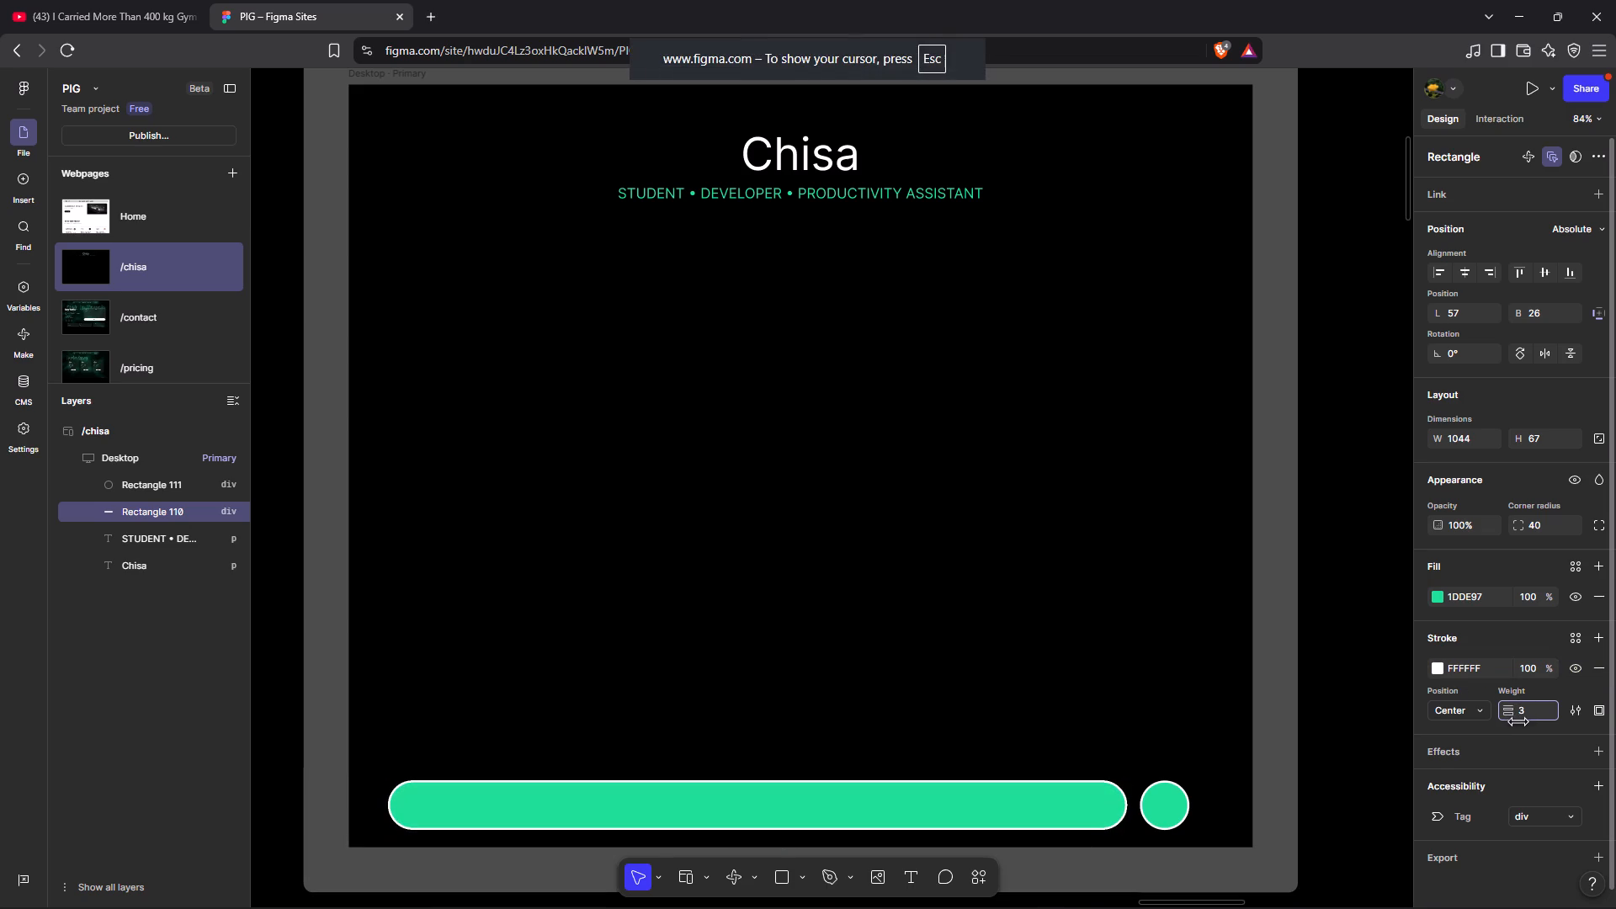
drag(811, 490, 812, 489)
drag(1511, 715, 805, 487)
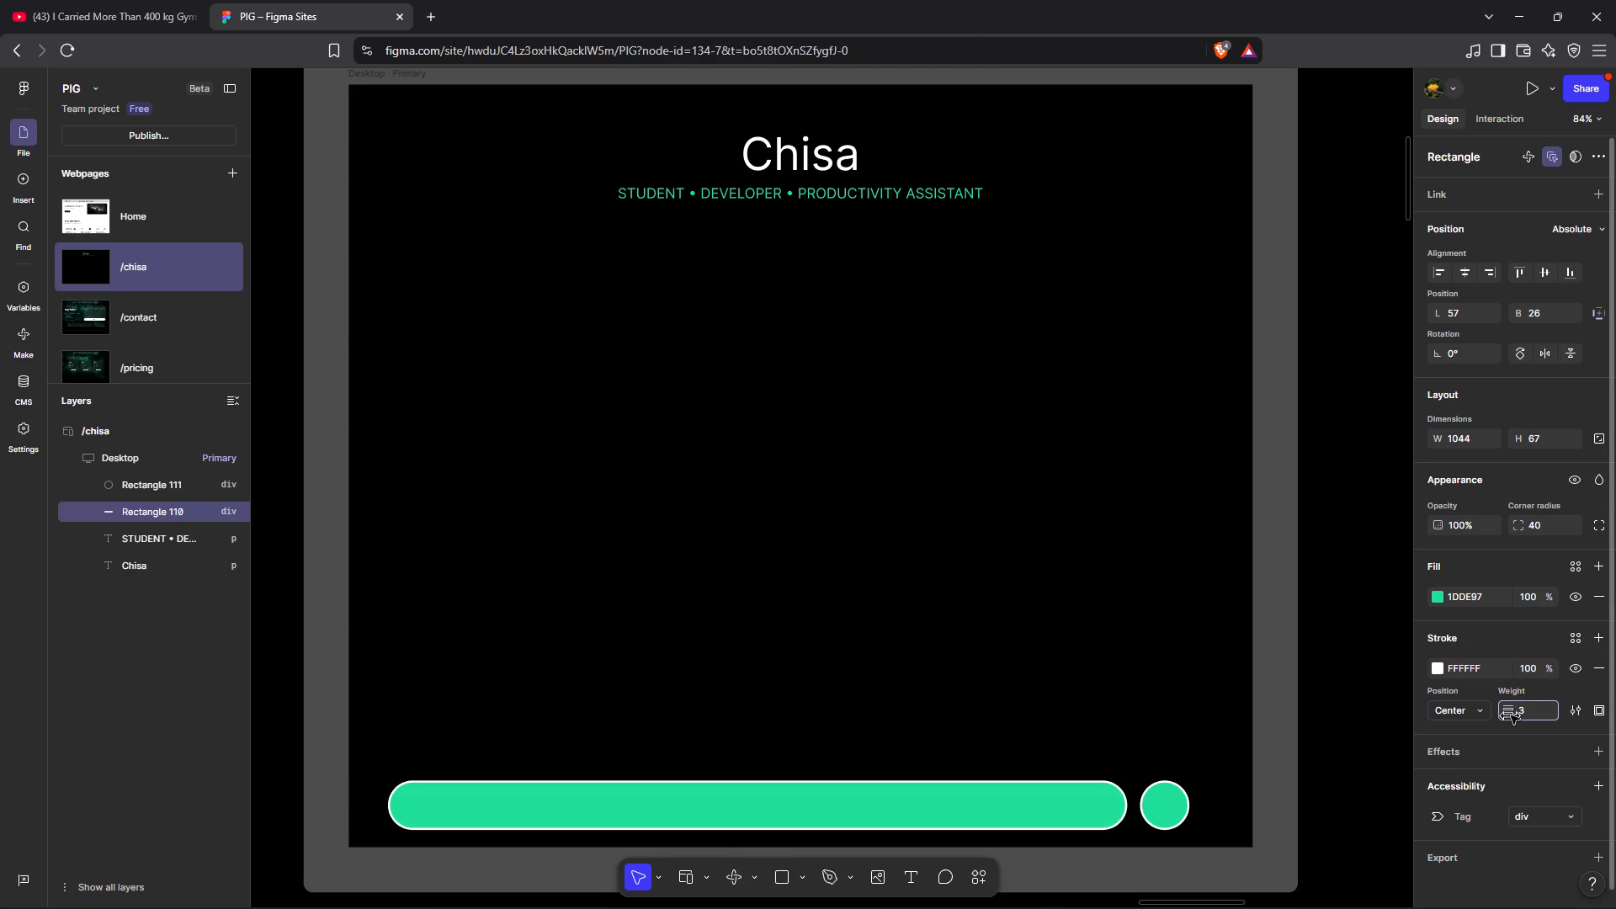
click(1495, 737)
click(1149, 662)
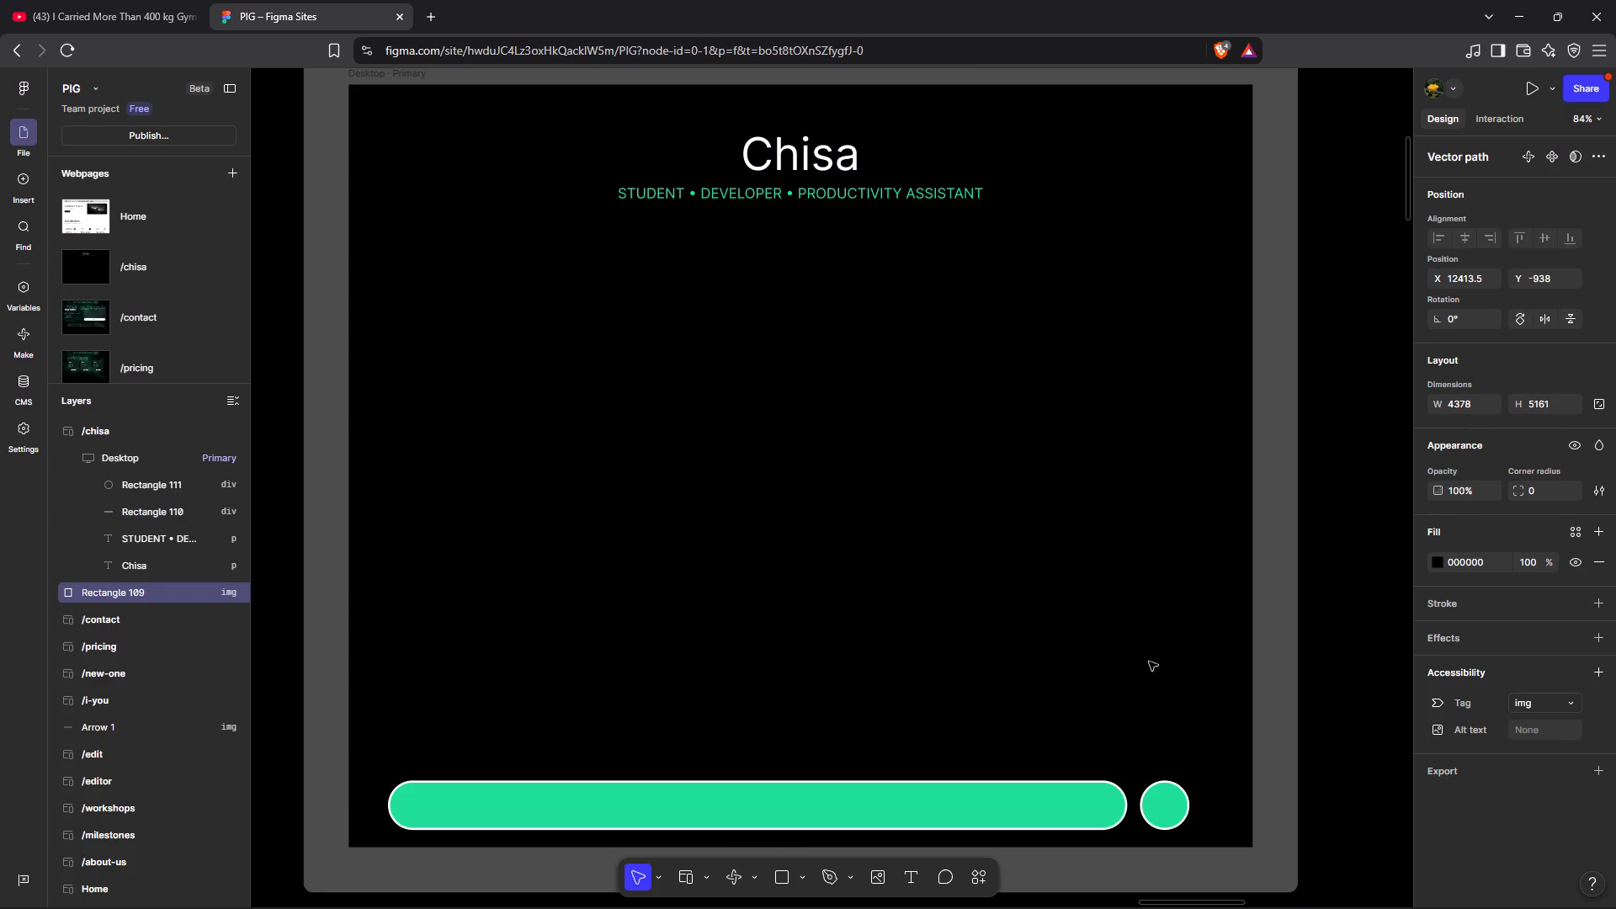
Switch to Visual Studio Code and run jarvis.py to examine the CHISA window's input field and send button.
scroll(900, 596, right, 1)
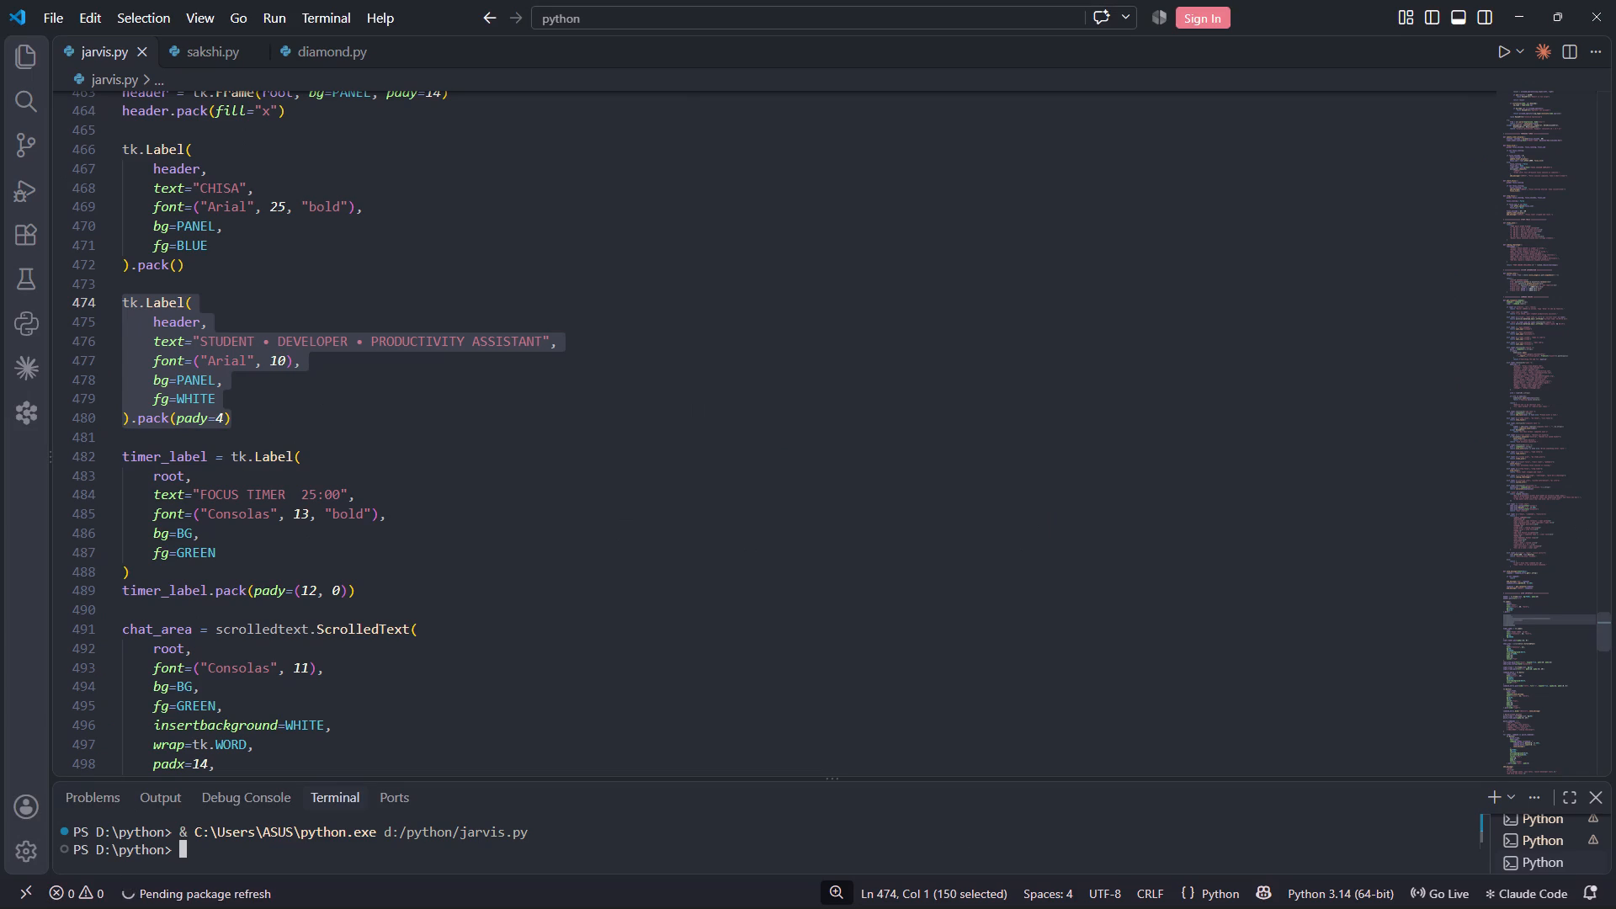
click(1499, 58)
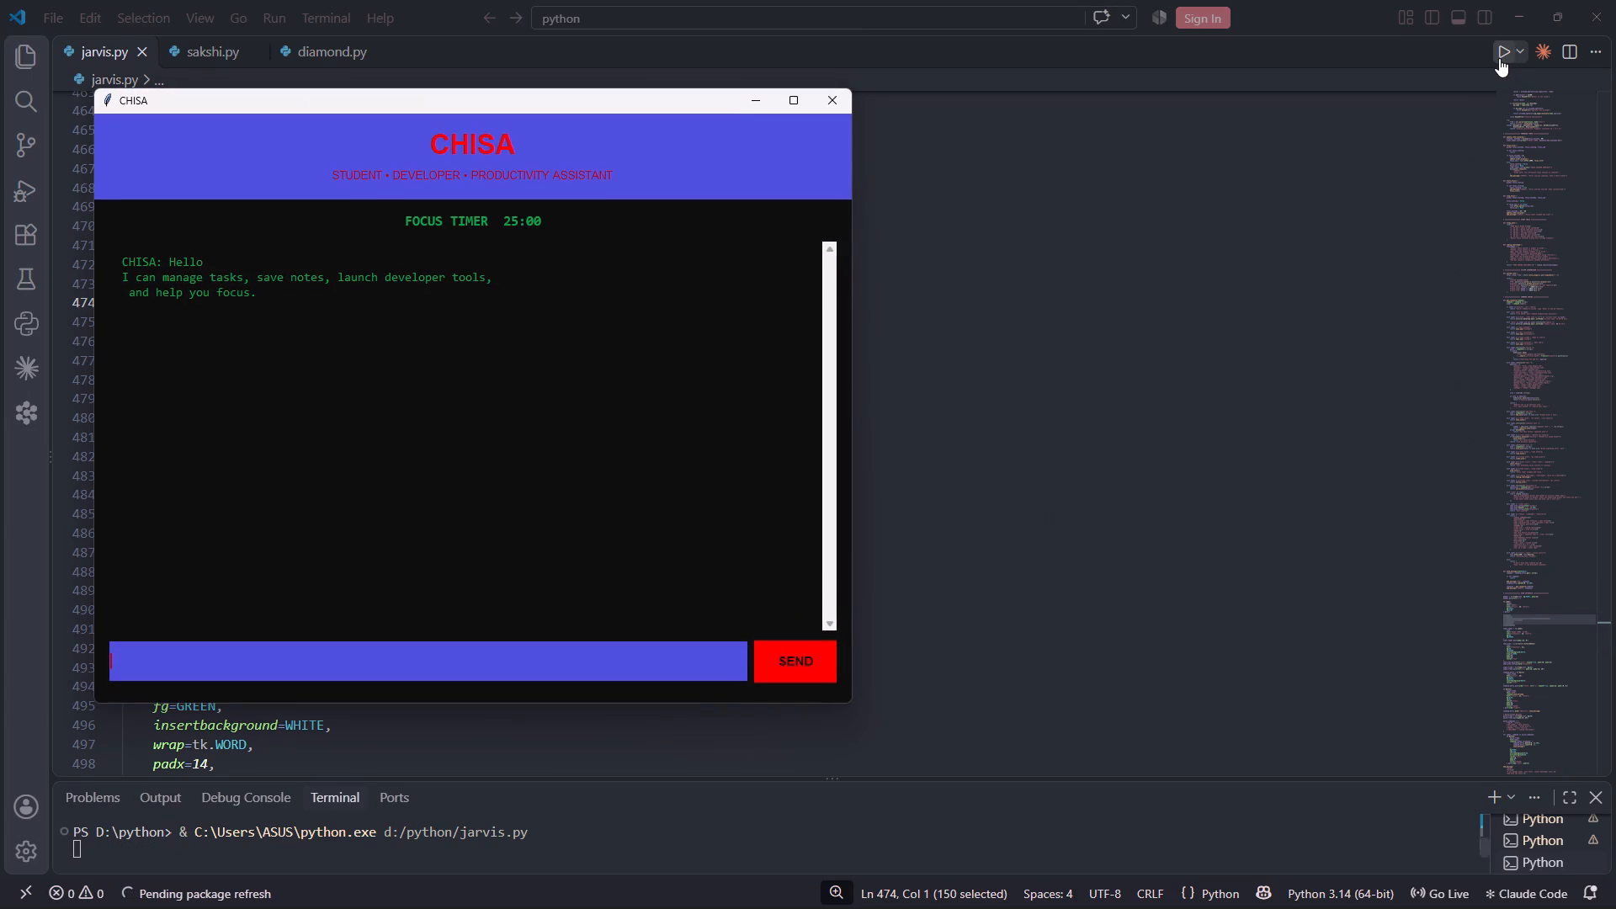
Copy the greeting text "CHISA: Hello" from the CHISA window's chat area, and close the window.
click(589, 659)
drag(123, 259, 254, 306)
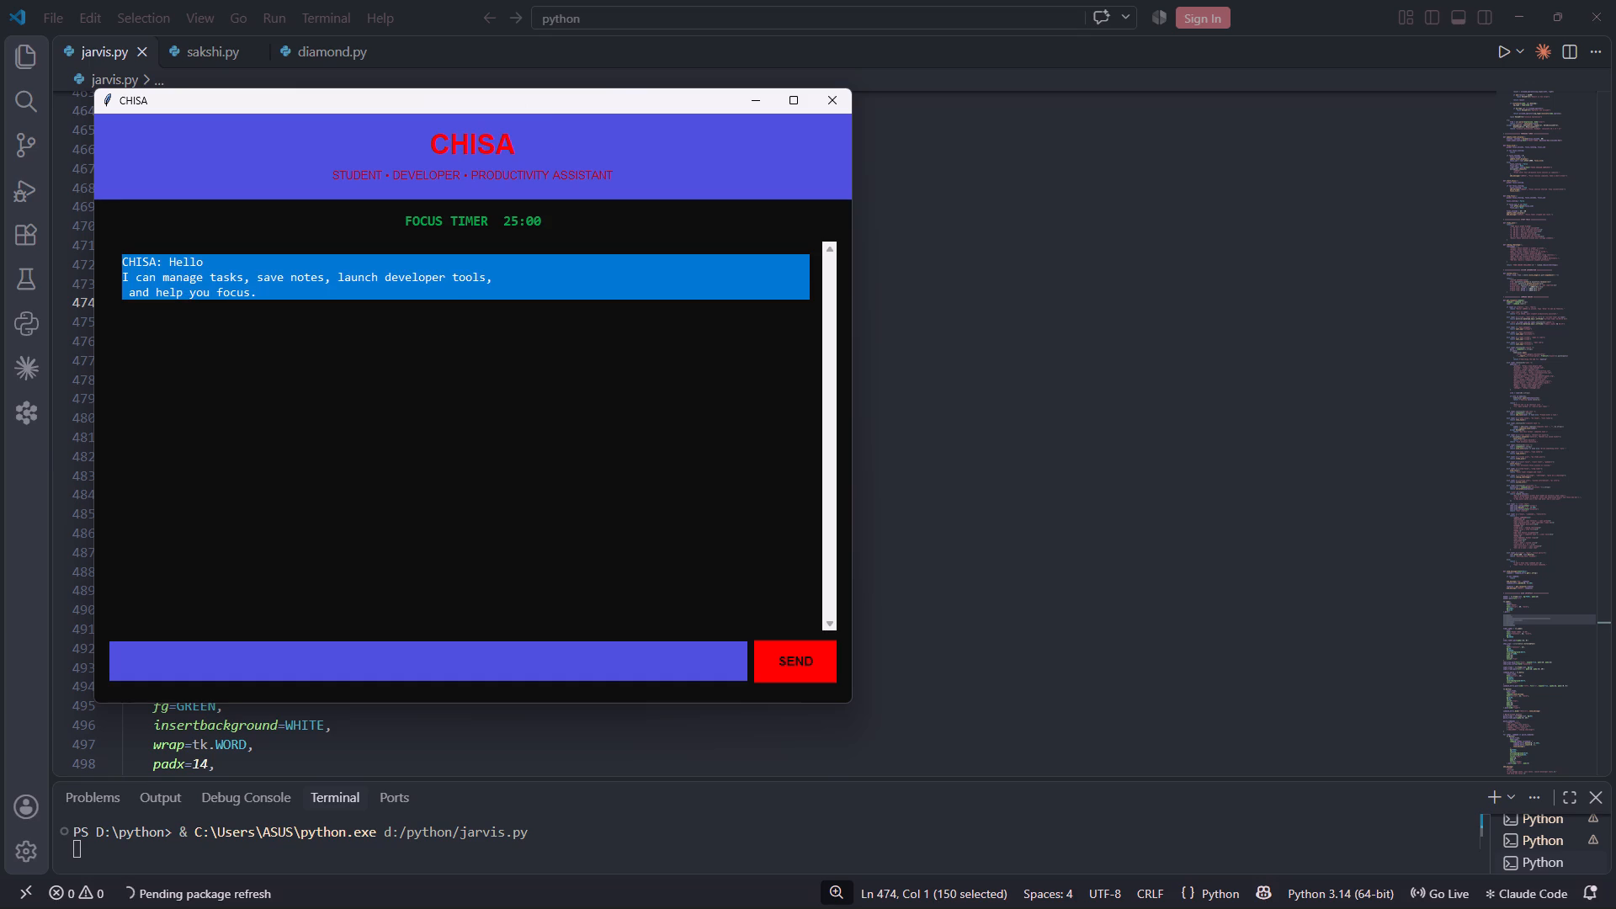
drag(254, 306, 216, 263)
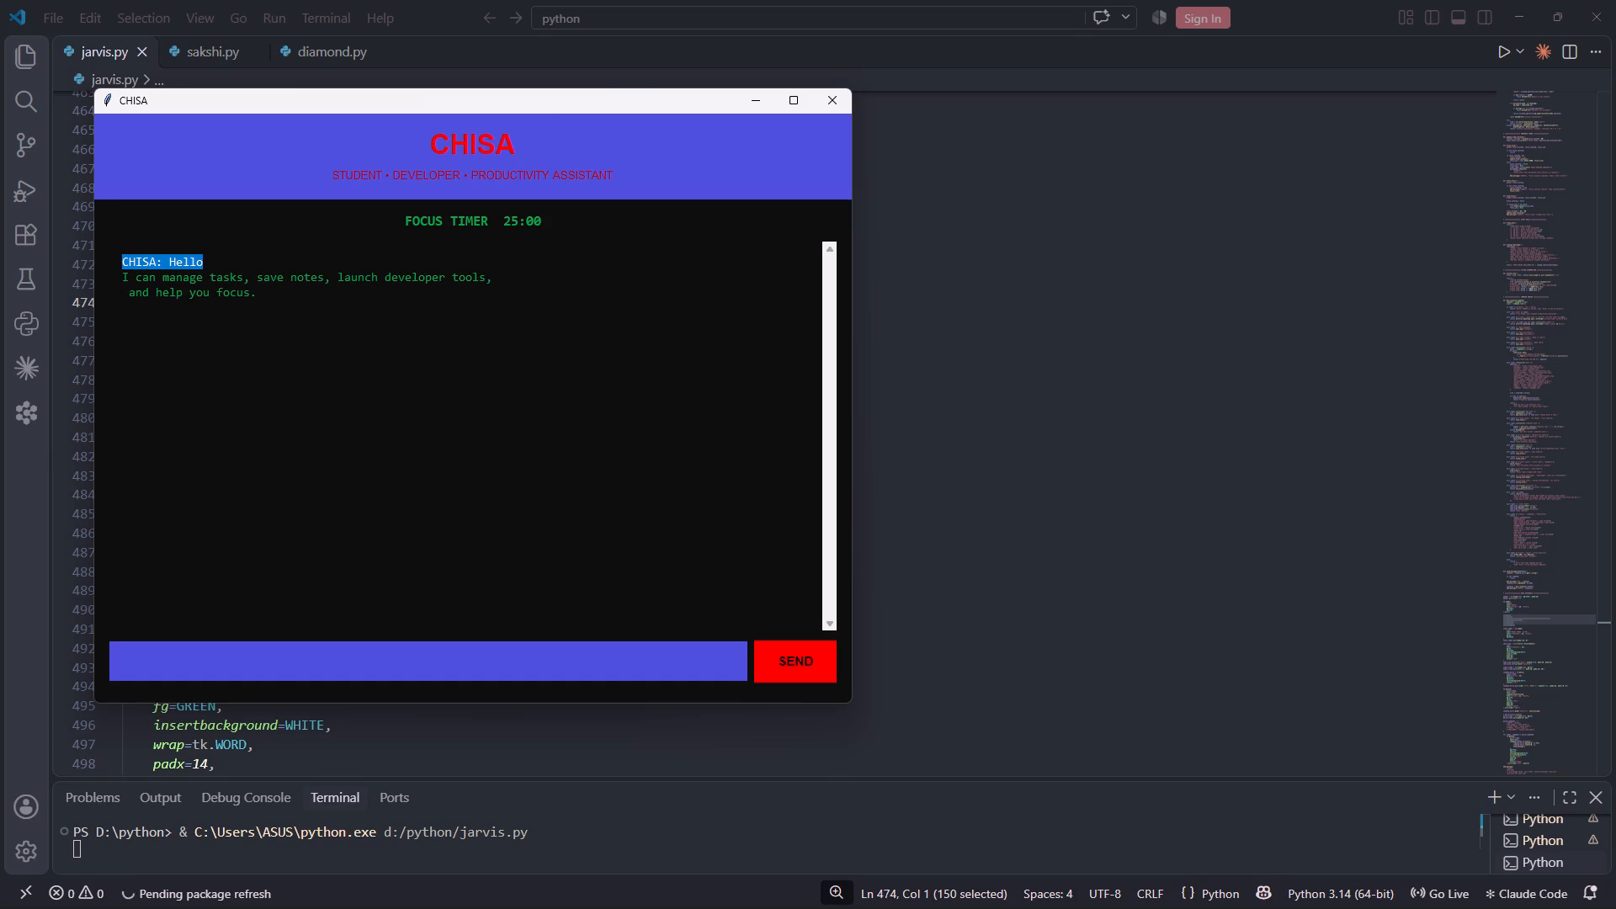
key(ctrl+c)
click(840, 89)
Review the header and timer label code in jarvis.py, run the script again to examine the CHISA window, and close it.
scroll(350, 508, up, 1)
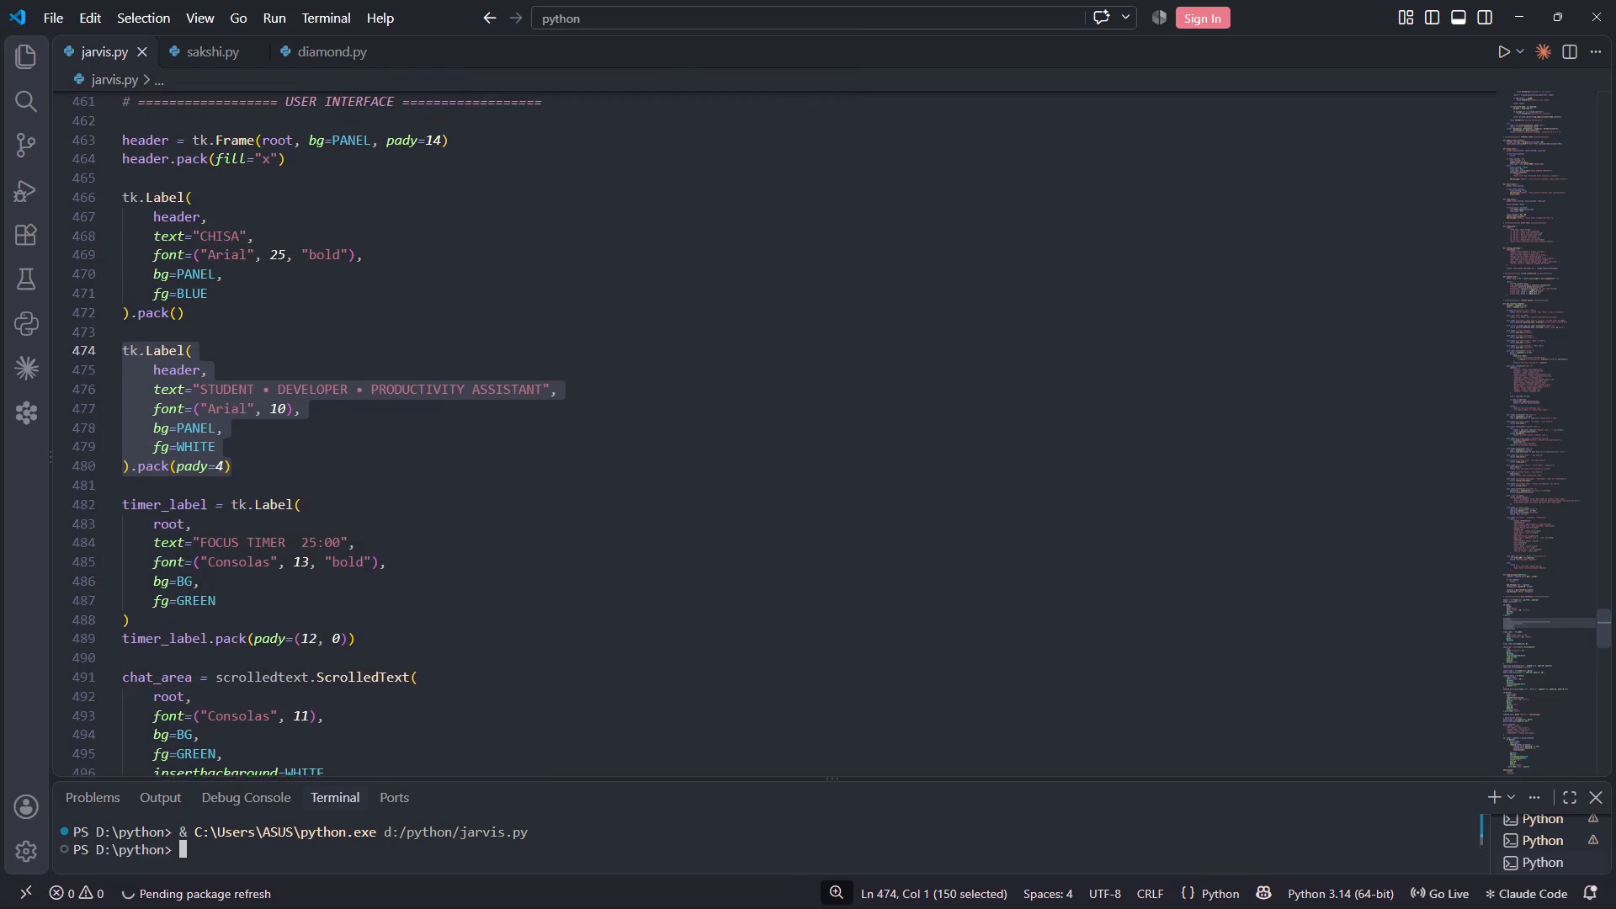
scroll(350, 508, up, 1)
click(350, 508)
scroll(350, 508, down, 7)
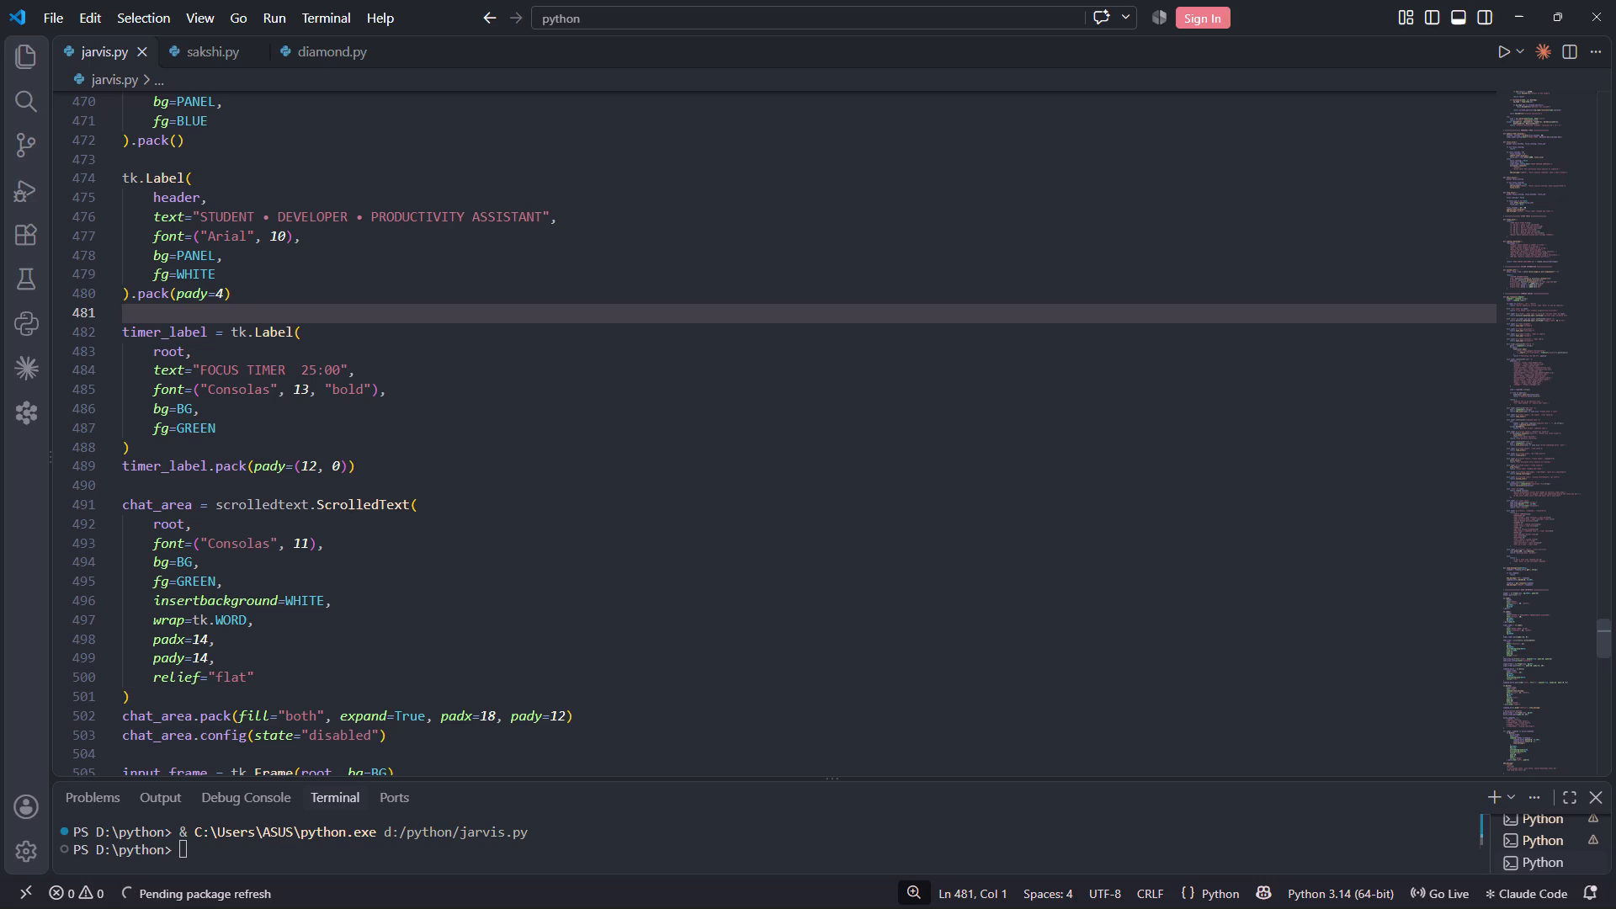
click(1503, 57)
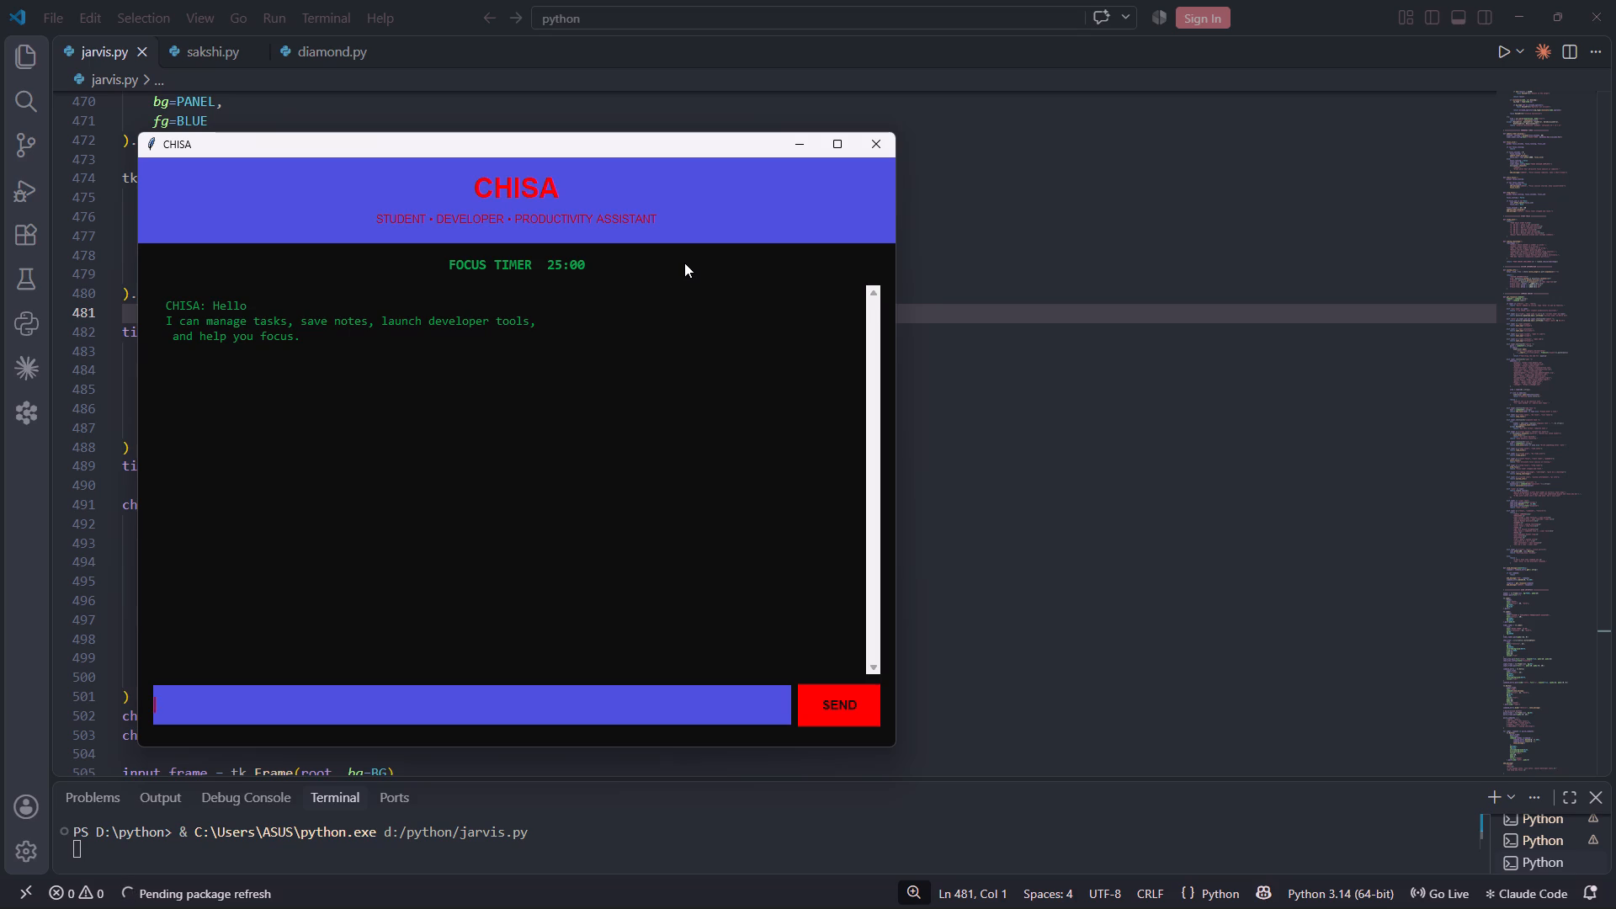
click(877, 146)
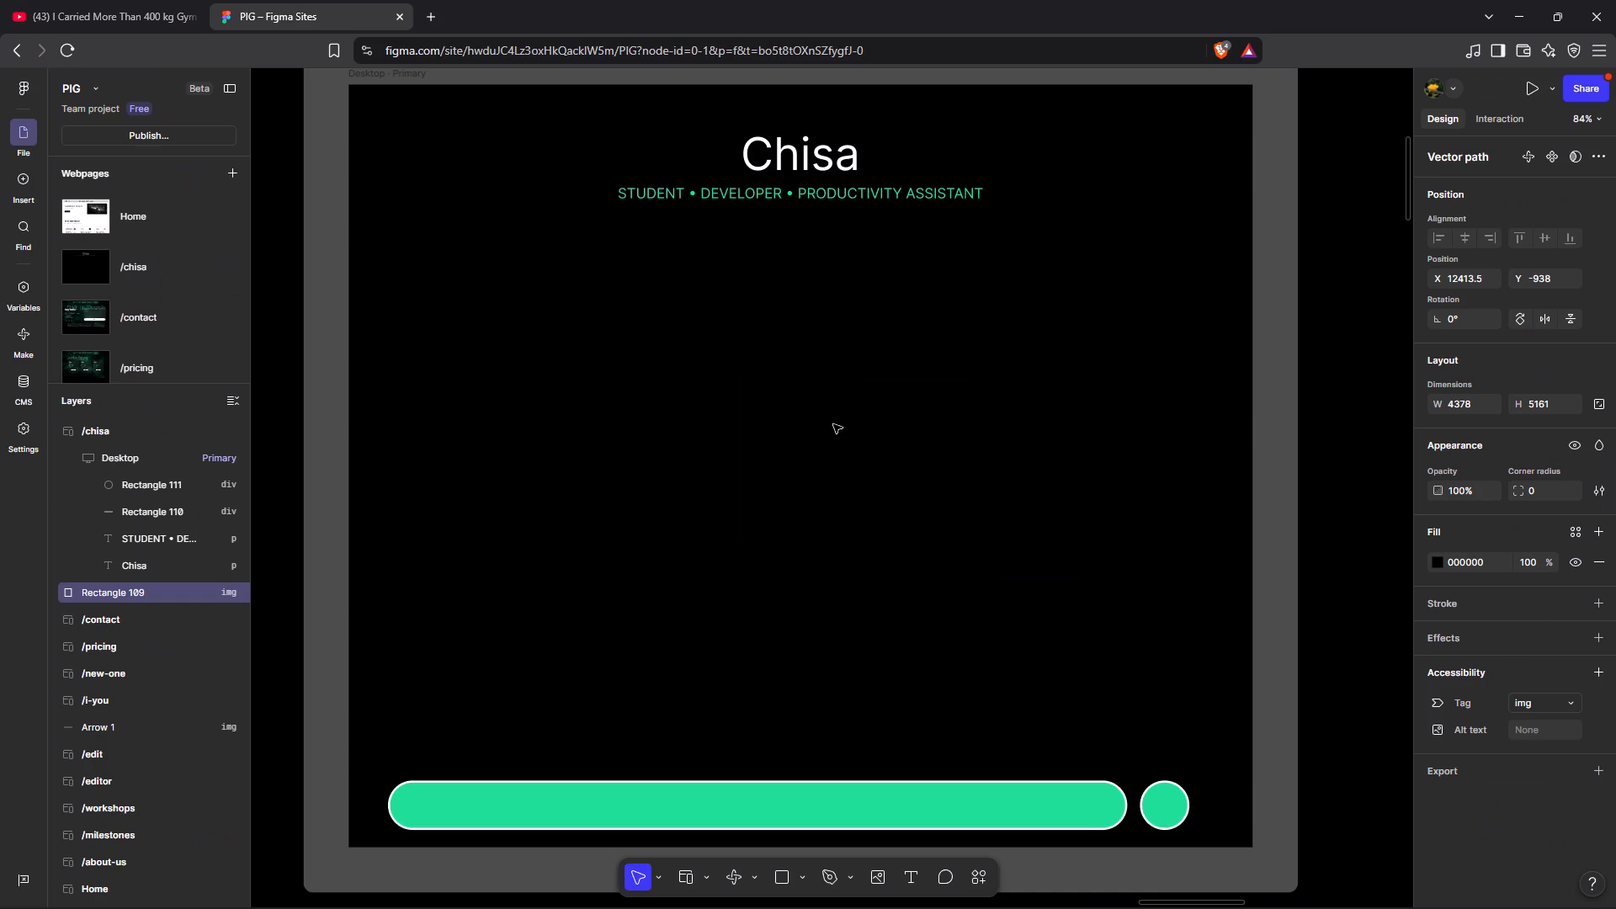
Switch to Figma and change the stroke color of the circle beside the bottom bar to green 1DDE97.
click(275, 477)
click(639, 526)
click(513, 808)
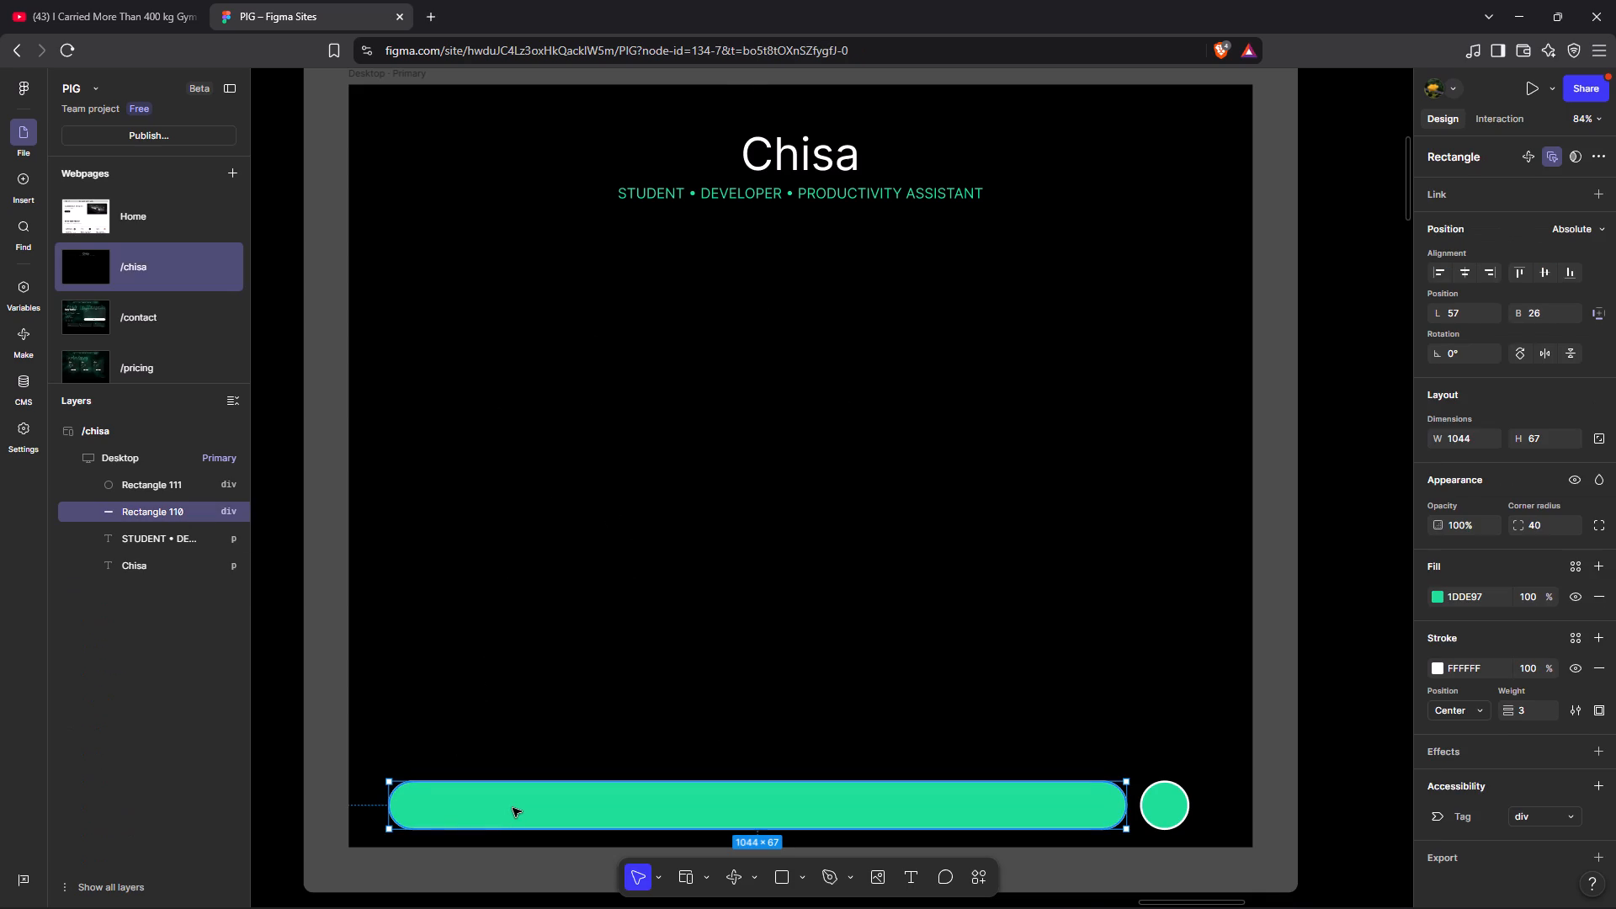
click(1445, 594)
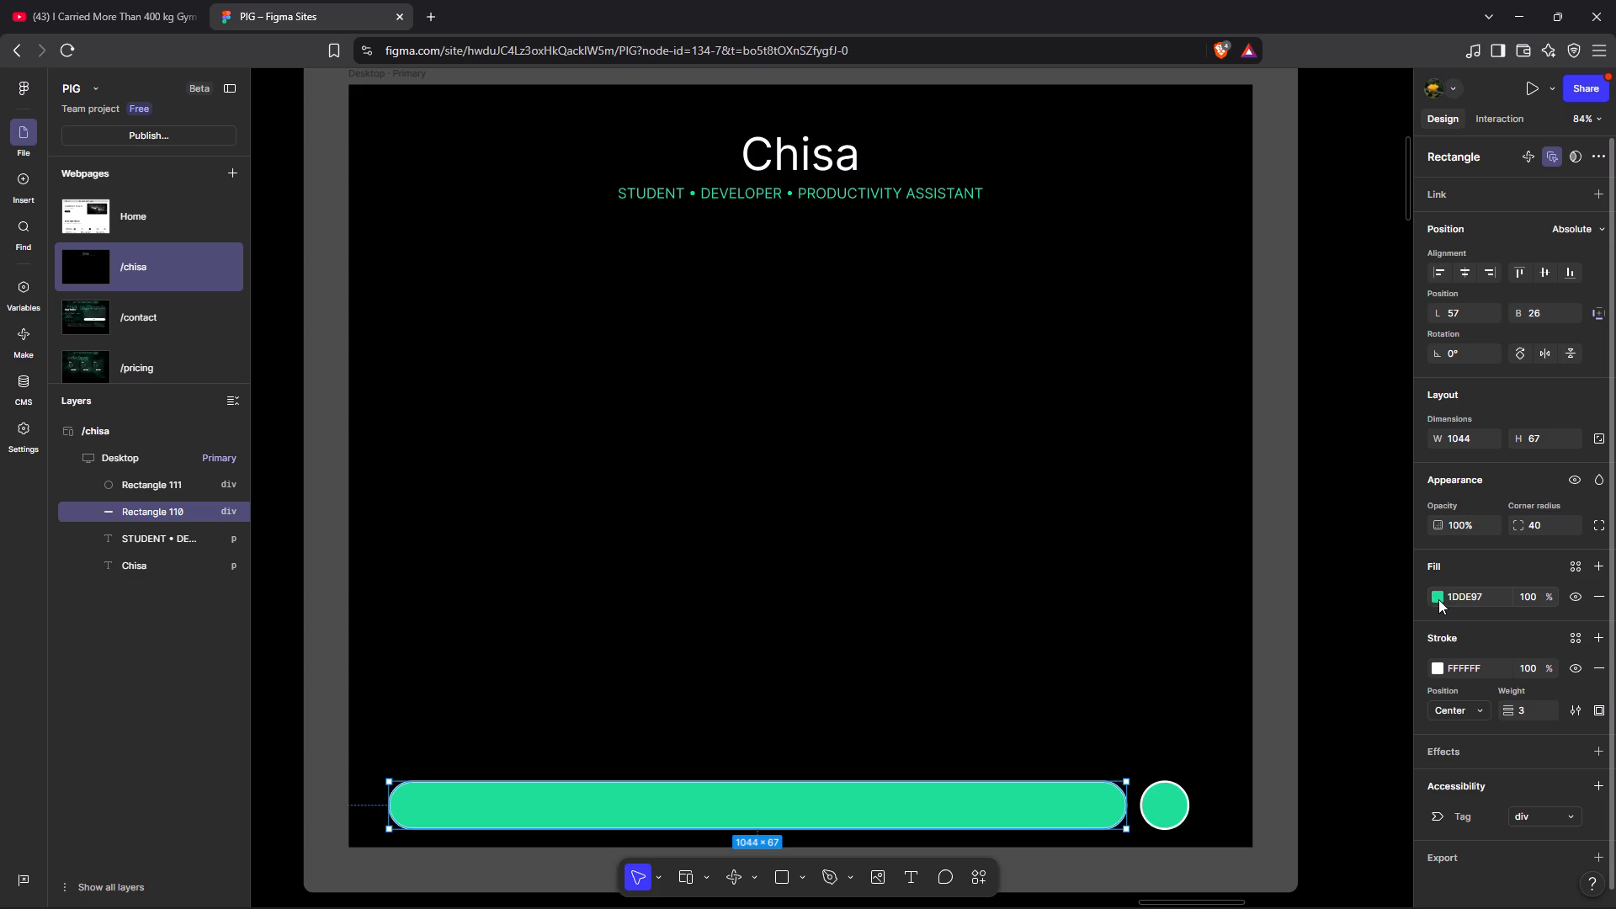
click(1438, 599)
click(1155, 816)
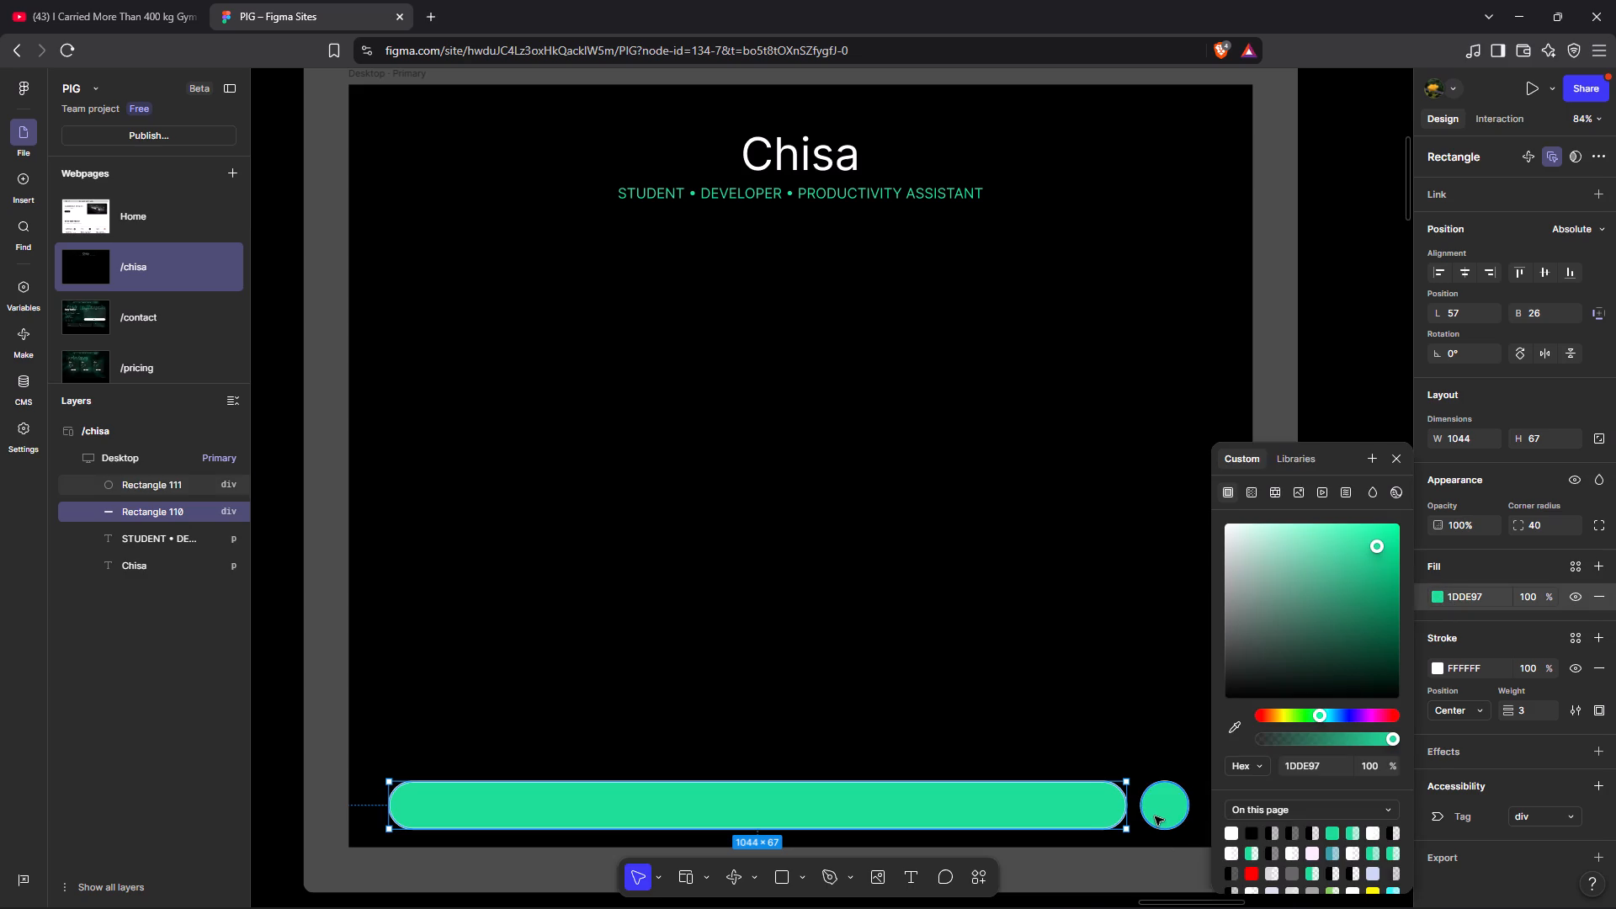
click(1435, 670)
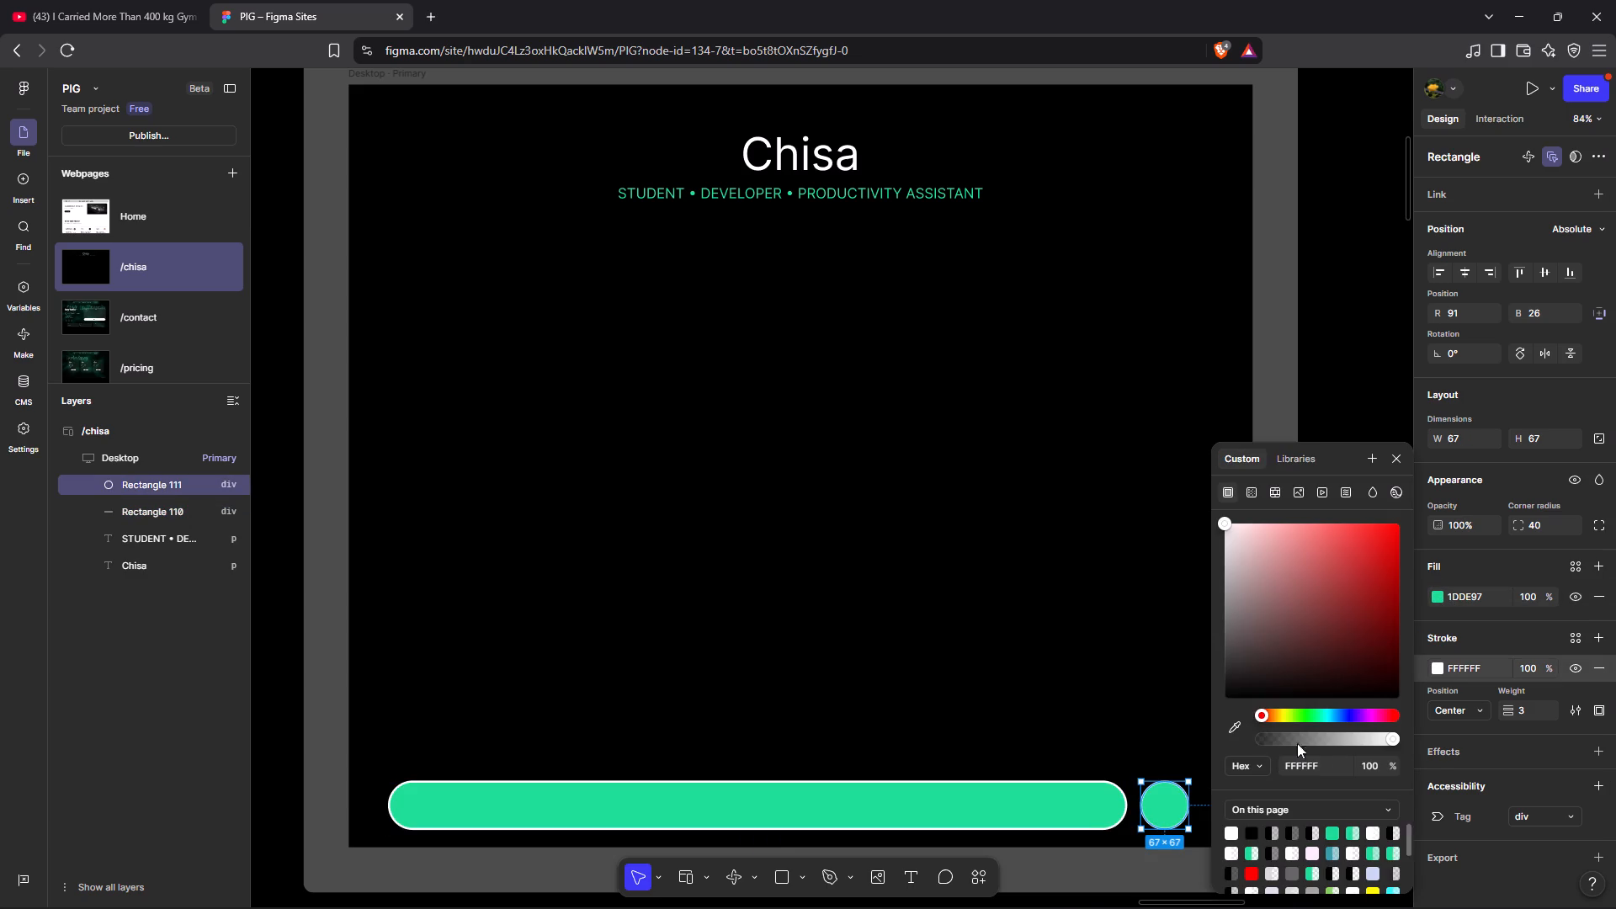
click(1337, 831)
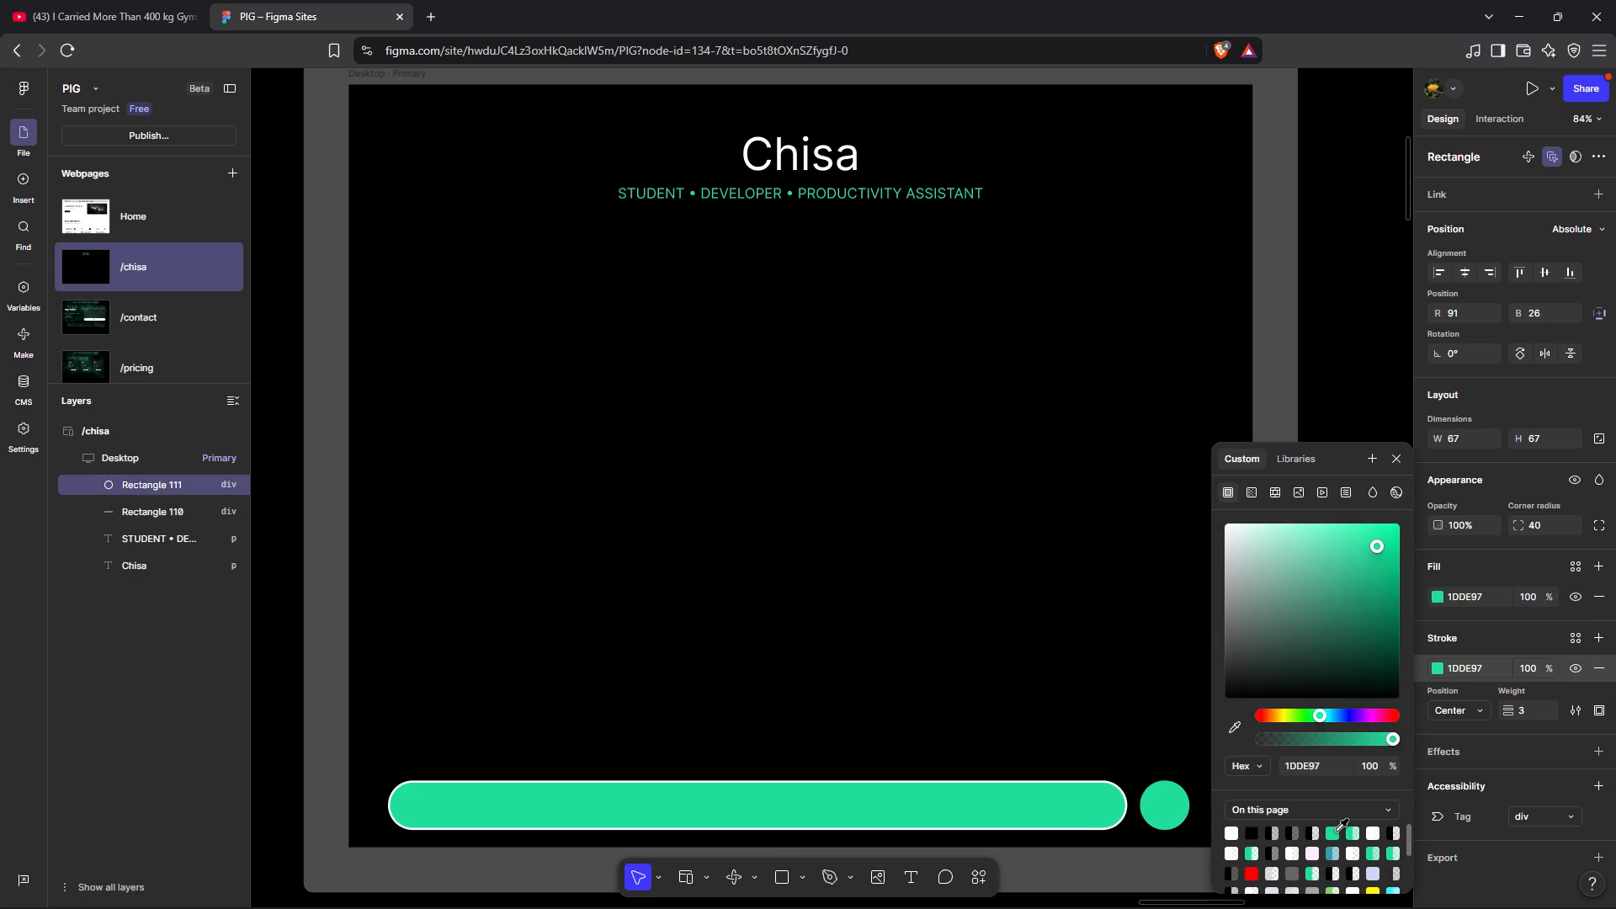
Set the circle's fill to white FFFFFF and deselect it.
click(1443, 599)
click(1439, 596)
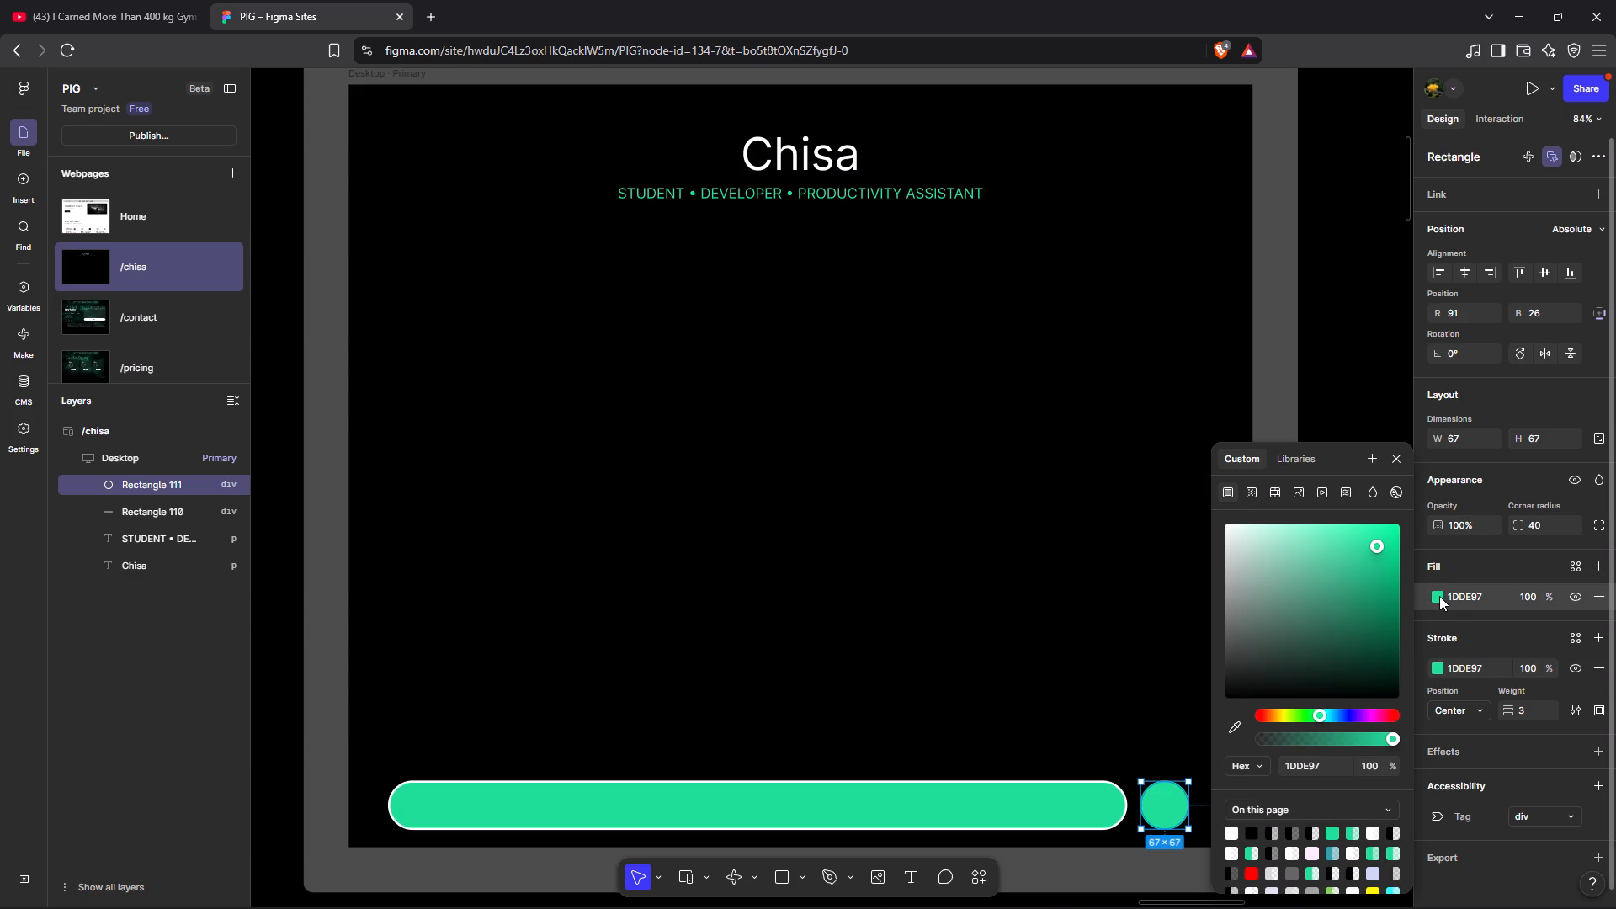
click(1237, 832)
double_click(1092, 665)
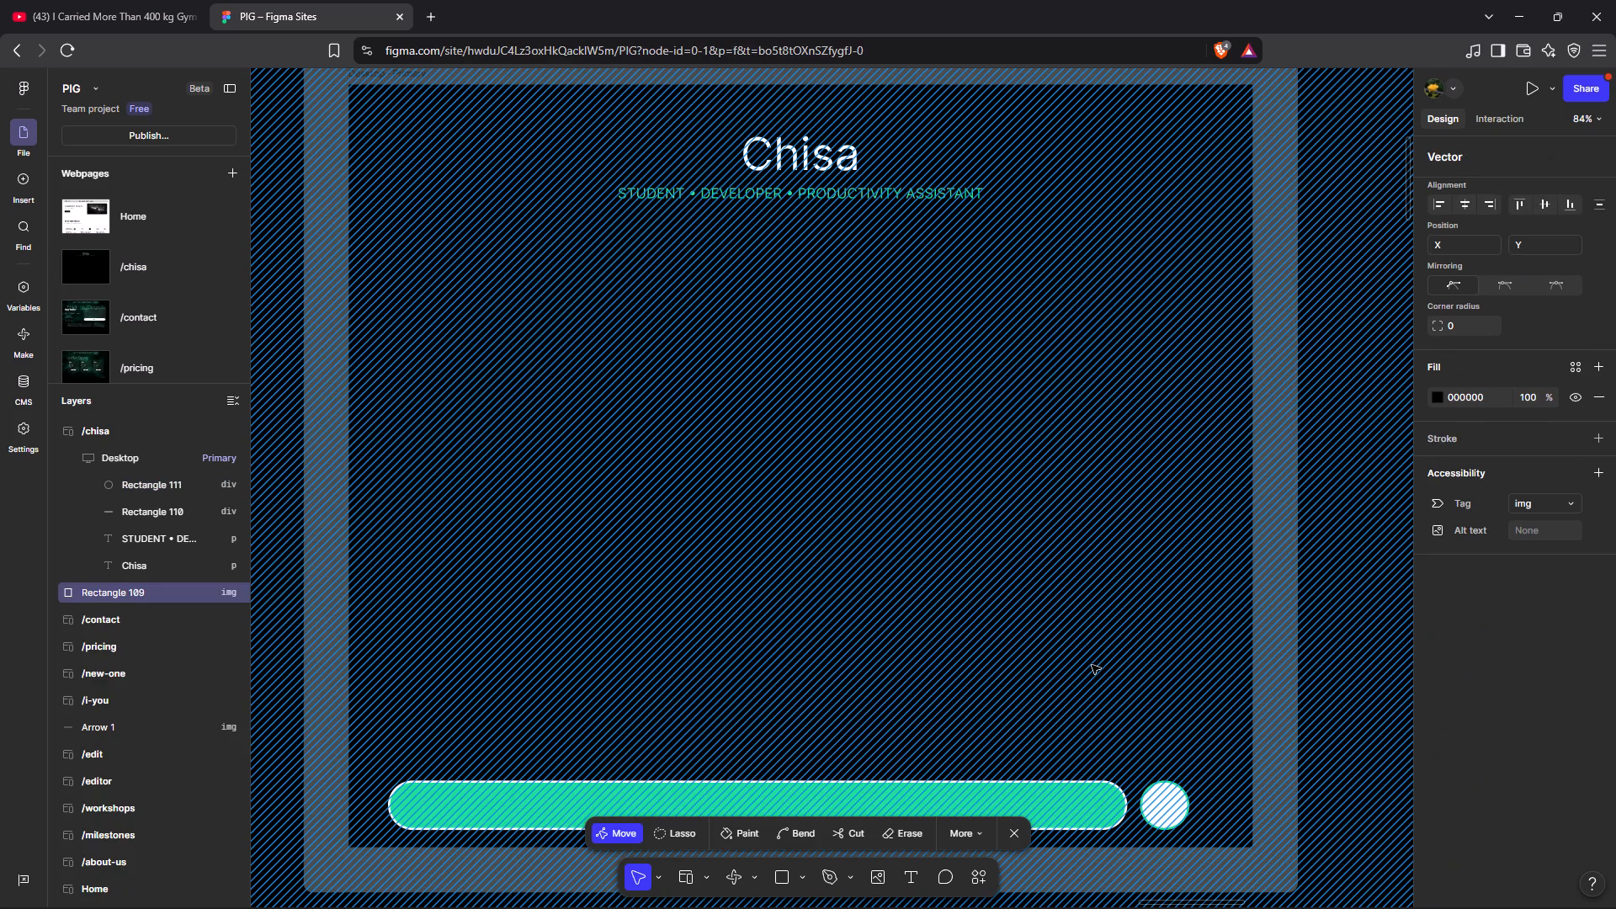
click(1272, 609)
click(1272, 609)
click(1017, 826)
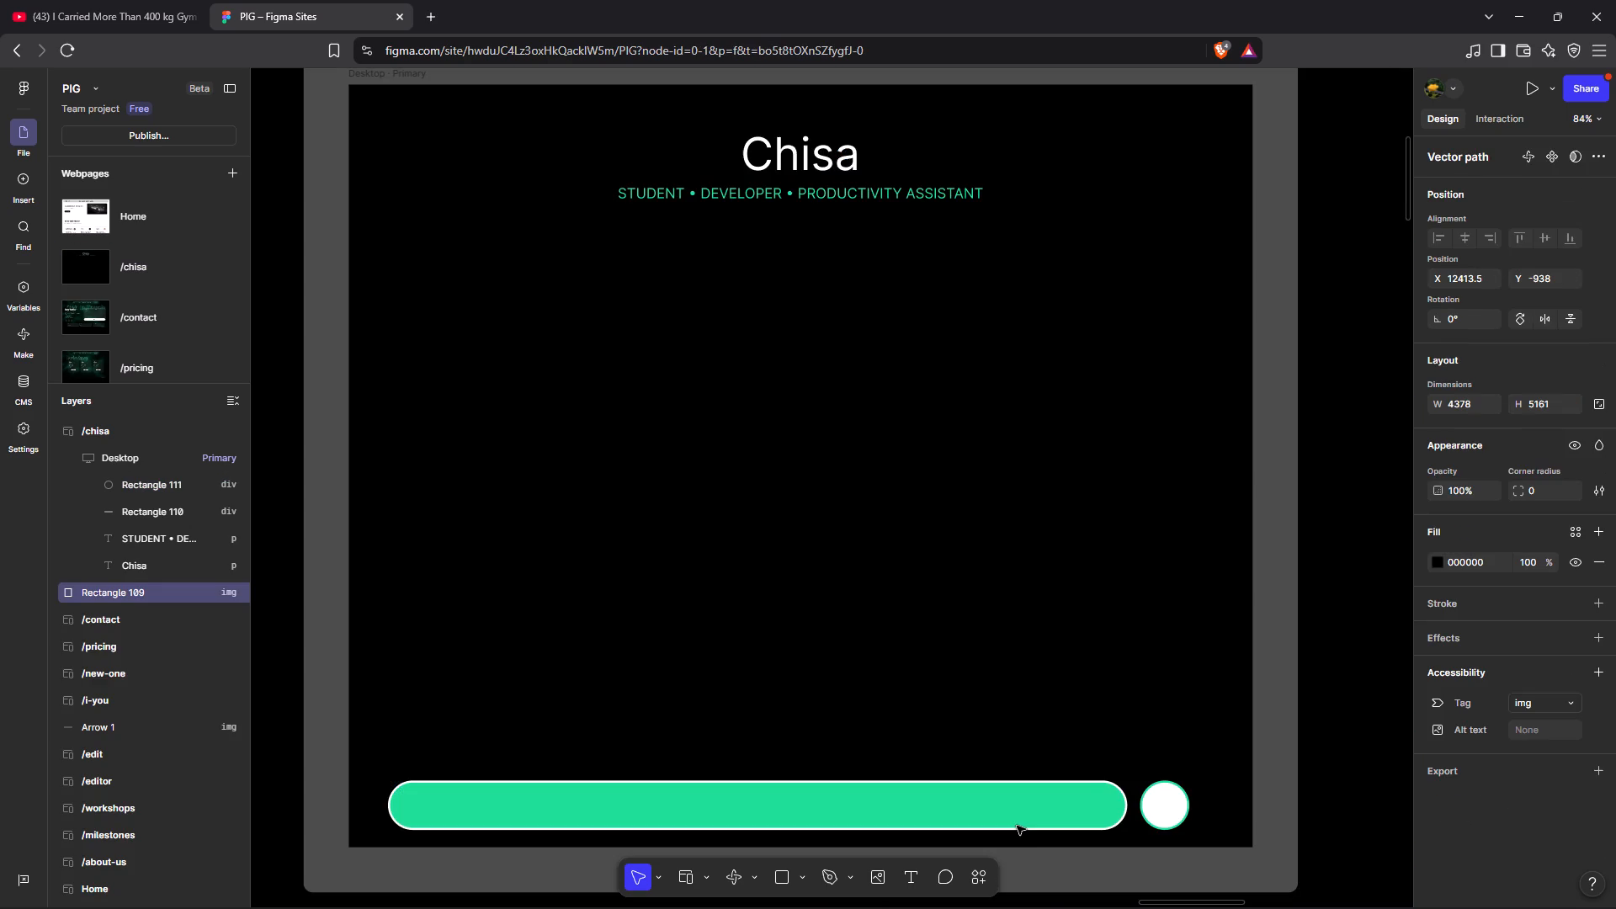
Set the green bottom bar's stroke weight to 2.
scroll(1017, 826, right, 1)
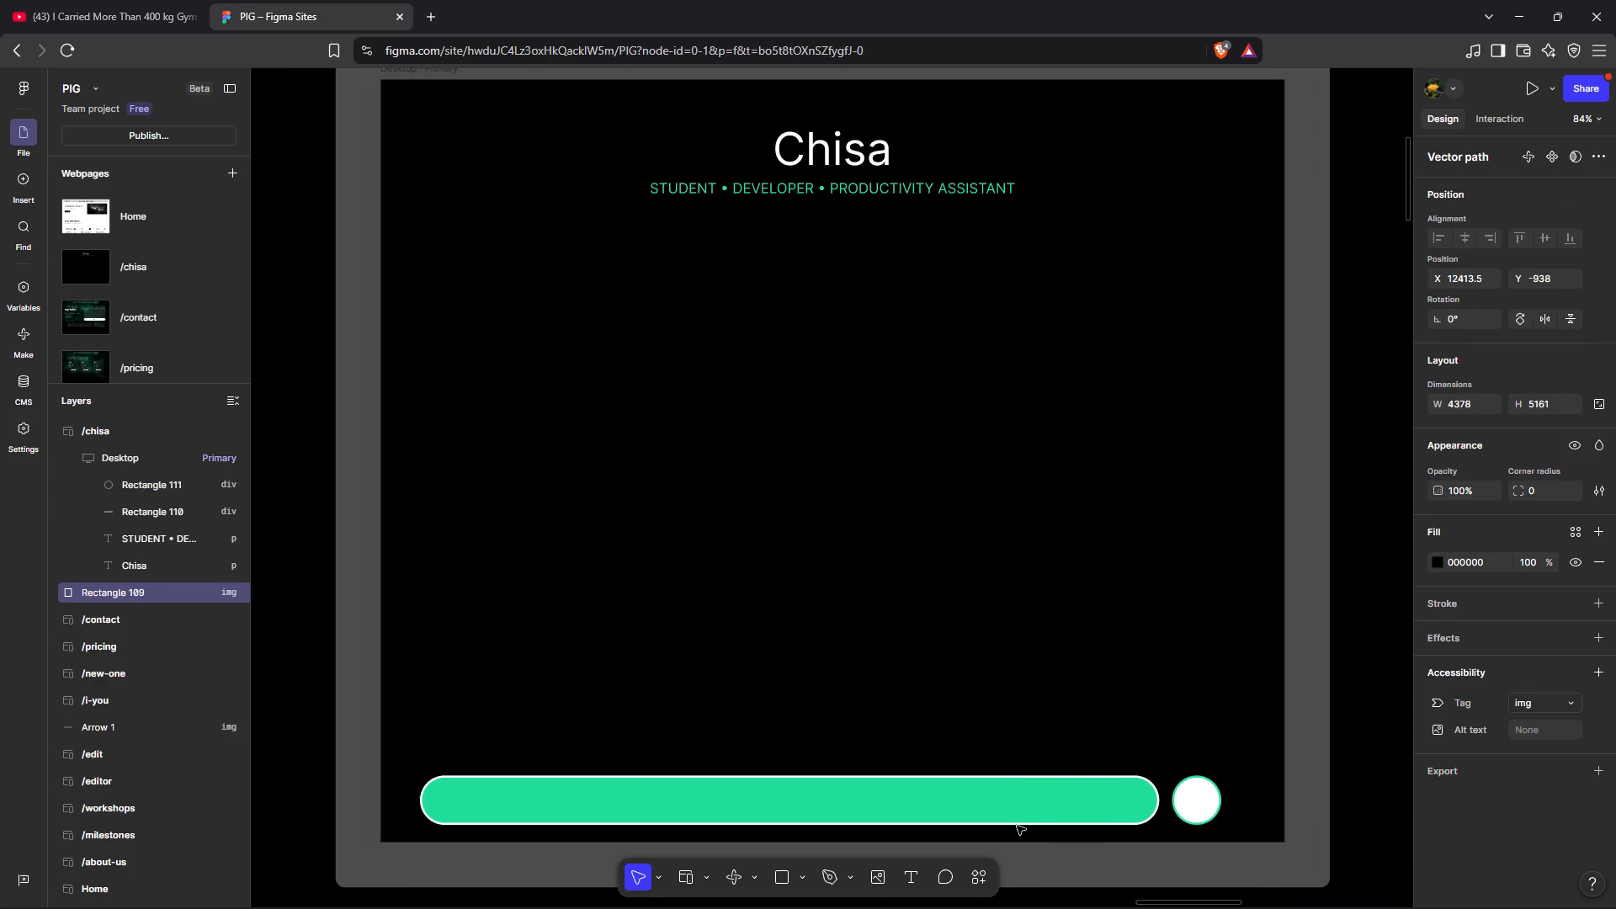
scroll(1017, 826, right, 1)
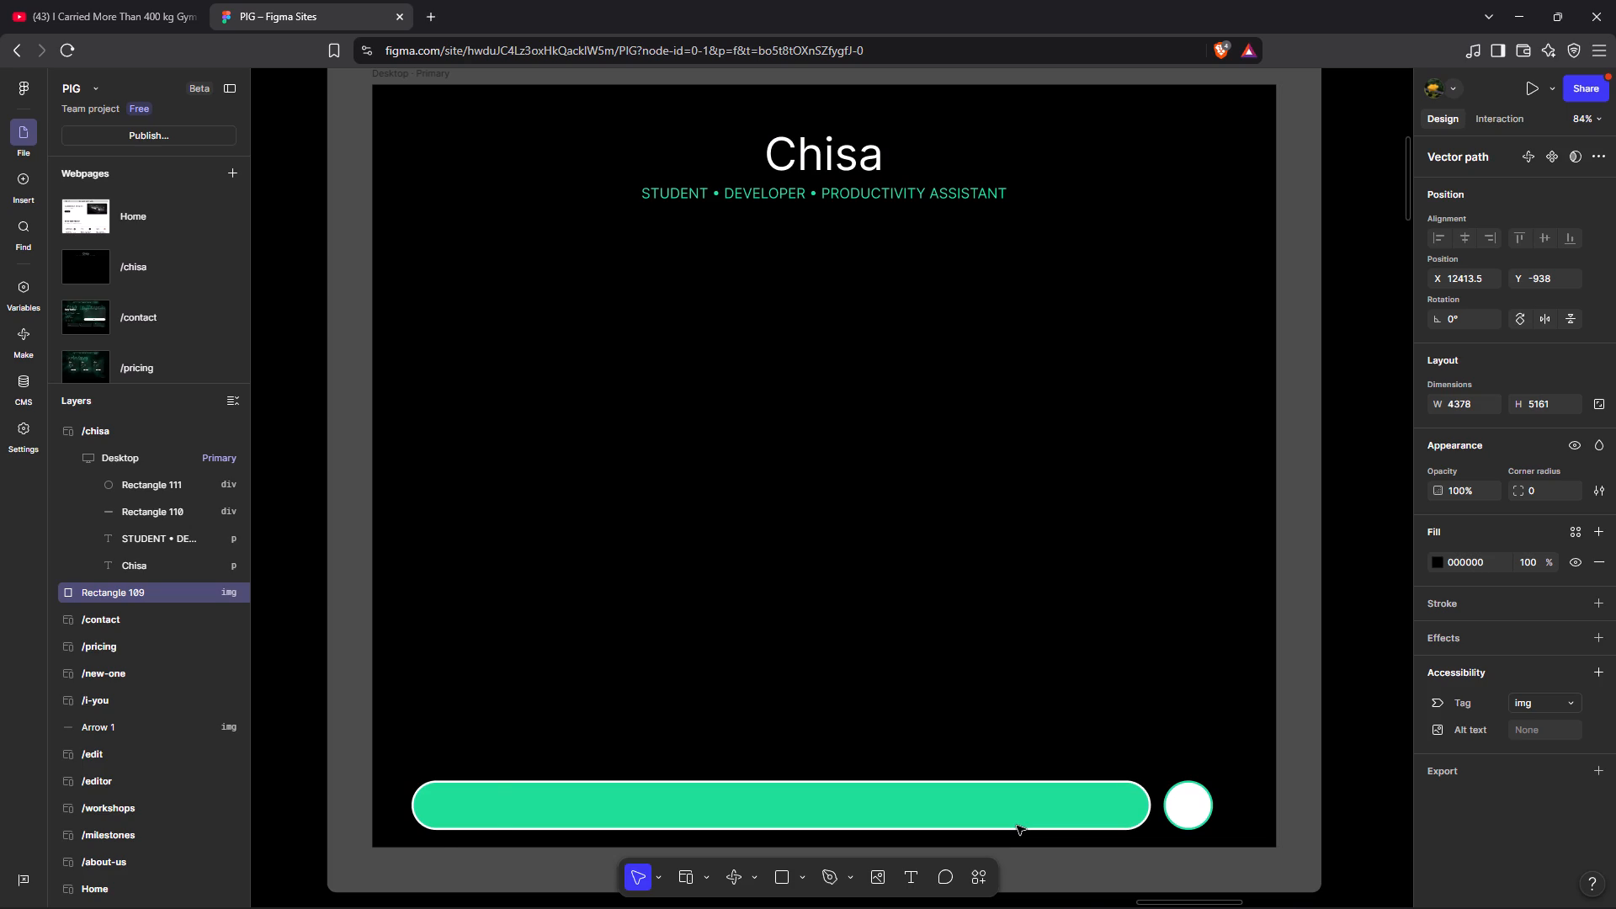
scroll(1017, 826, up, 1)
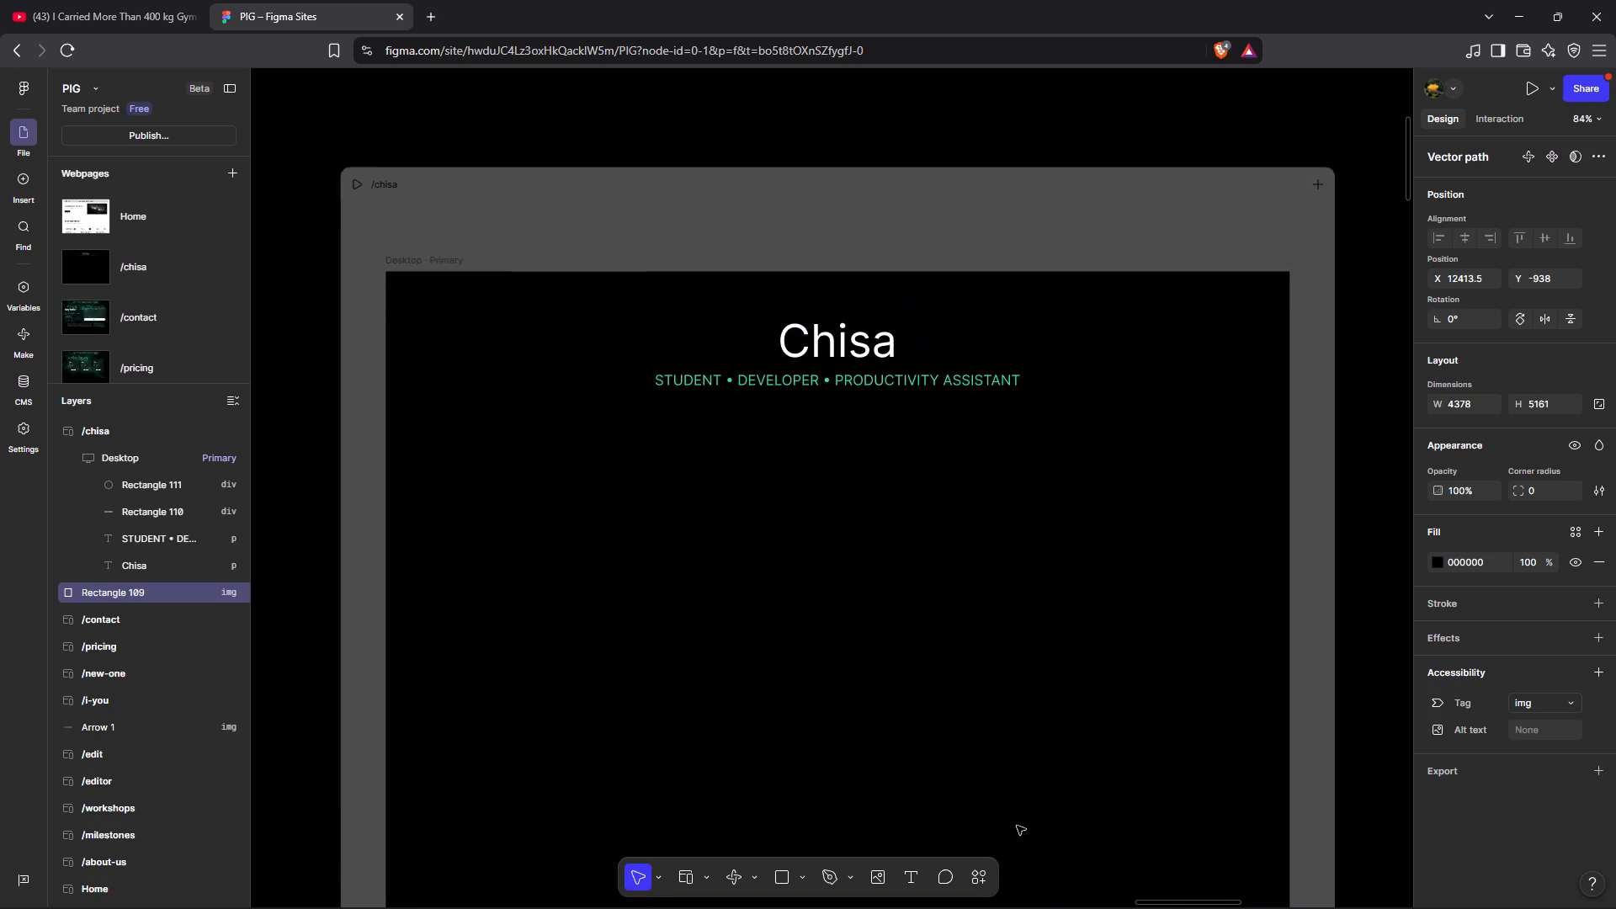
scroll(1017, 826, up, 1)
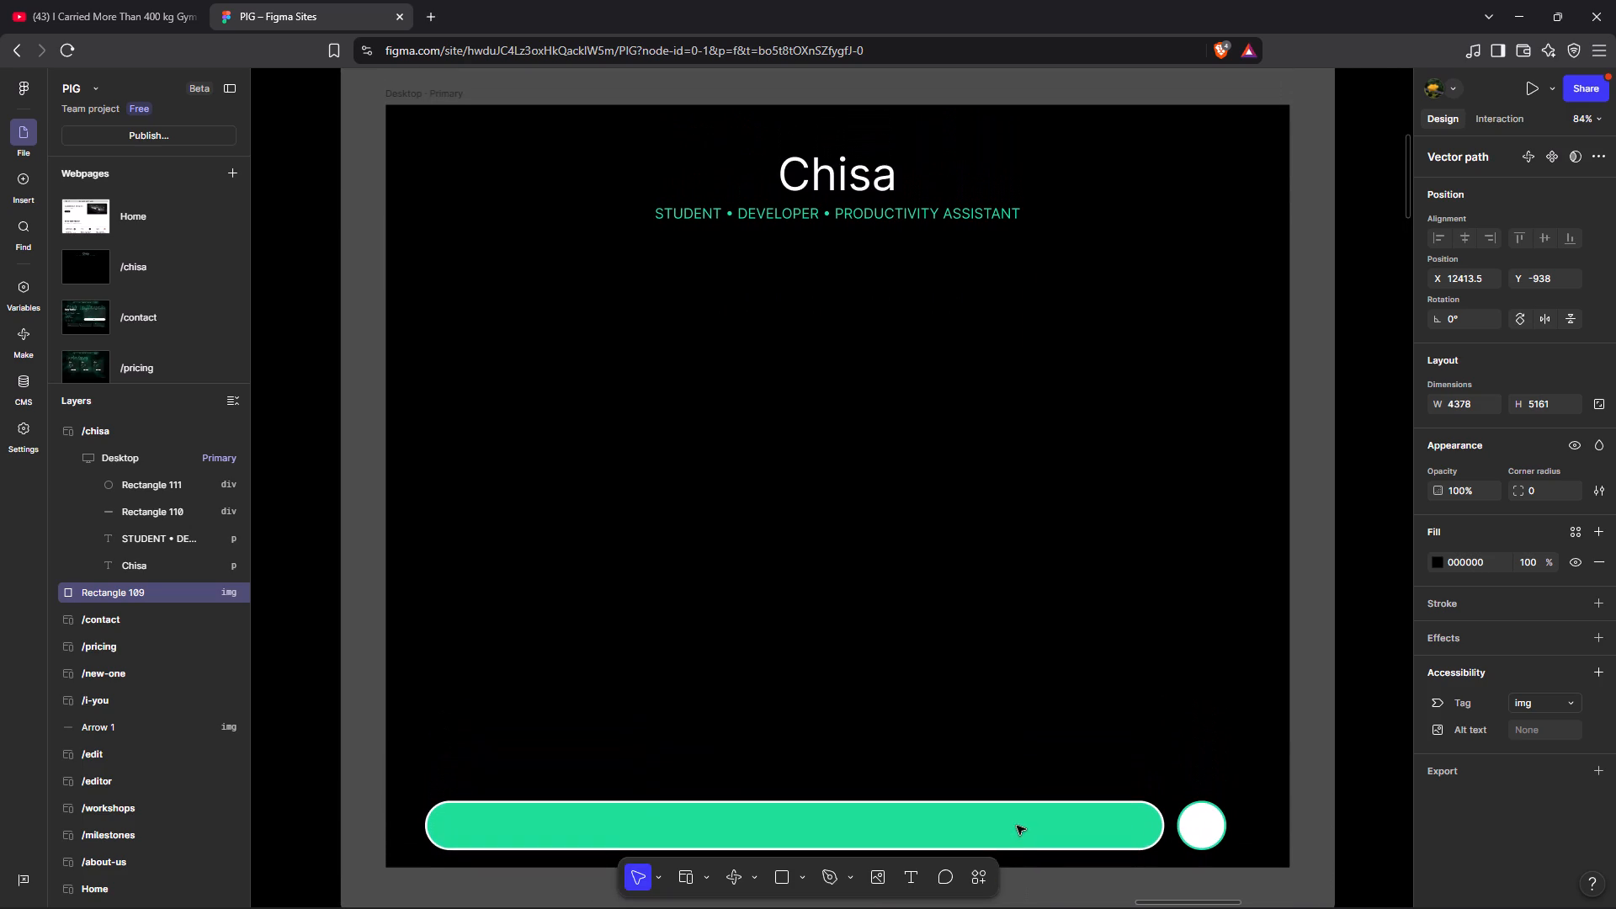
scroll(1017, 826, up, 1)
click(1000, 841)
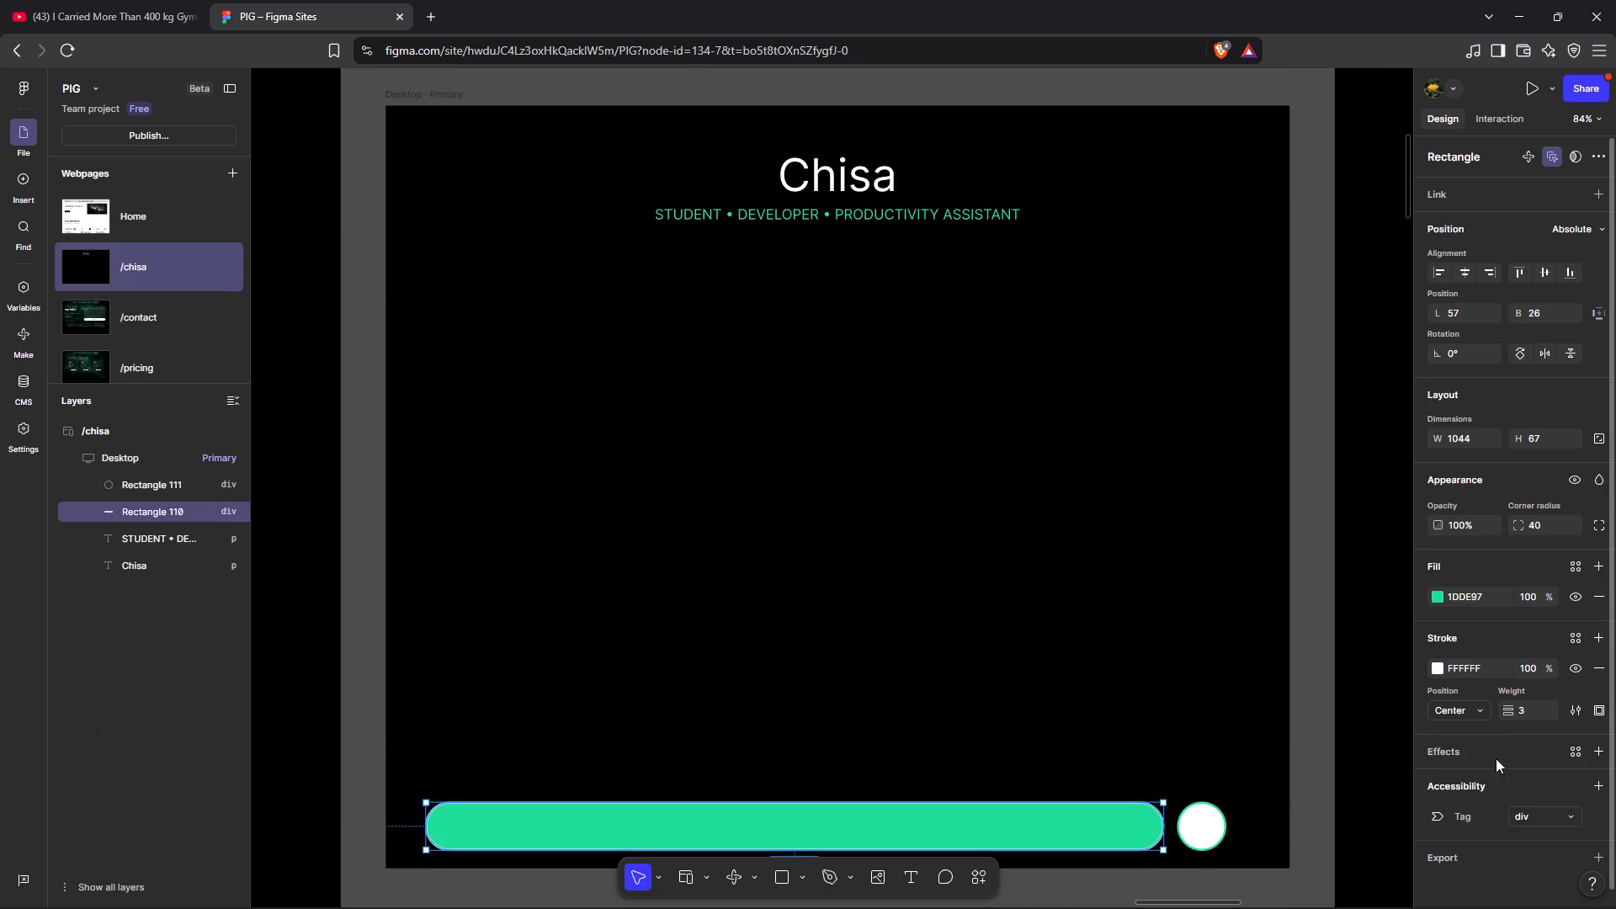
click(1536, 707)
key(2)
key(Return)
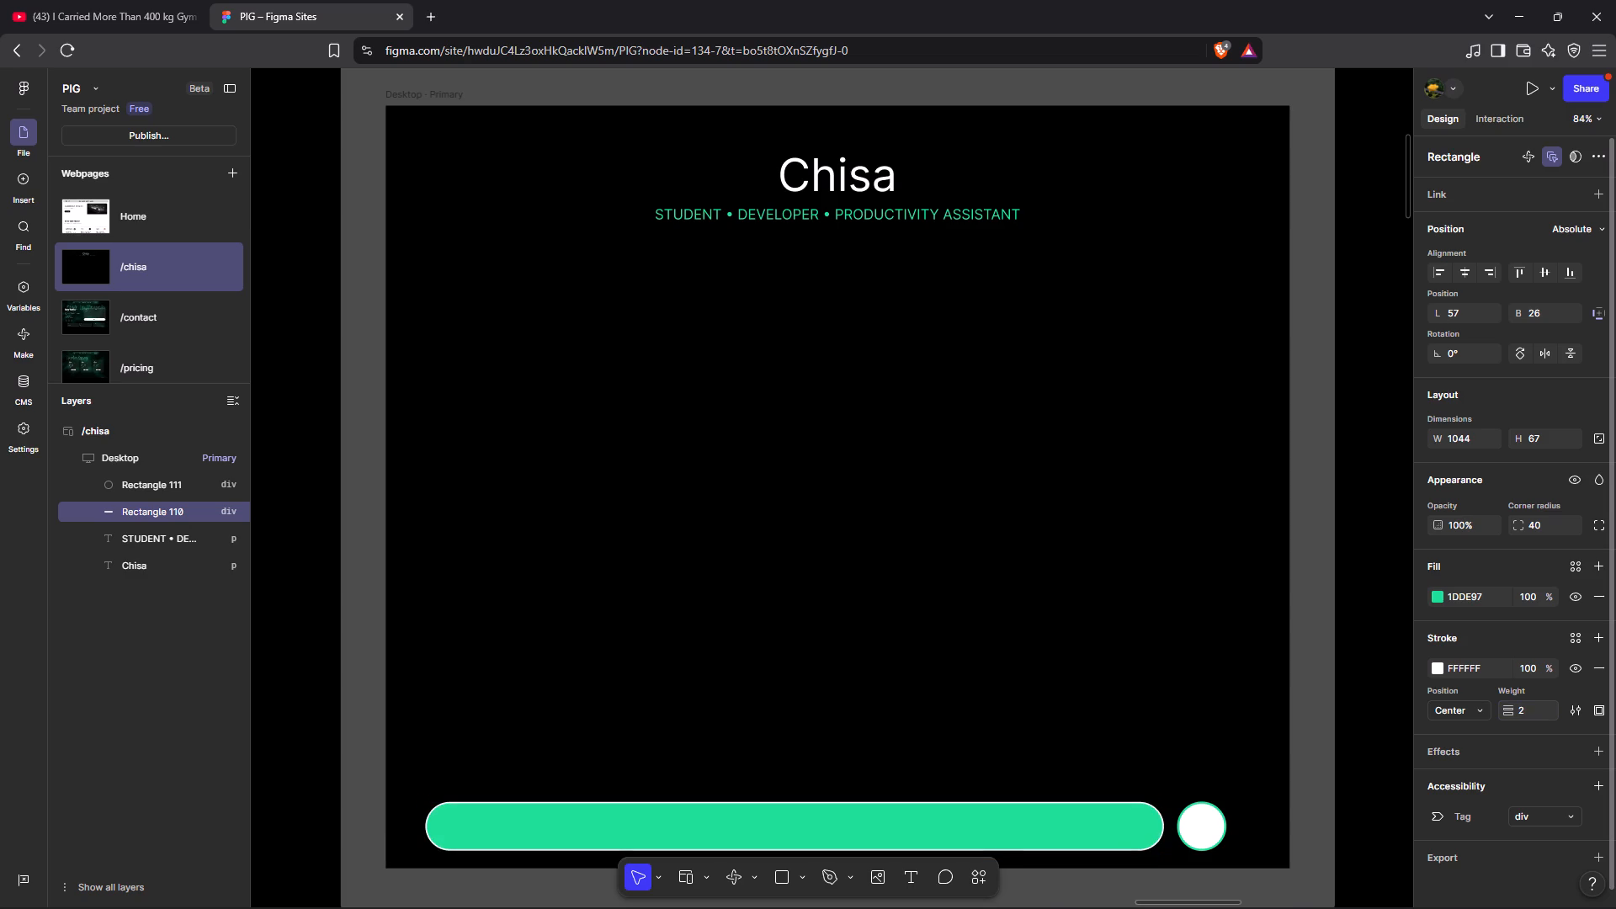
Set the white circle's stroke weight to 2 and deselect it.
click(1210, 849)
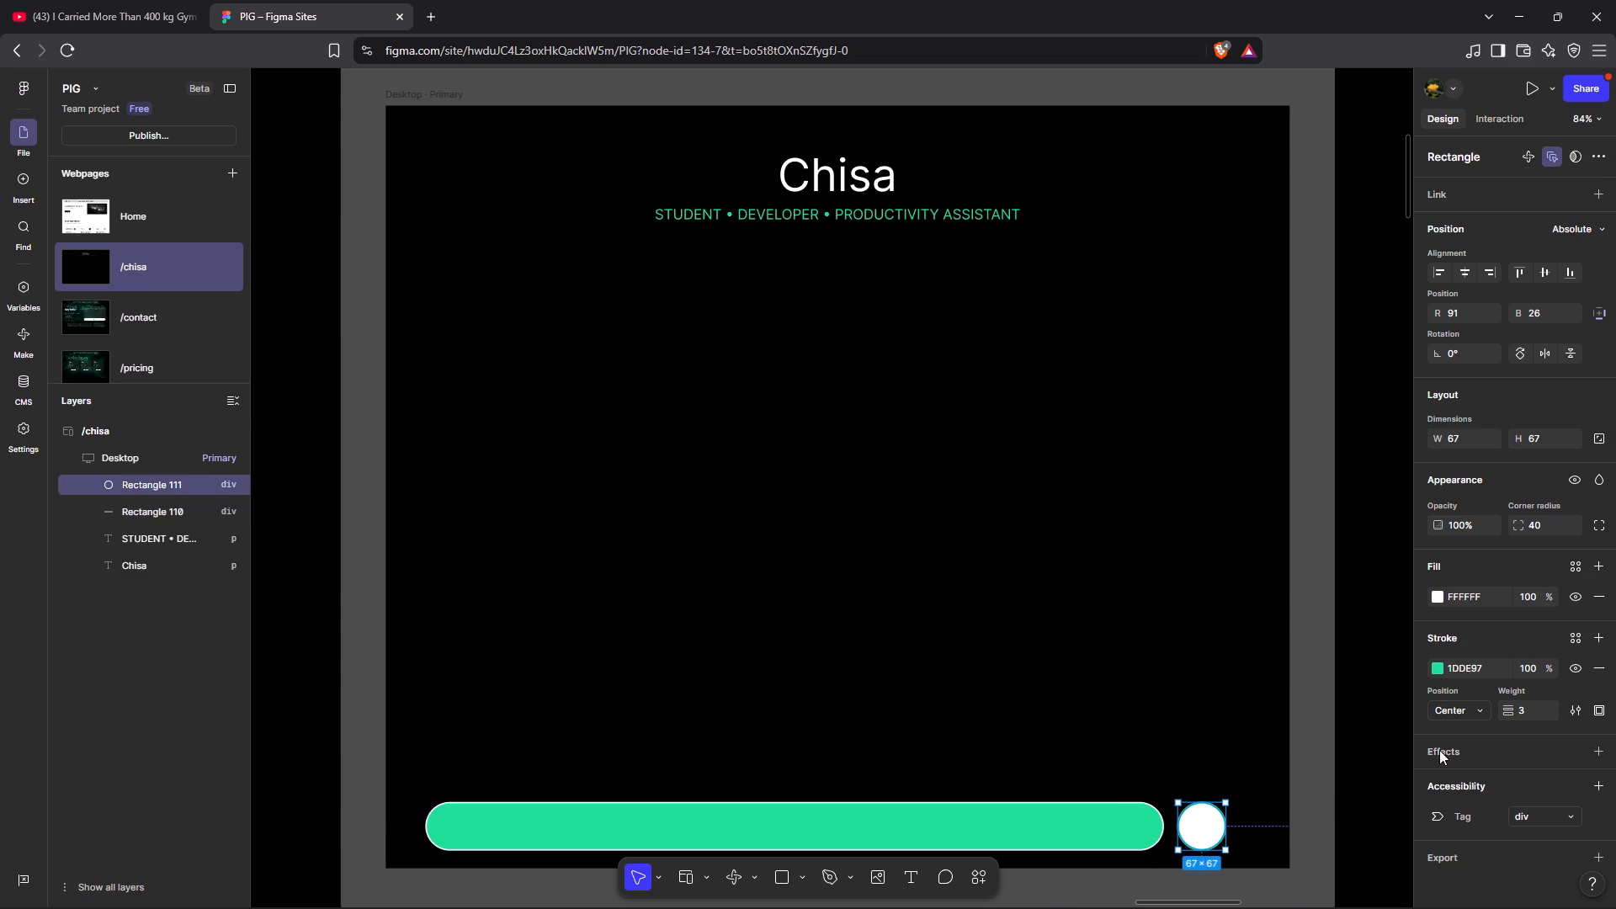
click(1531, 709)
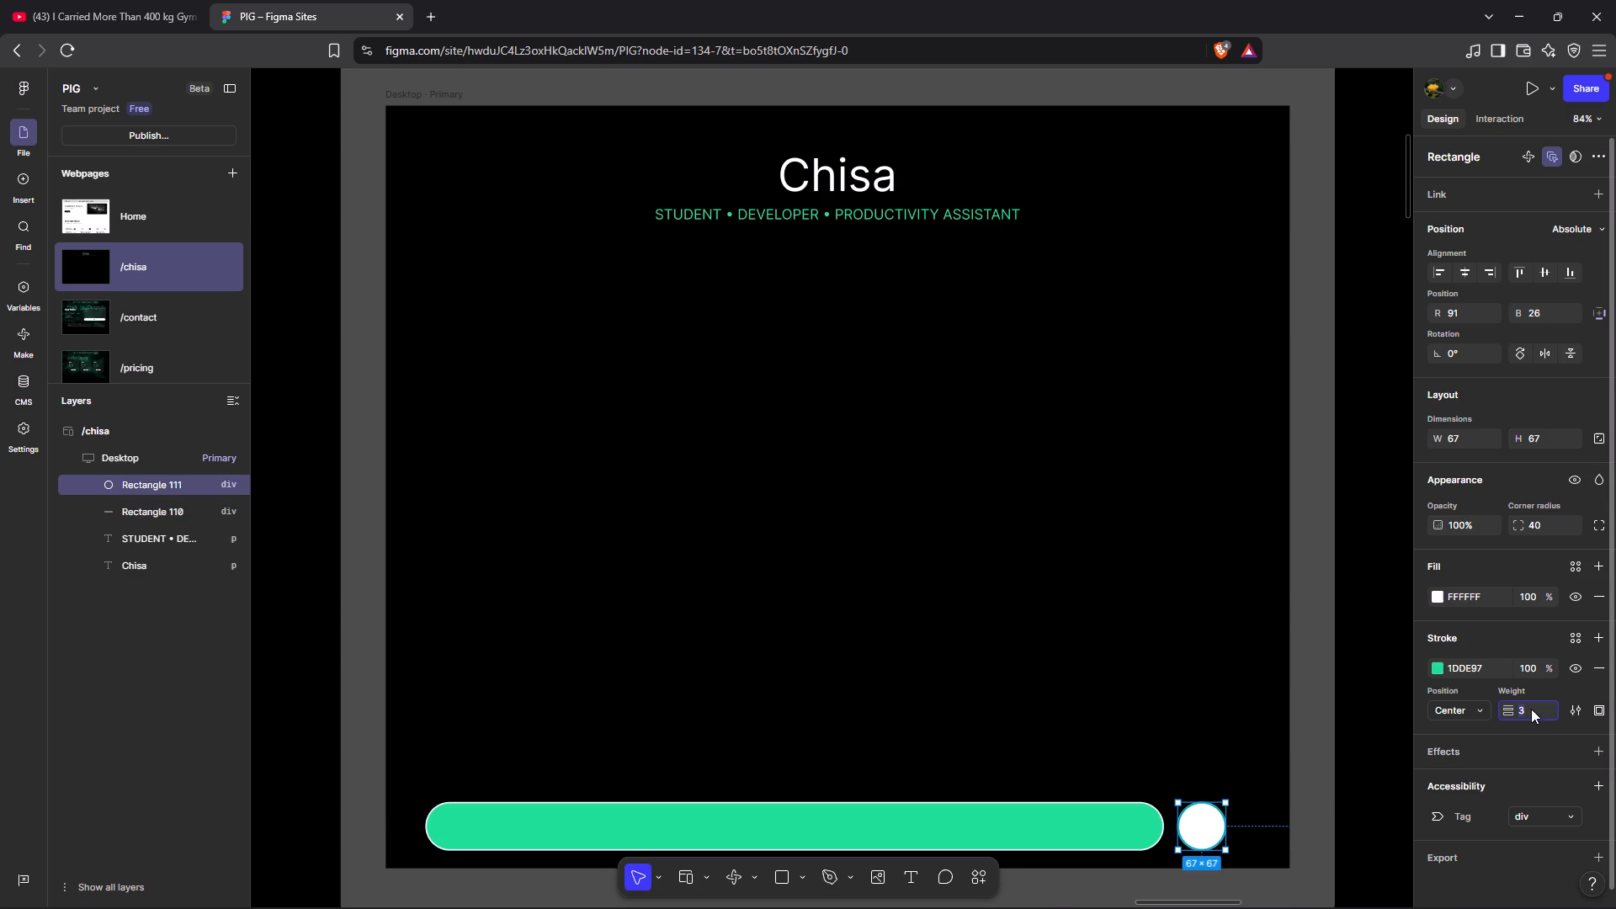
key(2)
key(Return)
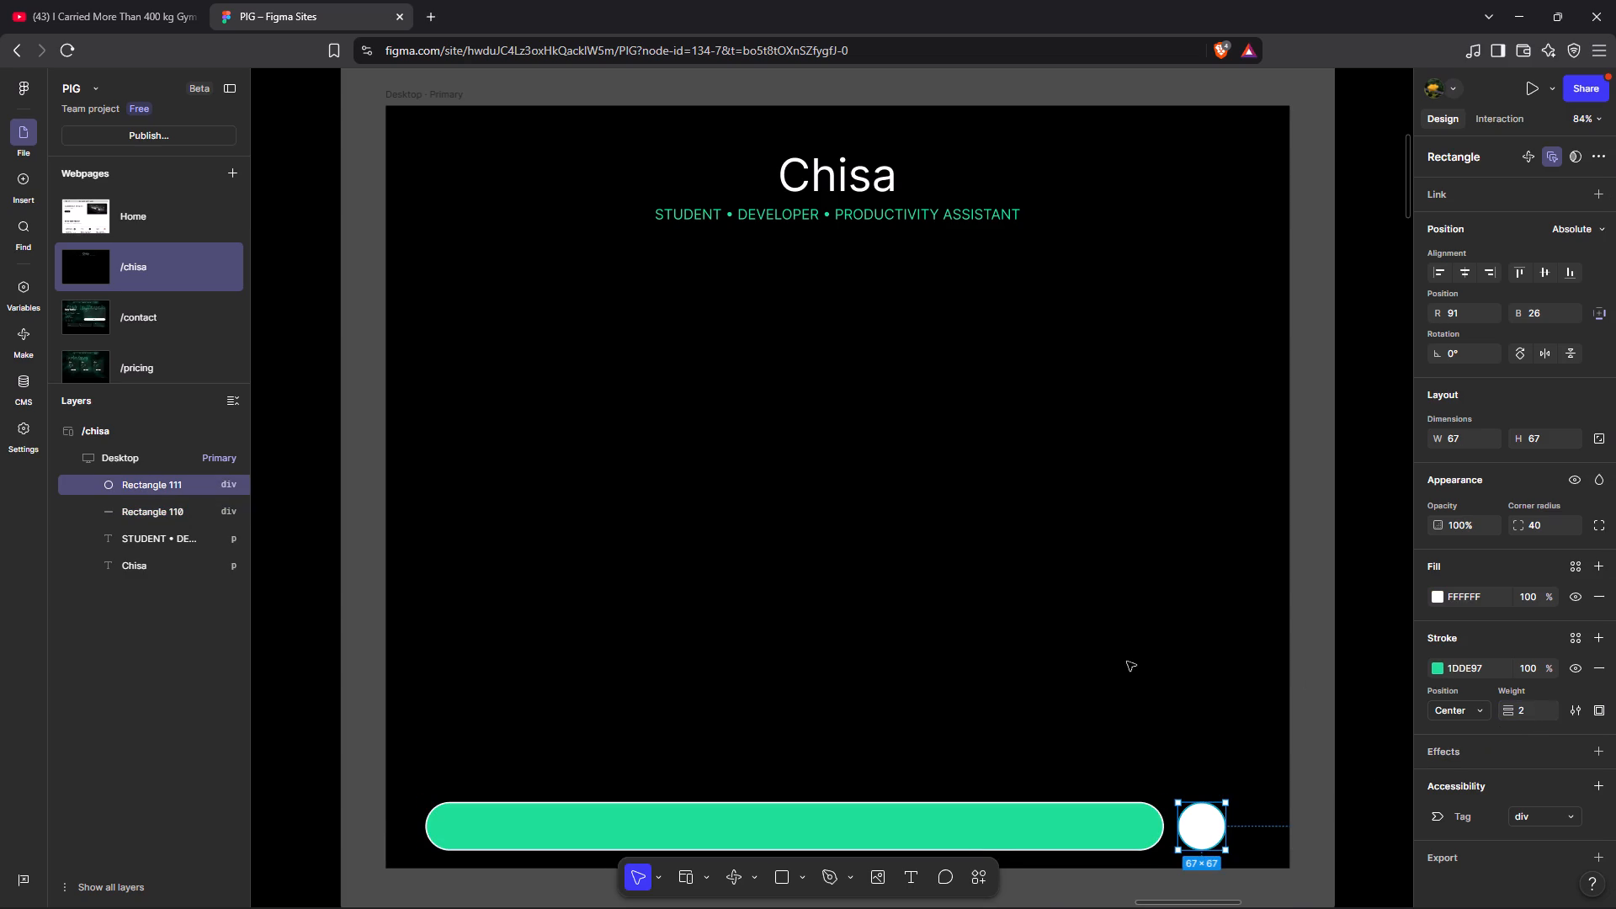
click(1020, 720)
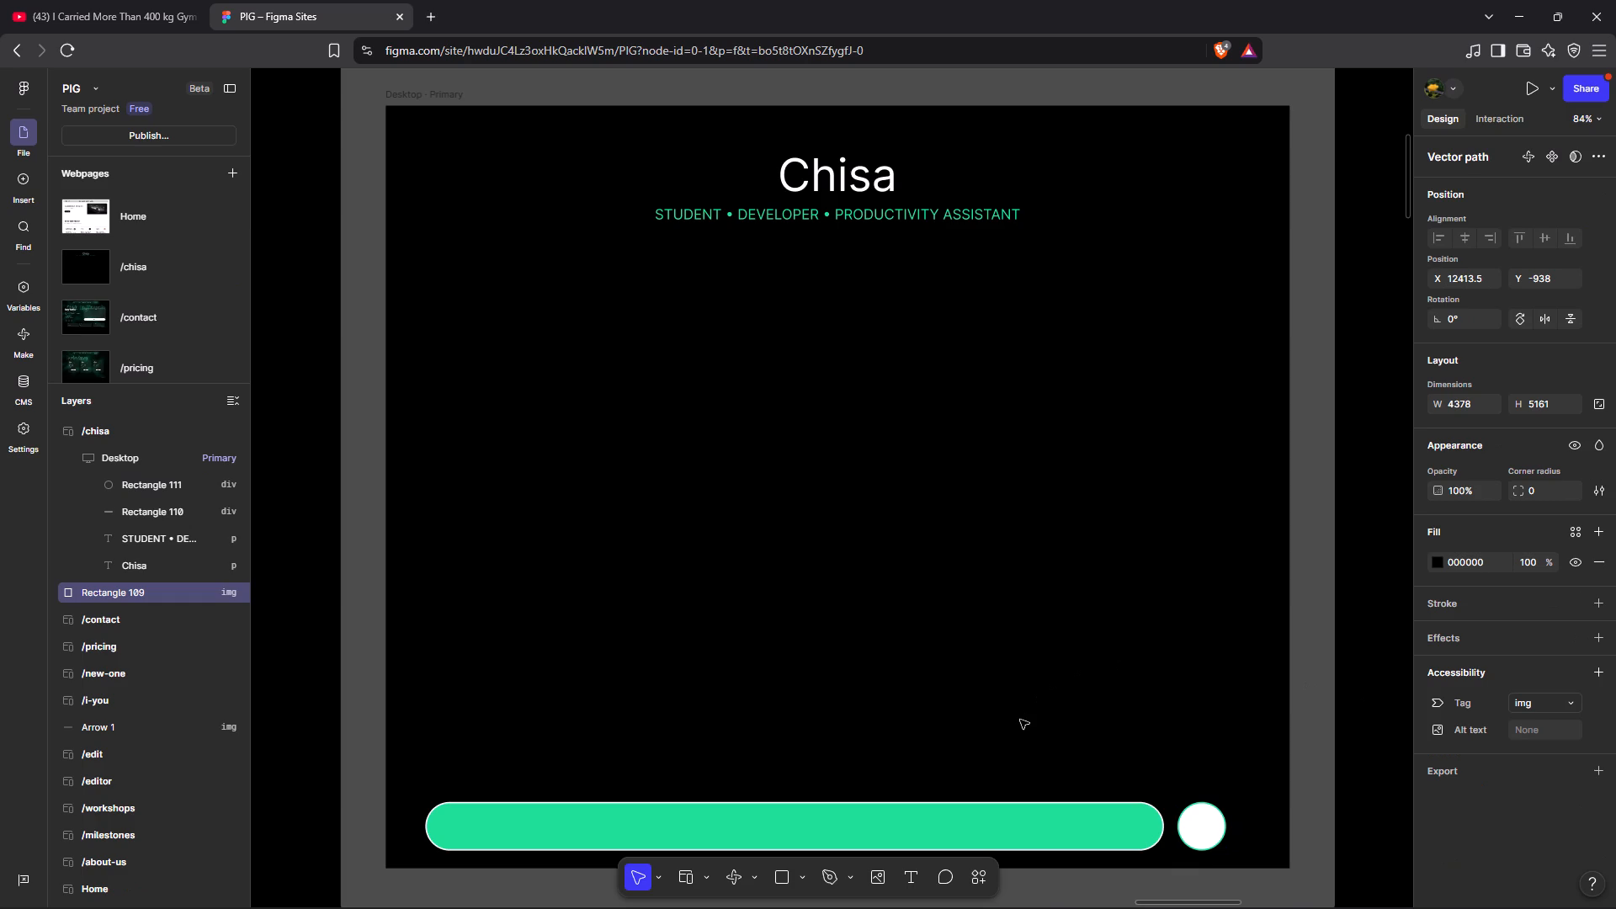
Shorten the green bottom bar from its right end to a width of about 769.
click(955, 821)
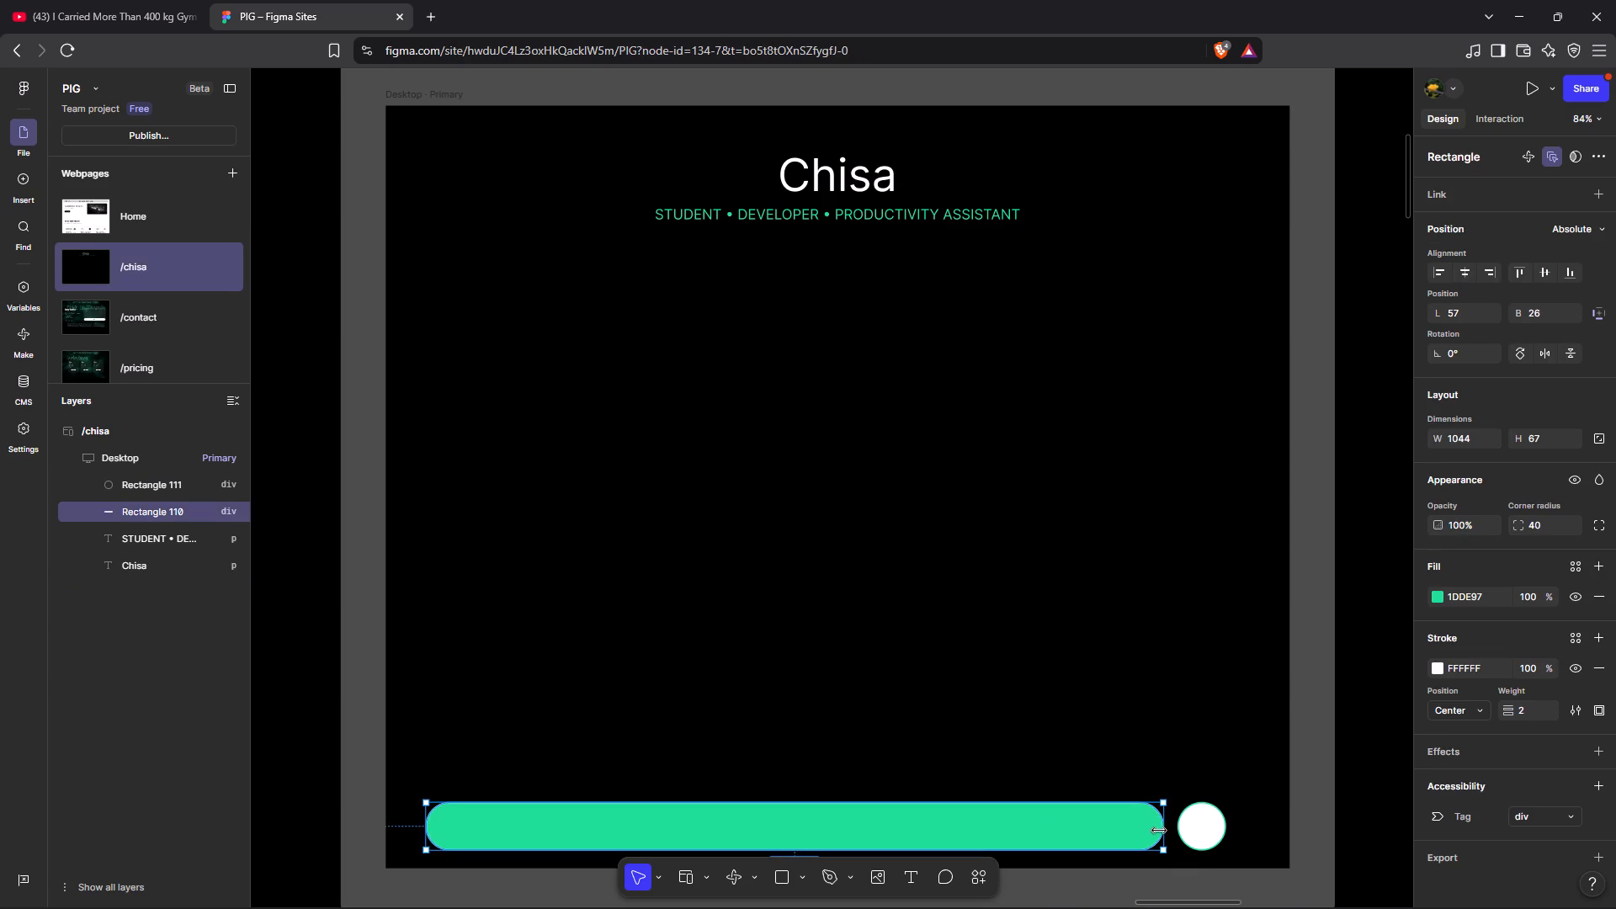
drag(1162, 831, 1123, 832)
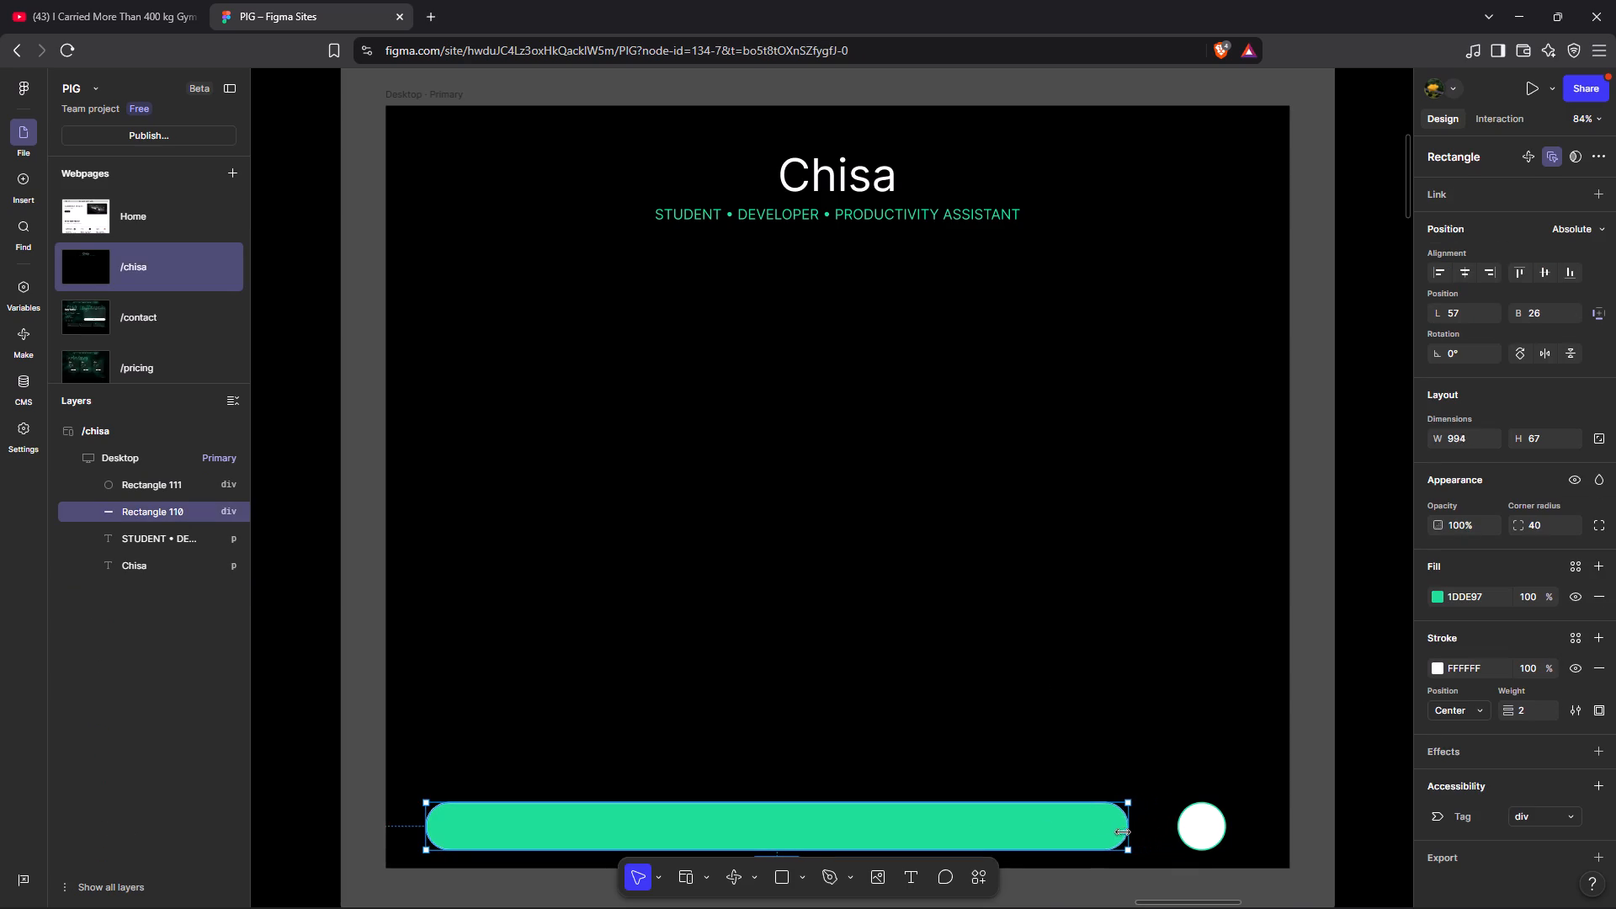
drag(1123, 832, 969, 844)
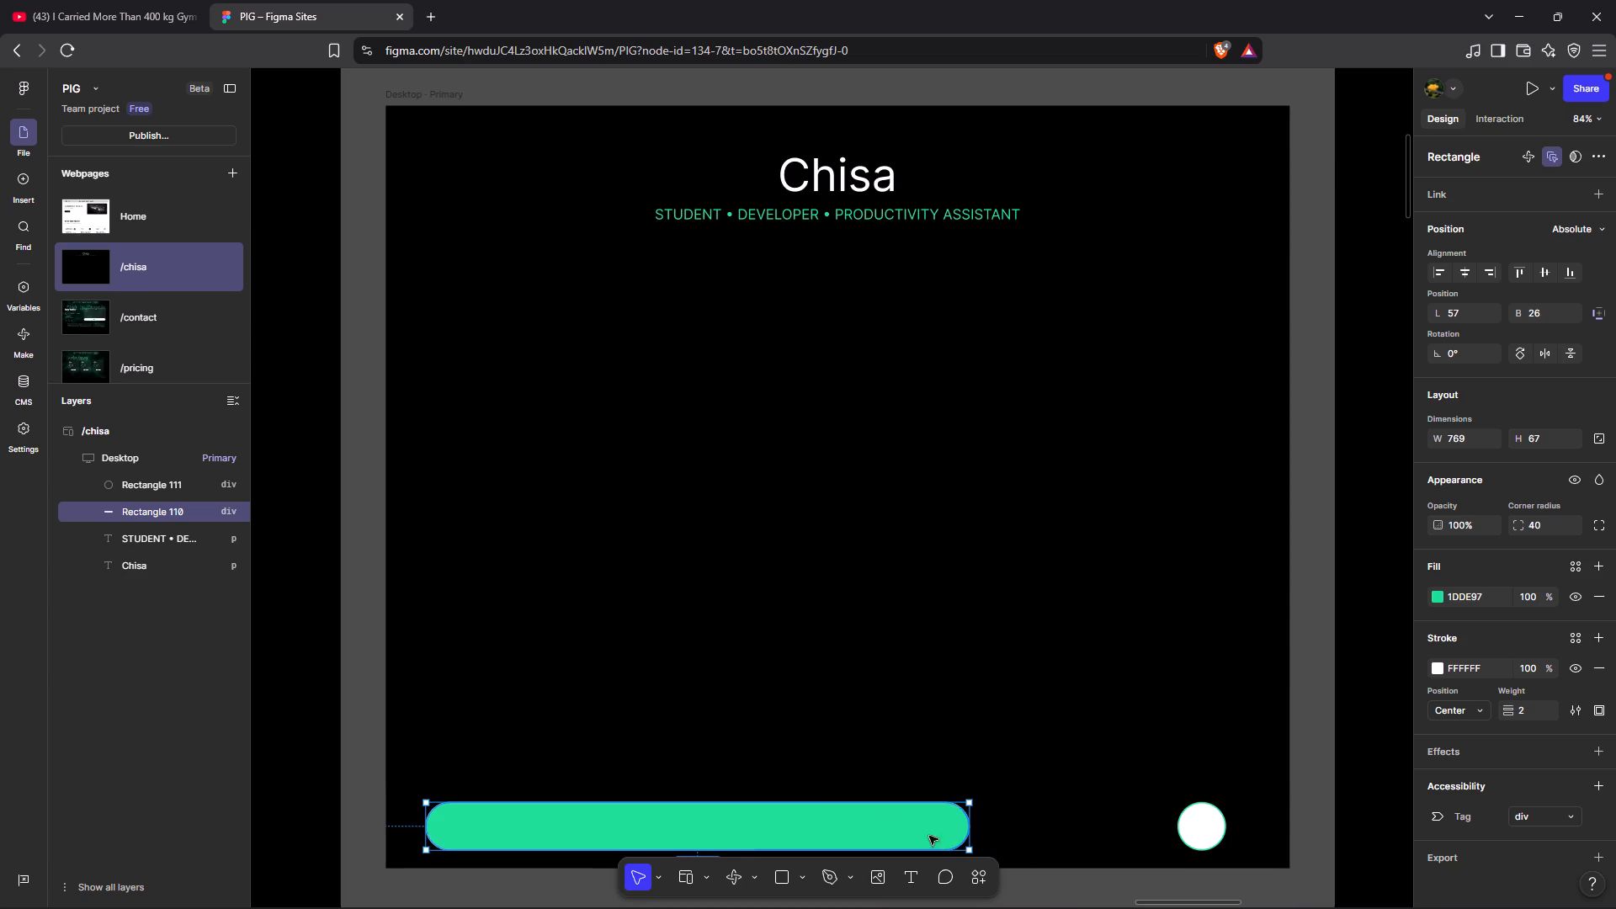
Move the green bottom bar rightward along its row to a left offset of about 331.
drag(742, 837, 858, 836)
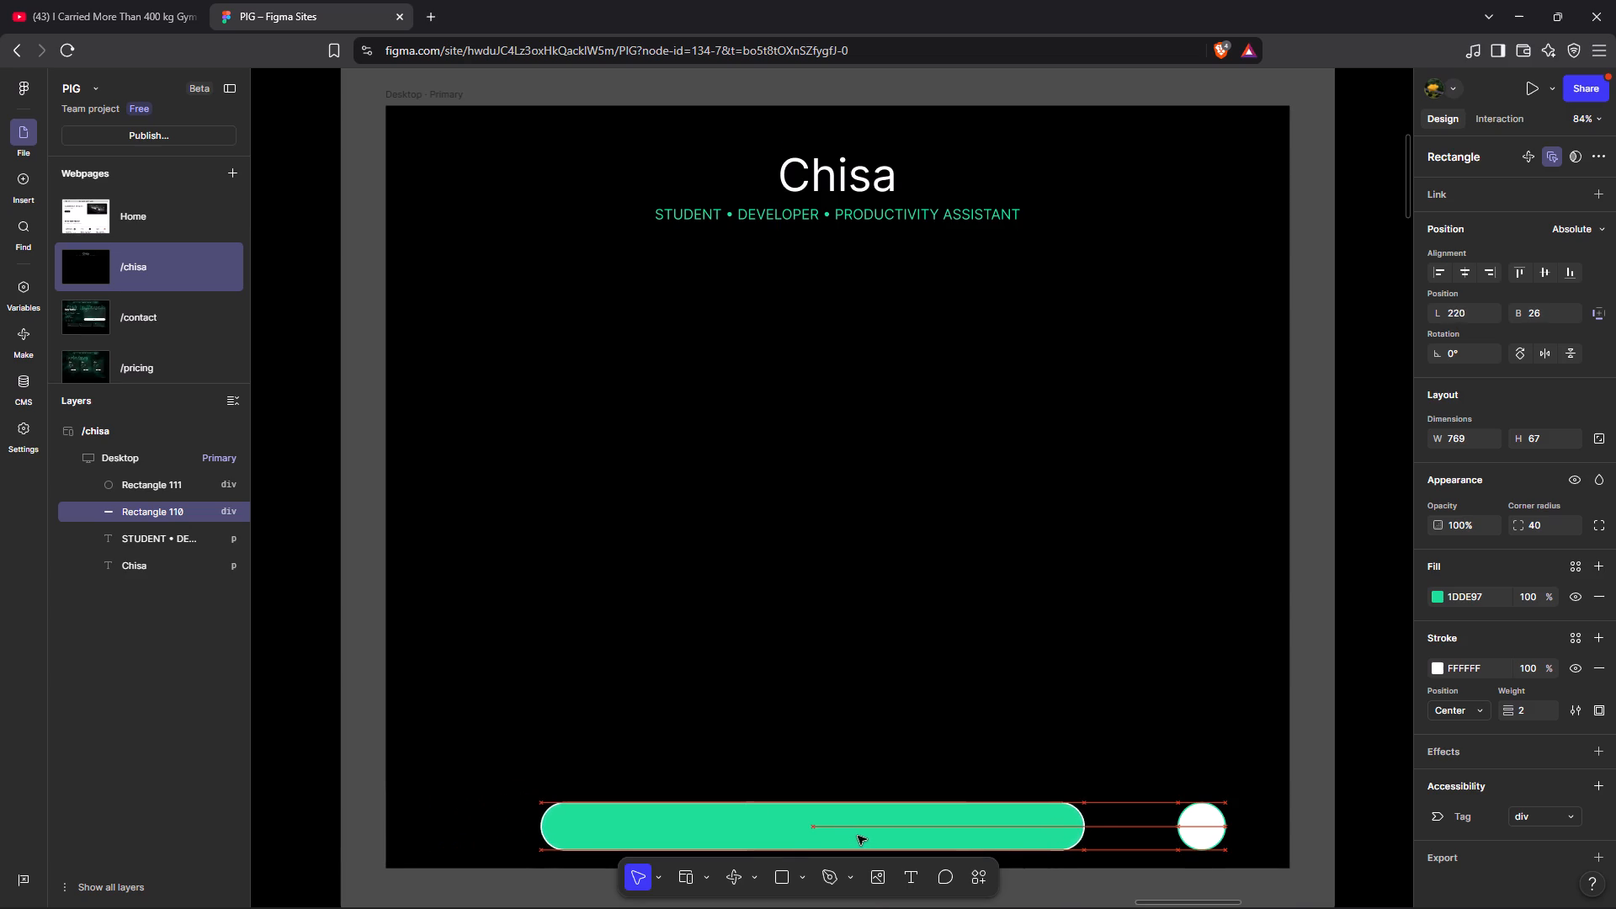
drag(858, 836, 913, 836)
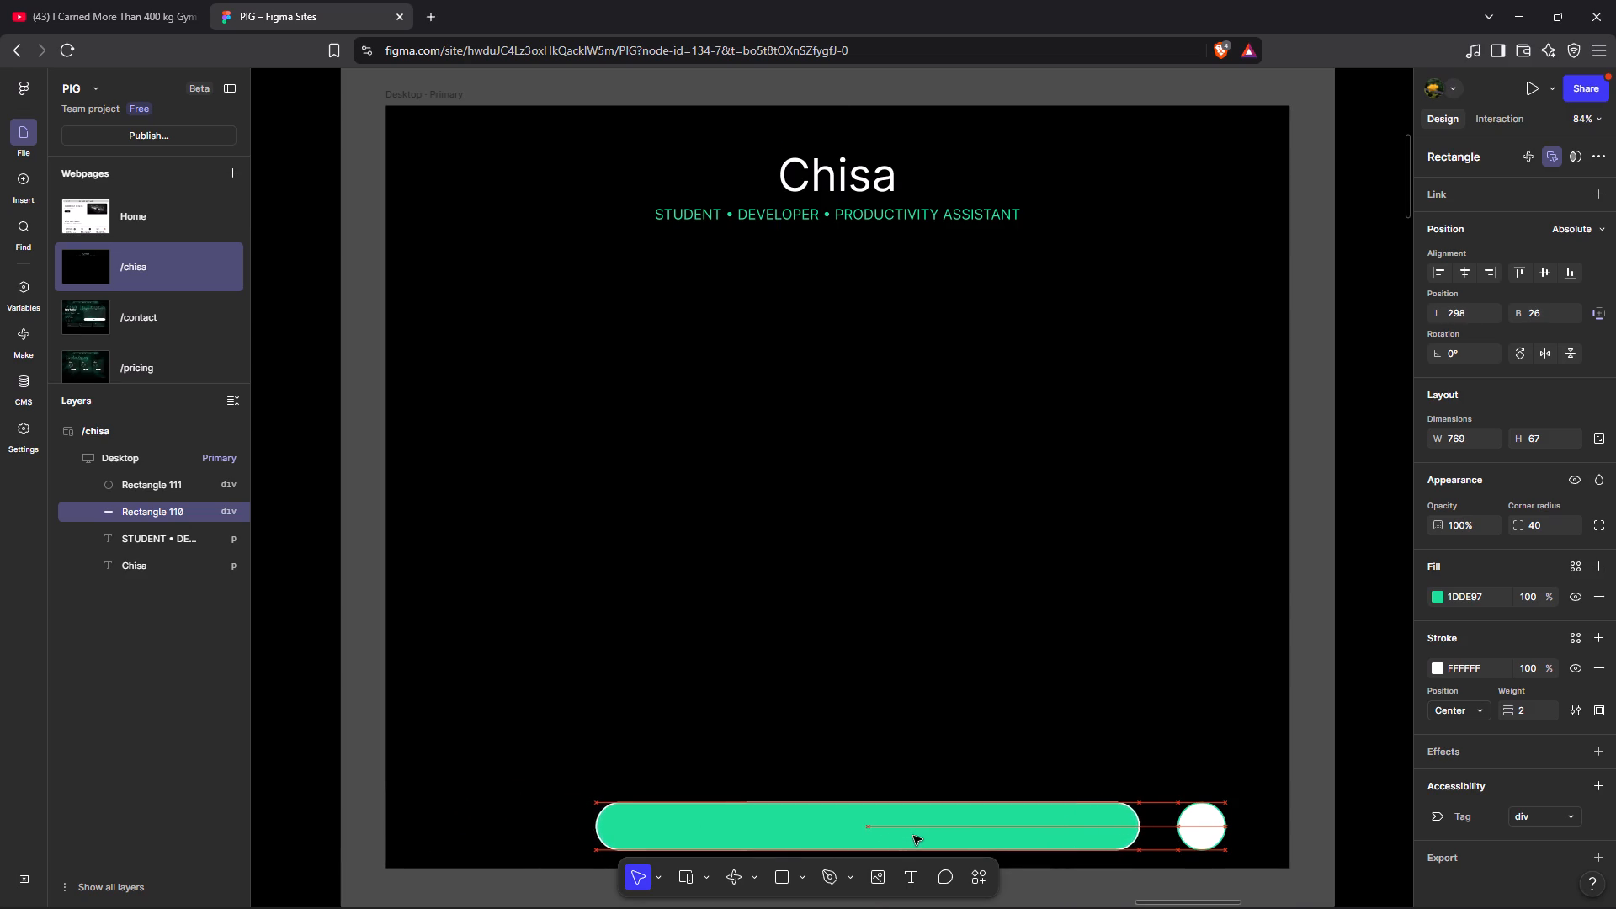
drag(913, 836, 933, 837)
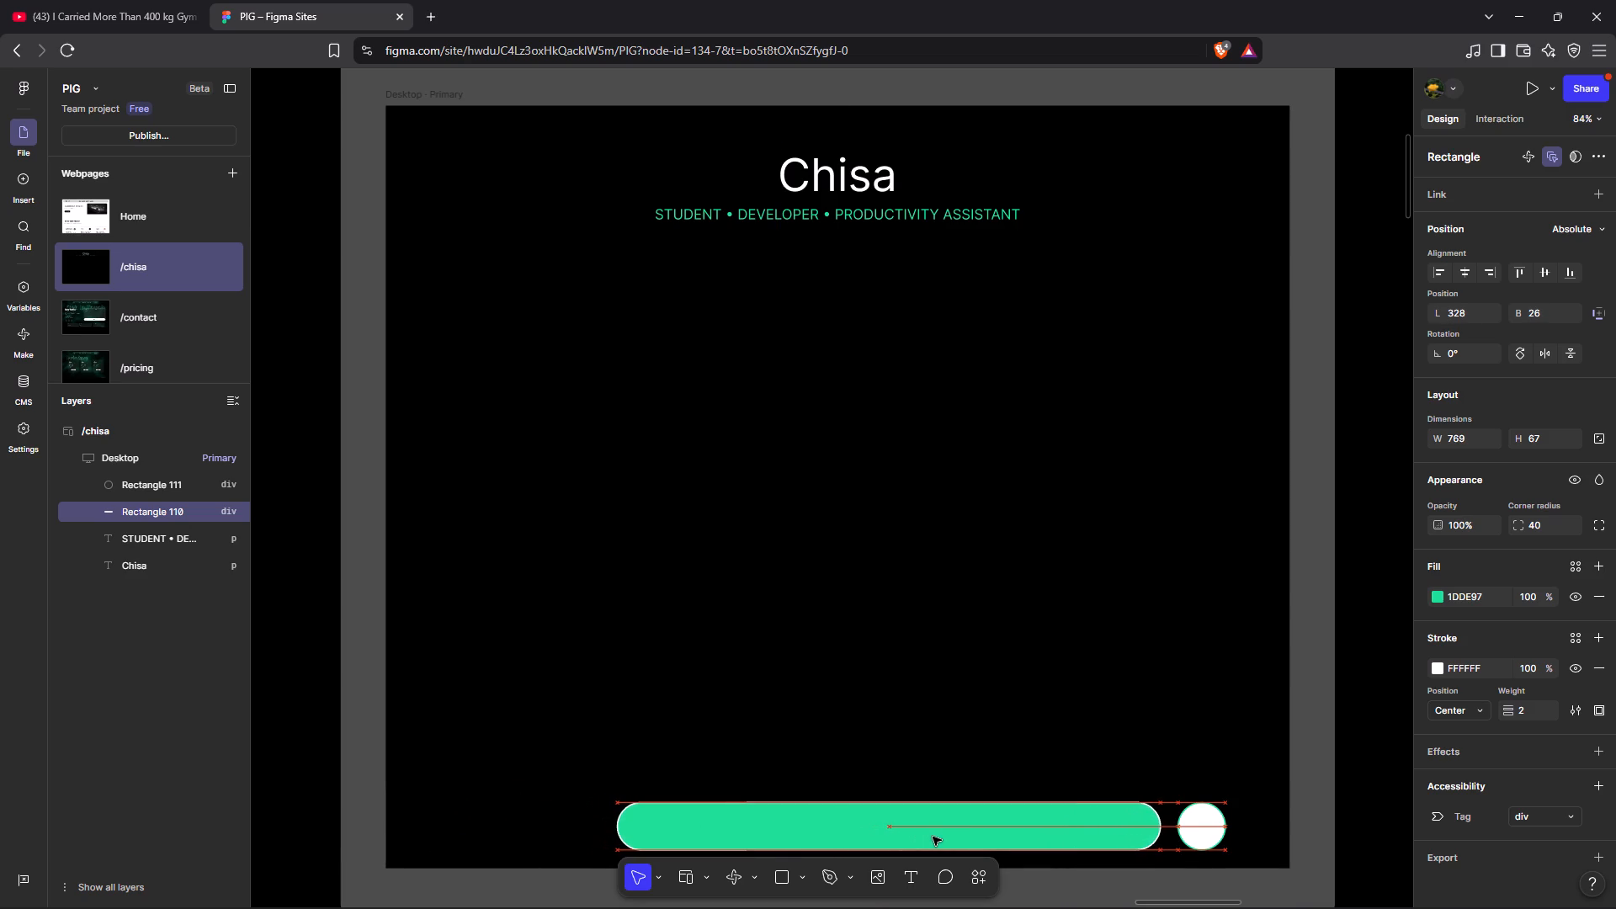
drag(933, 837, 935, 837)
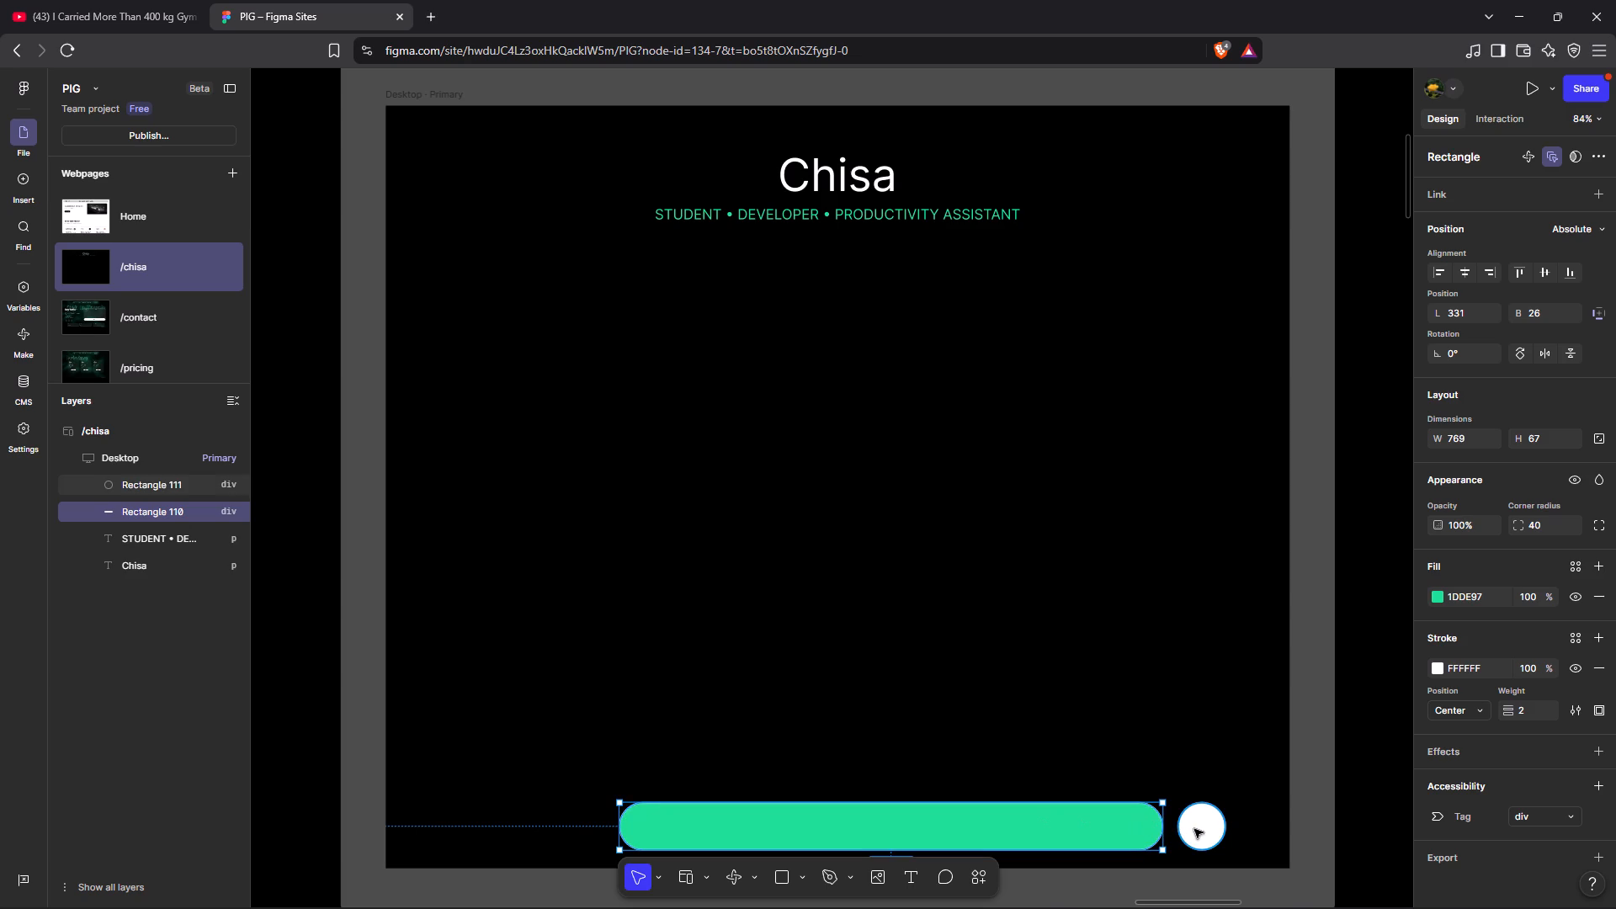
Move the white circle onto the green bar, flush with its right end, at a right offset of about 180, and deselect it.
drag(1194, 829, 1123, 830)
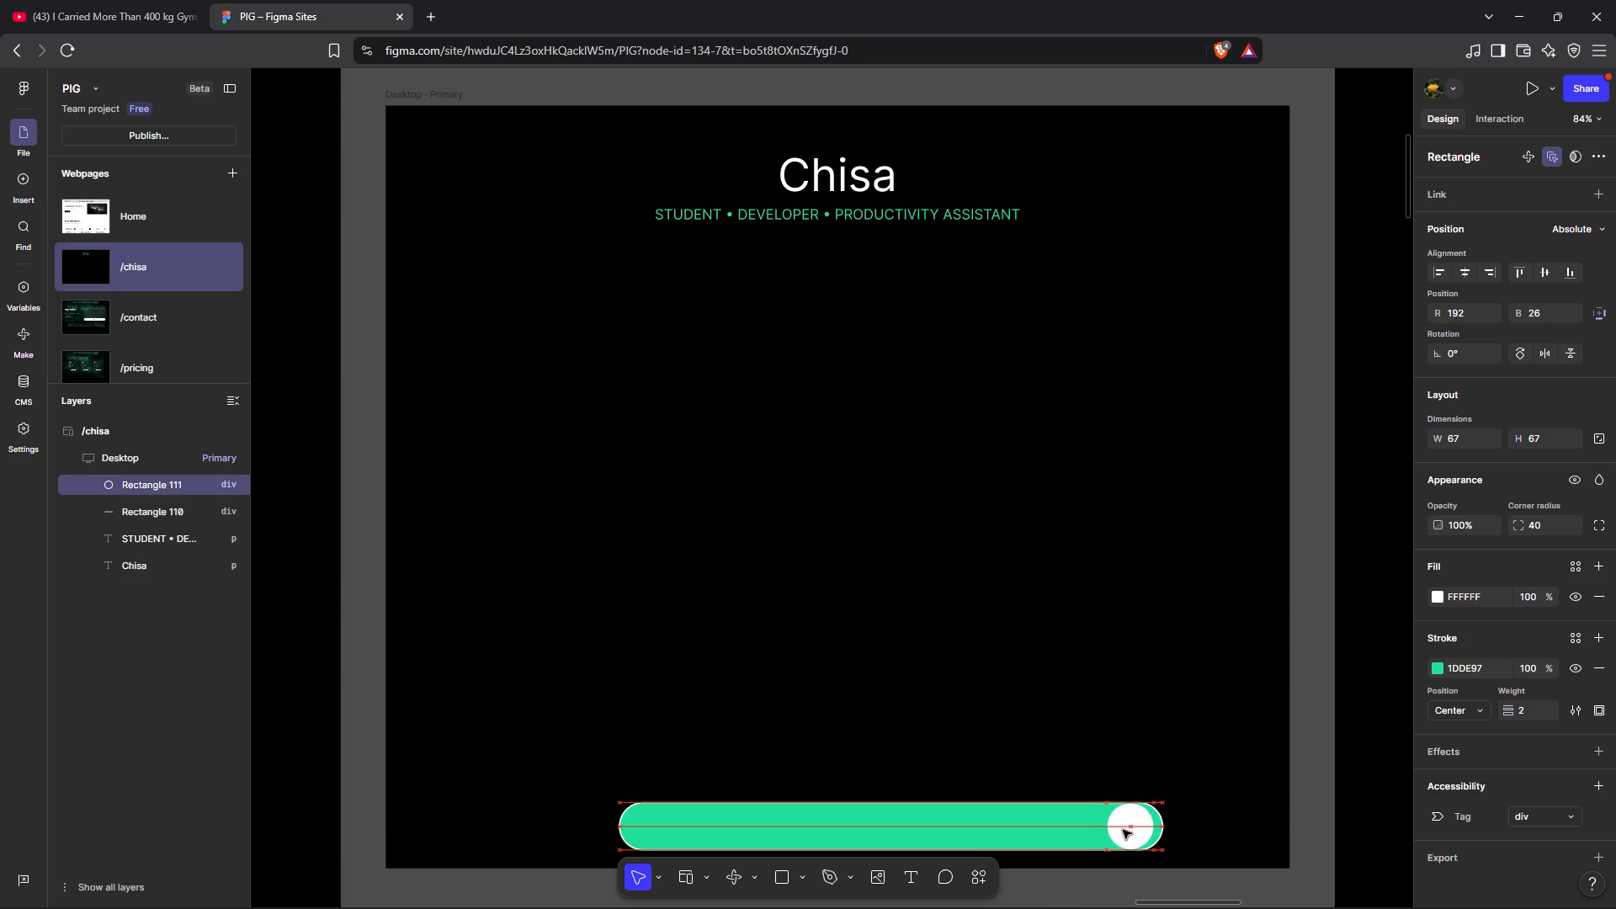
drag(1123, 830, 1130, 830)
click(1217, 846)
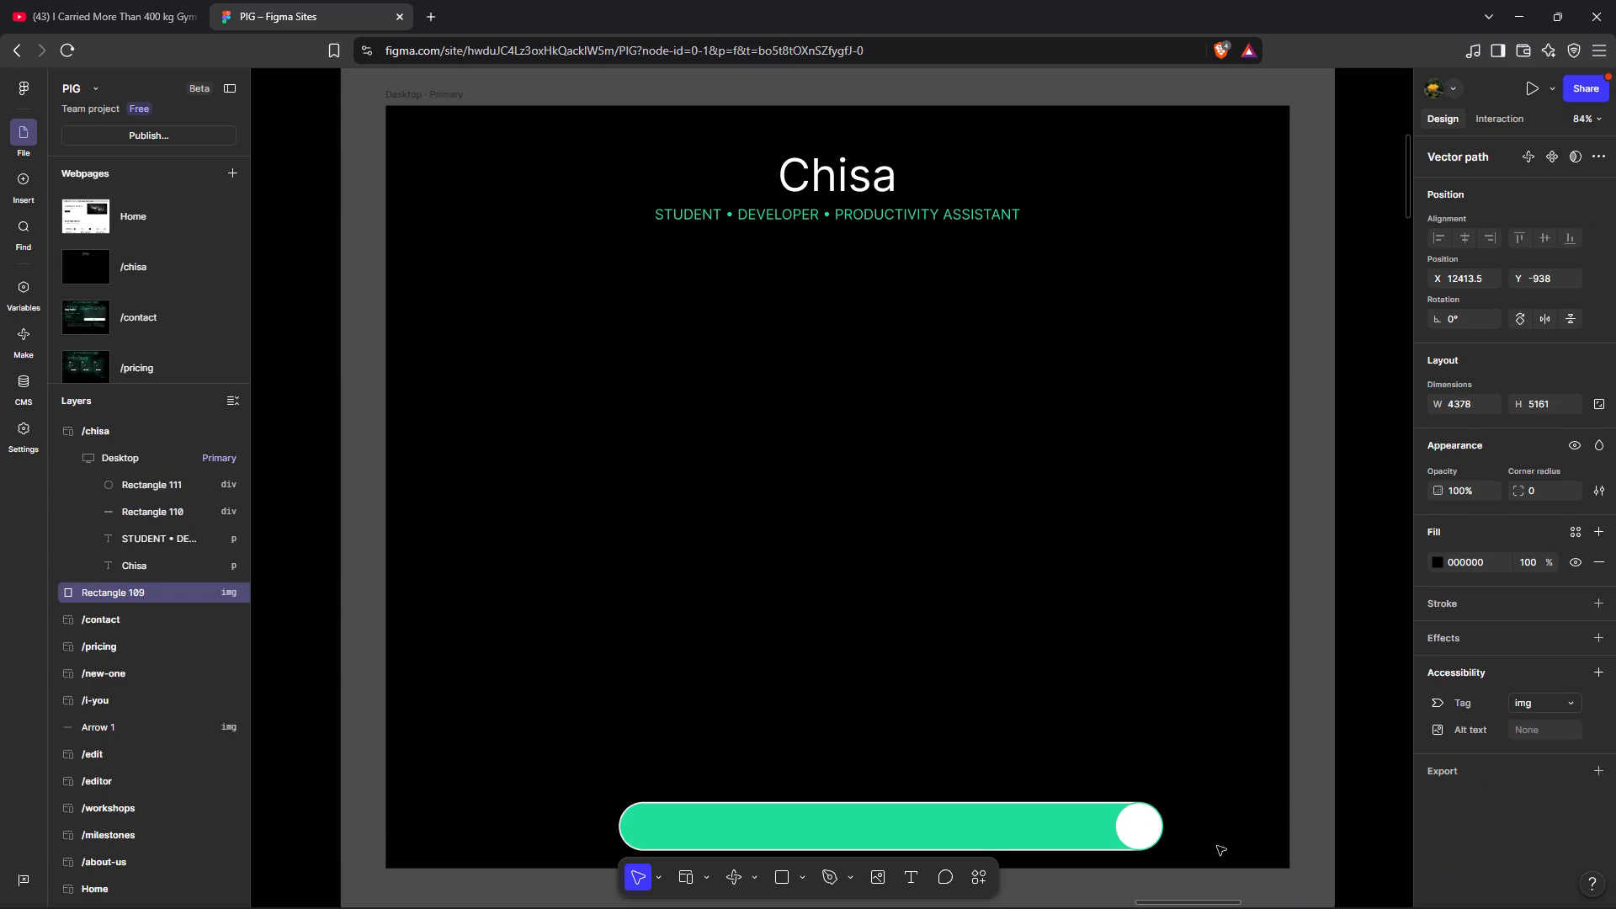
Shrink the white circle to 50 × 50 and centre it vertically inside the bar's right end, at offsets of about 192 right and 34 bottom.
click(1134, 829)
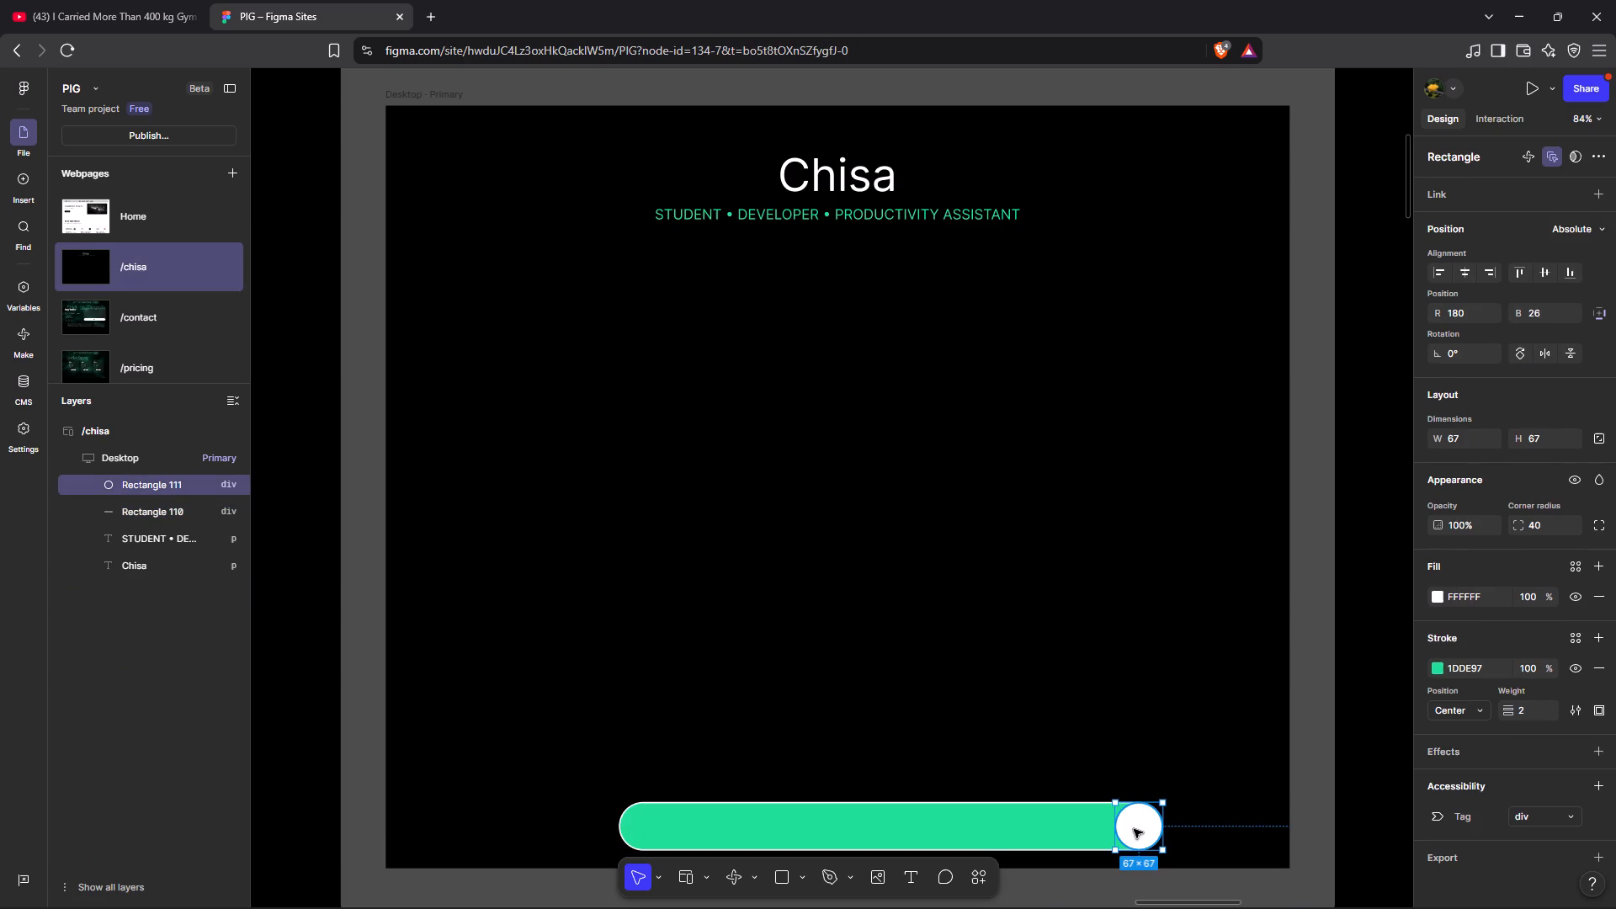
drag(1118, 803, 1123, 809)
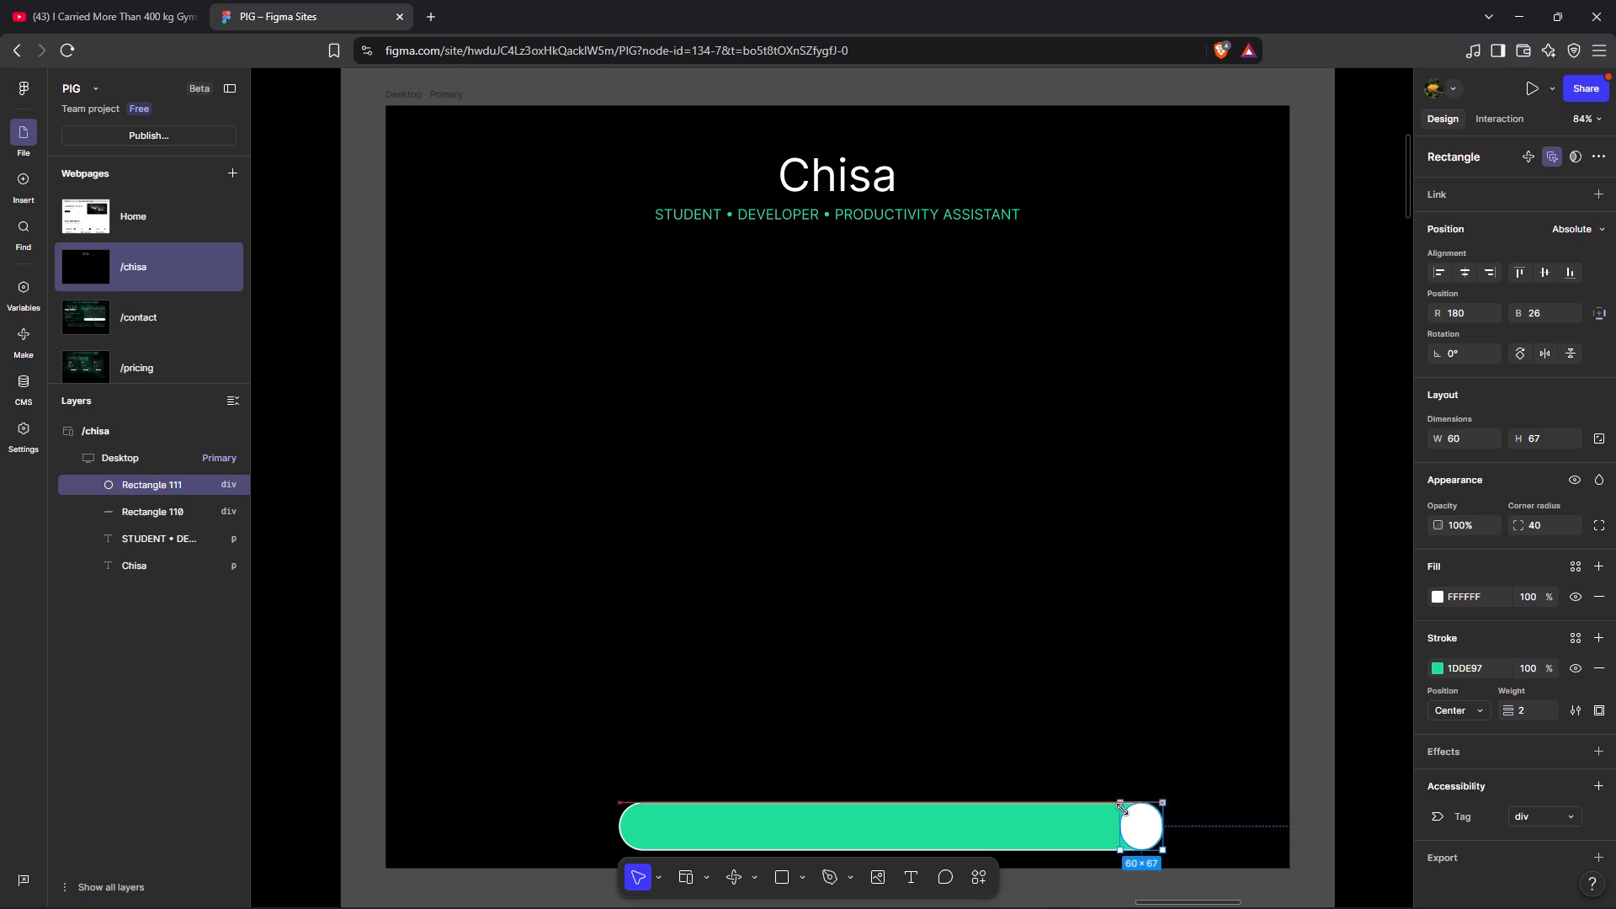
drag(1123, 809, 1127, 811)
drag(1141, 824, 1135, 821)
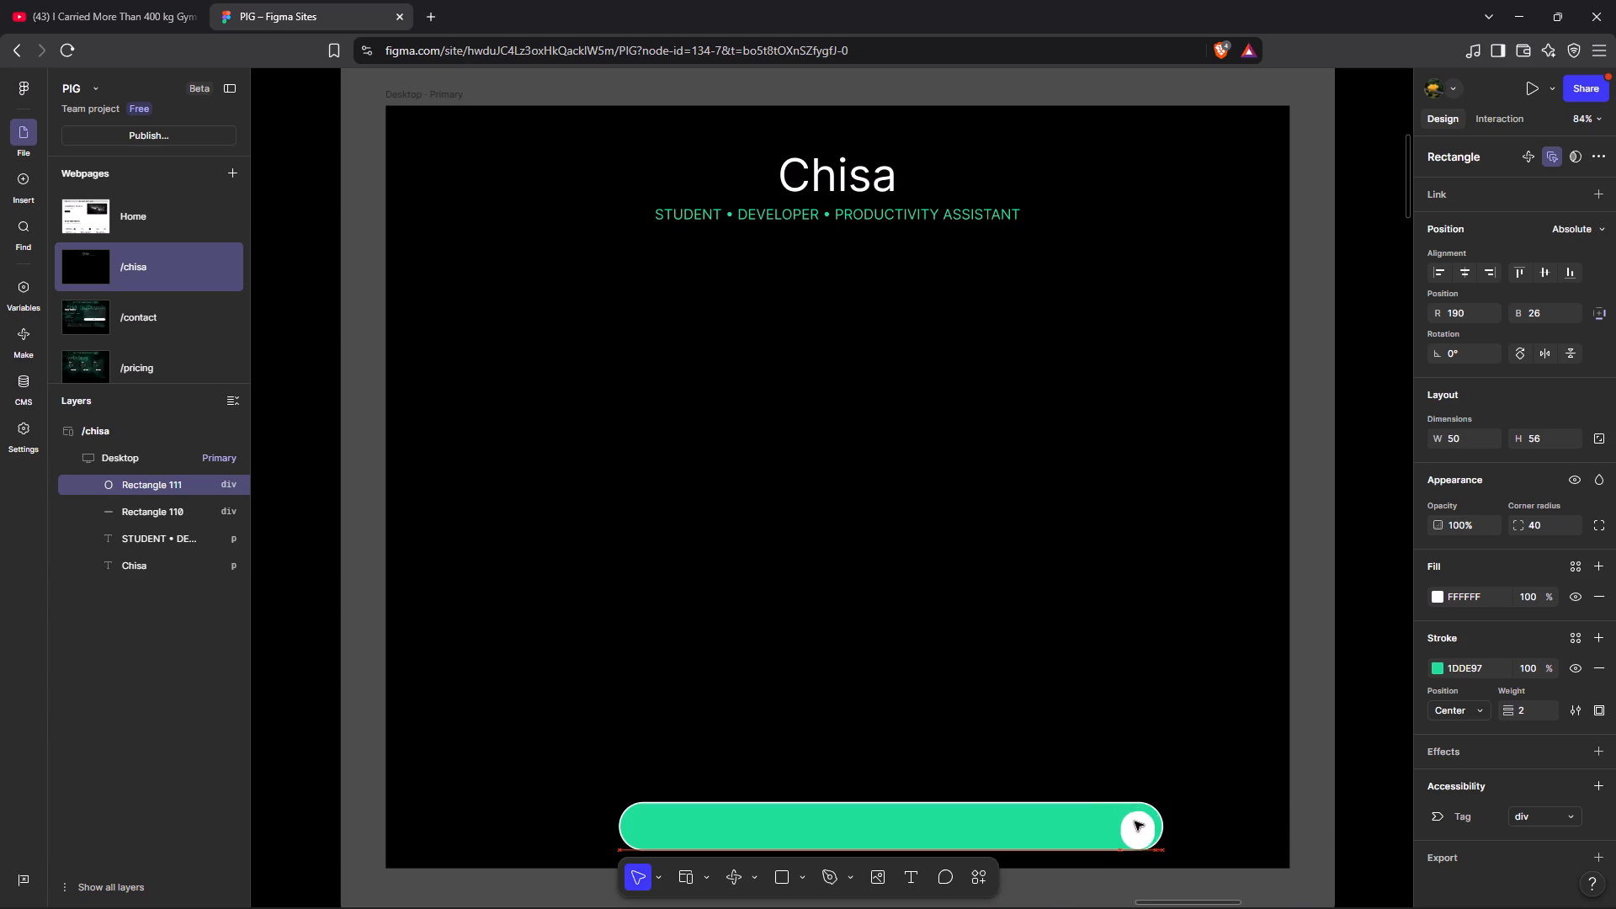
drag(1135, 821, 1132, 821)
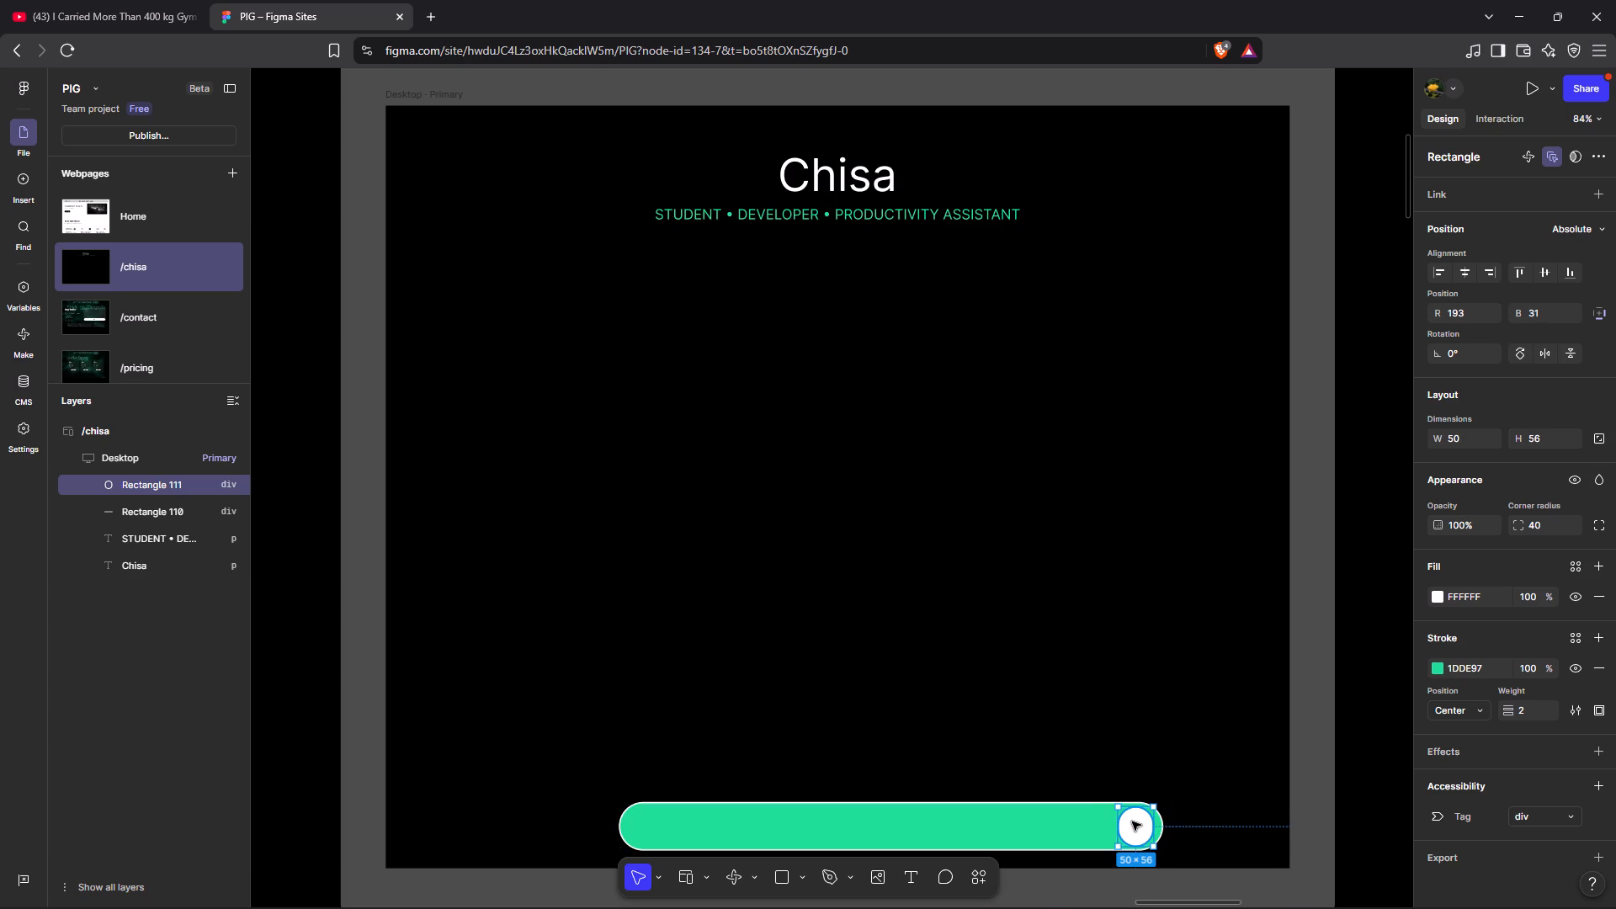
click(1136, 848)
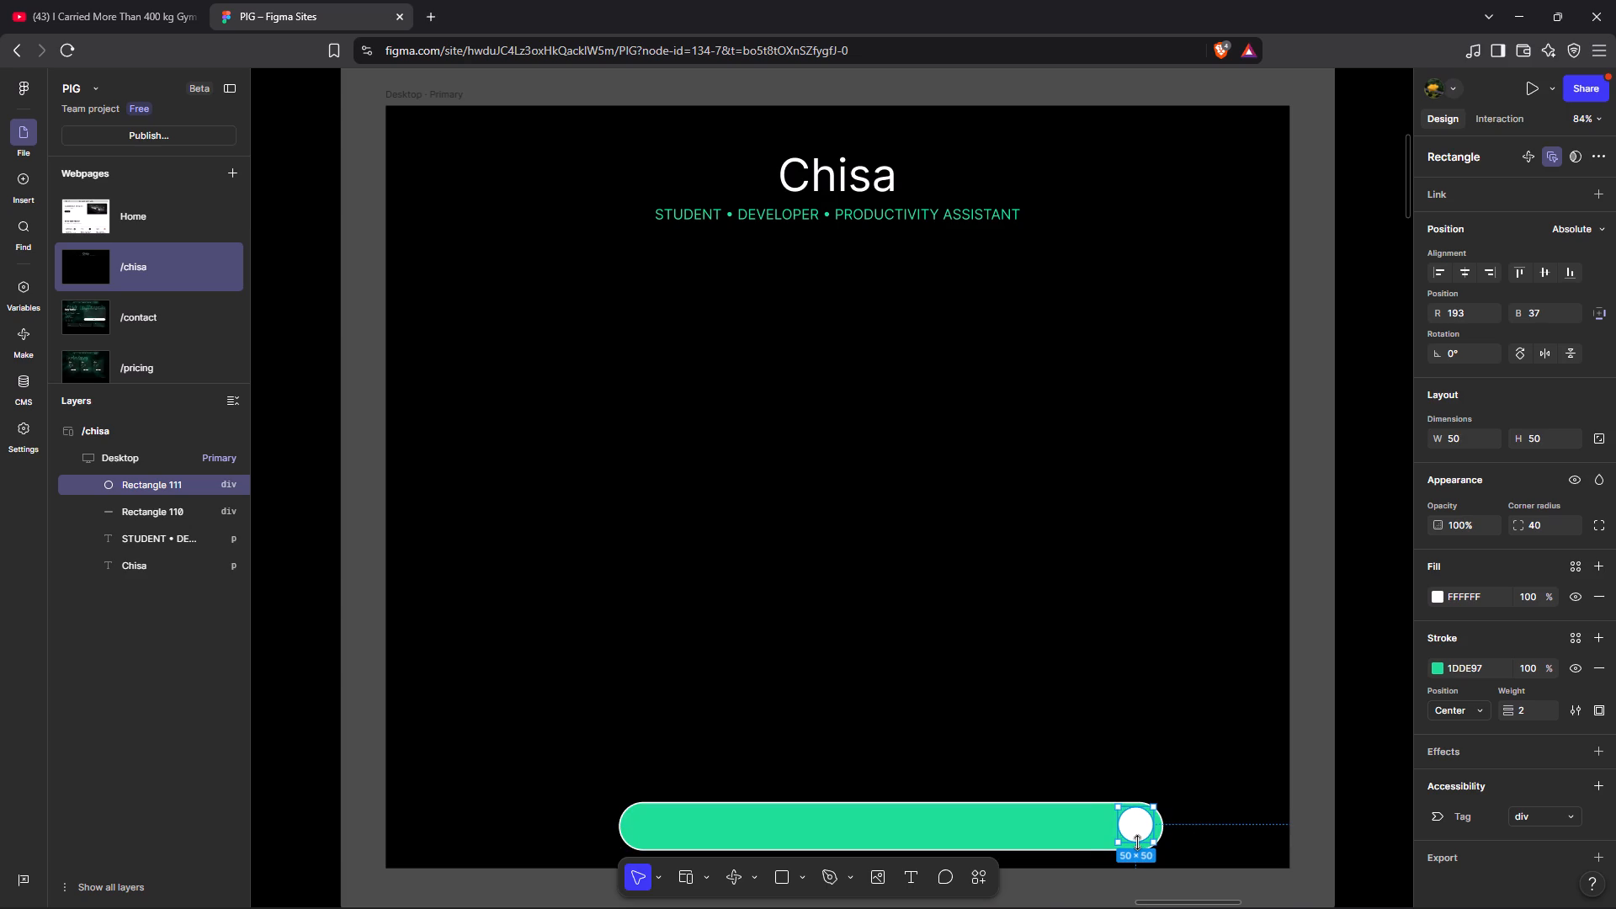
click(1137, 833)
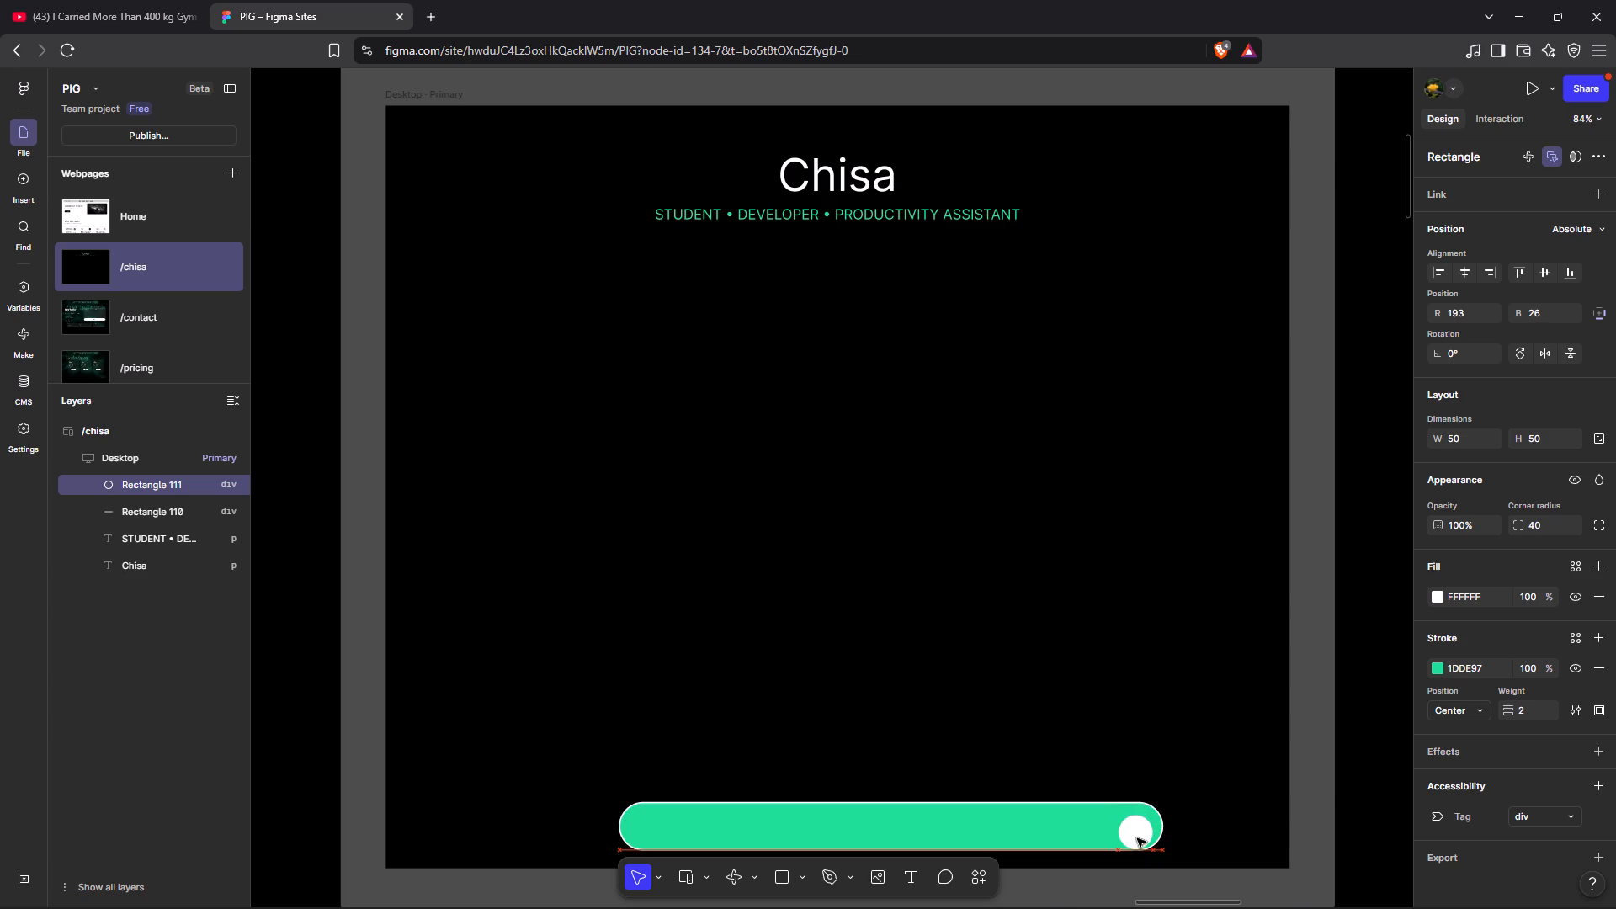
click(1288, 827)
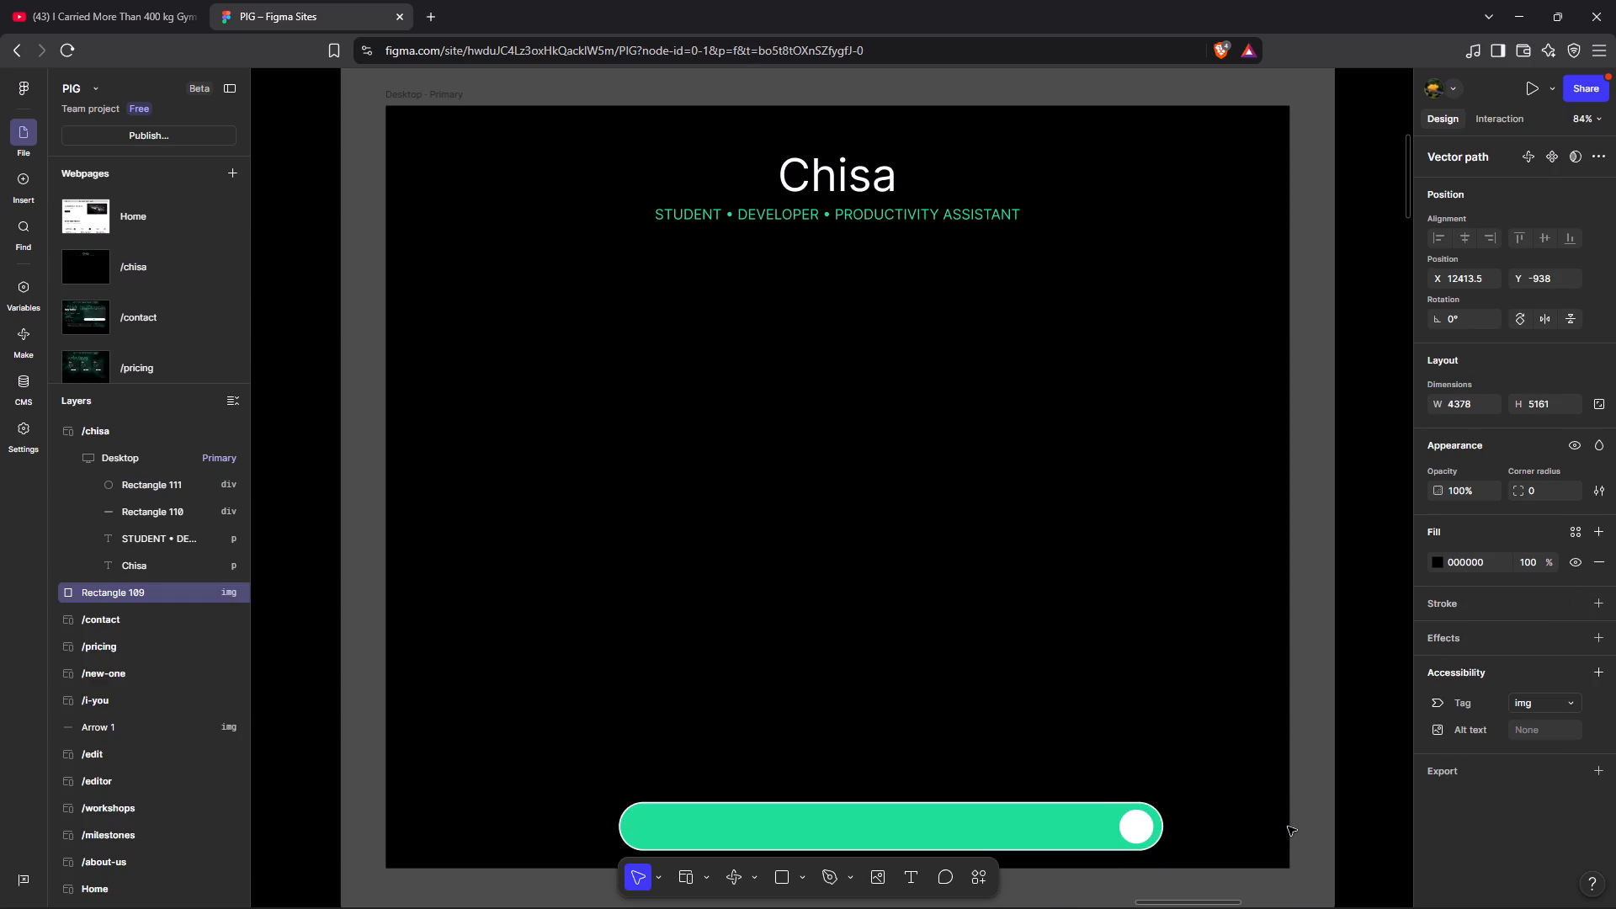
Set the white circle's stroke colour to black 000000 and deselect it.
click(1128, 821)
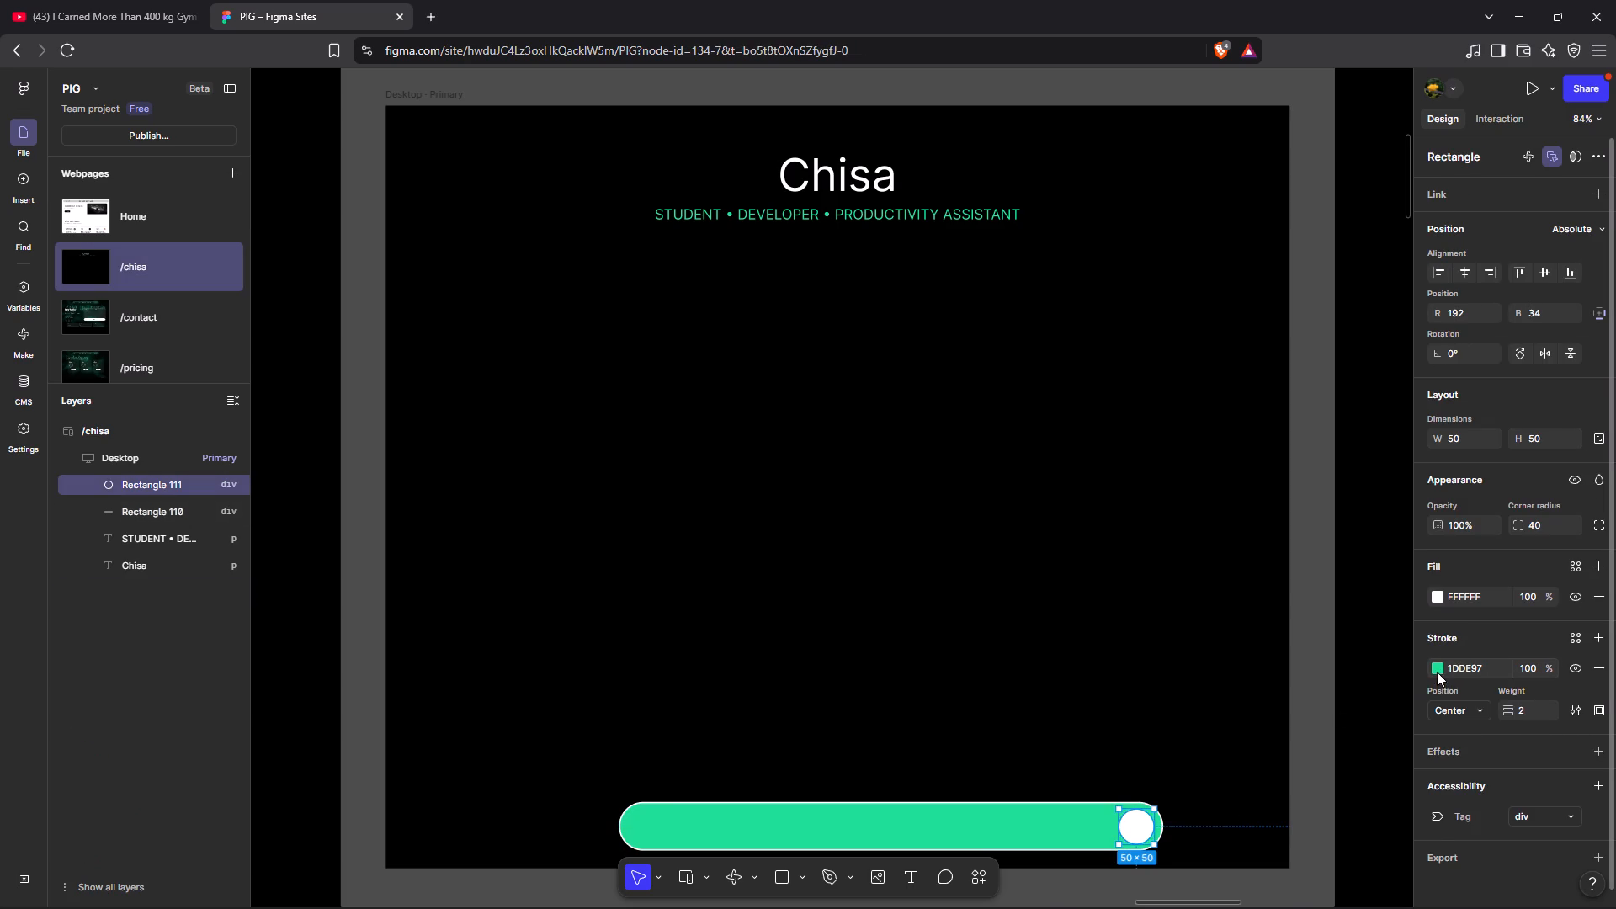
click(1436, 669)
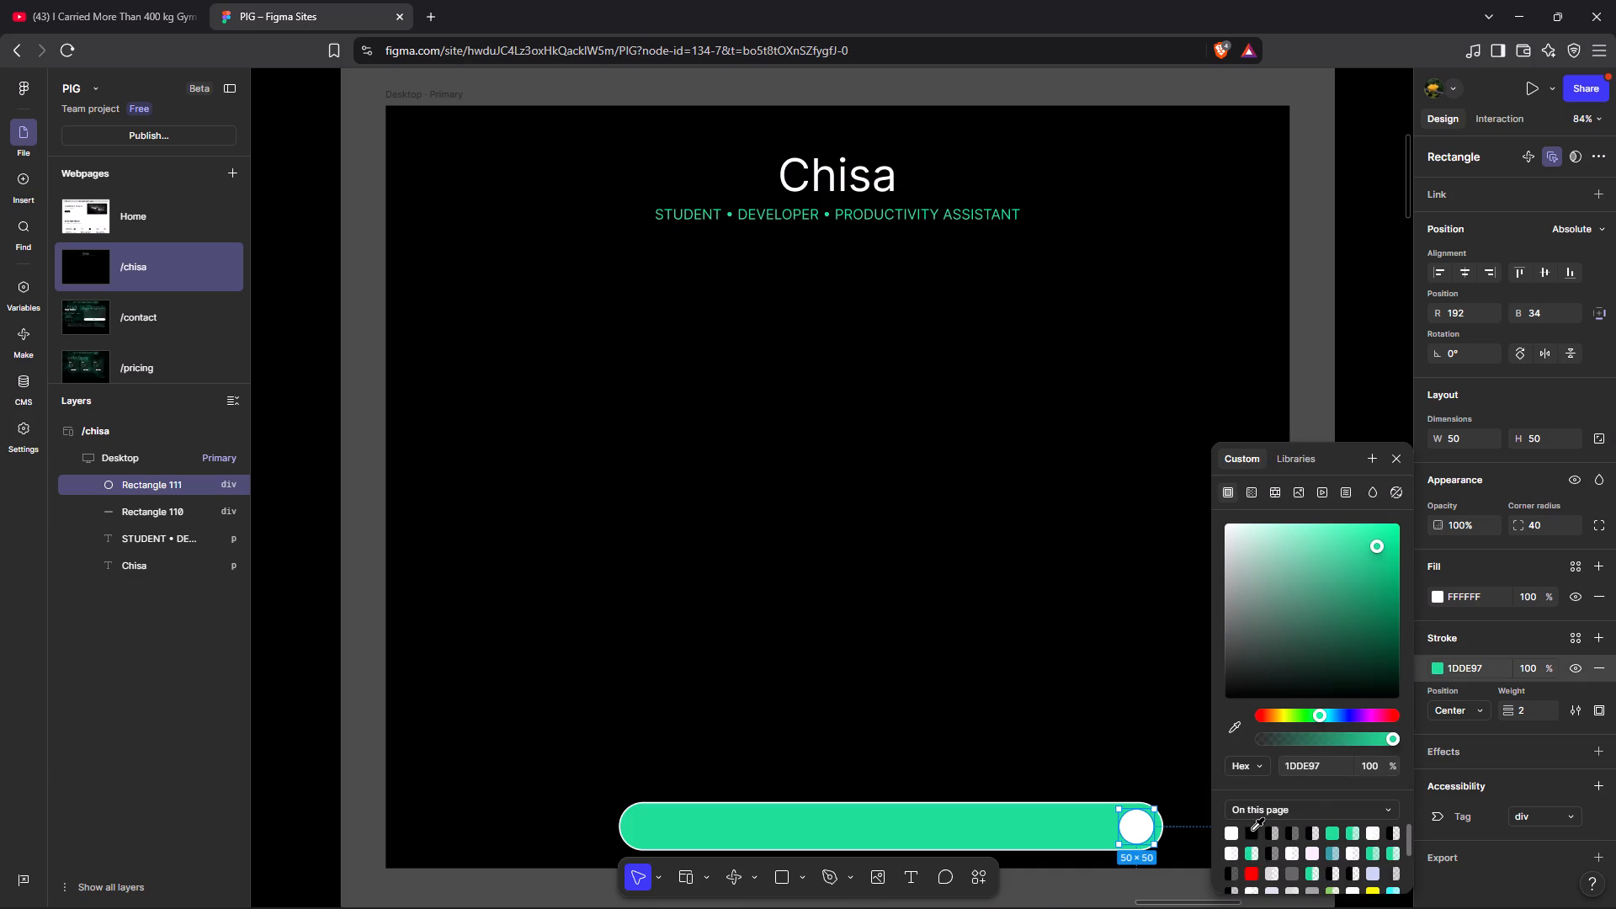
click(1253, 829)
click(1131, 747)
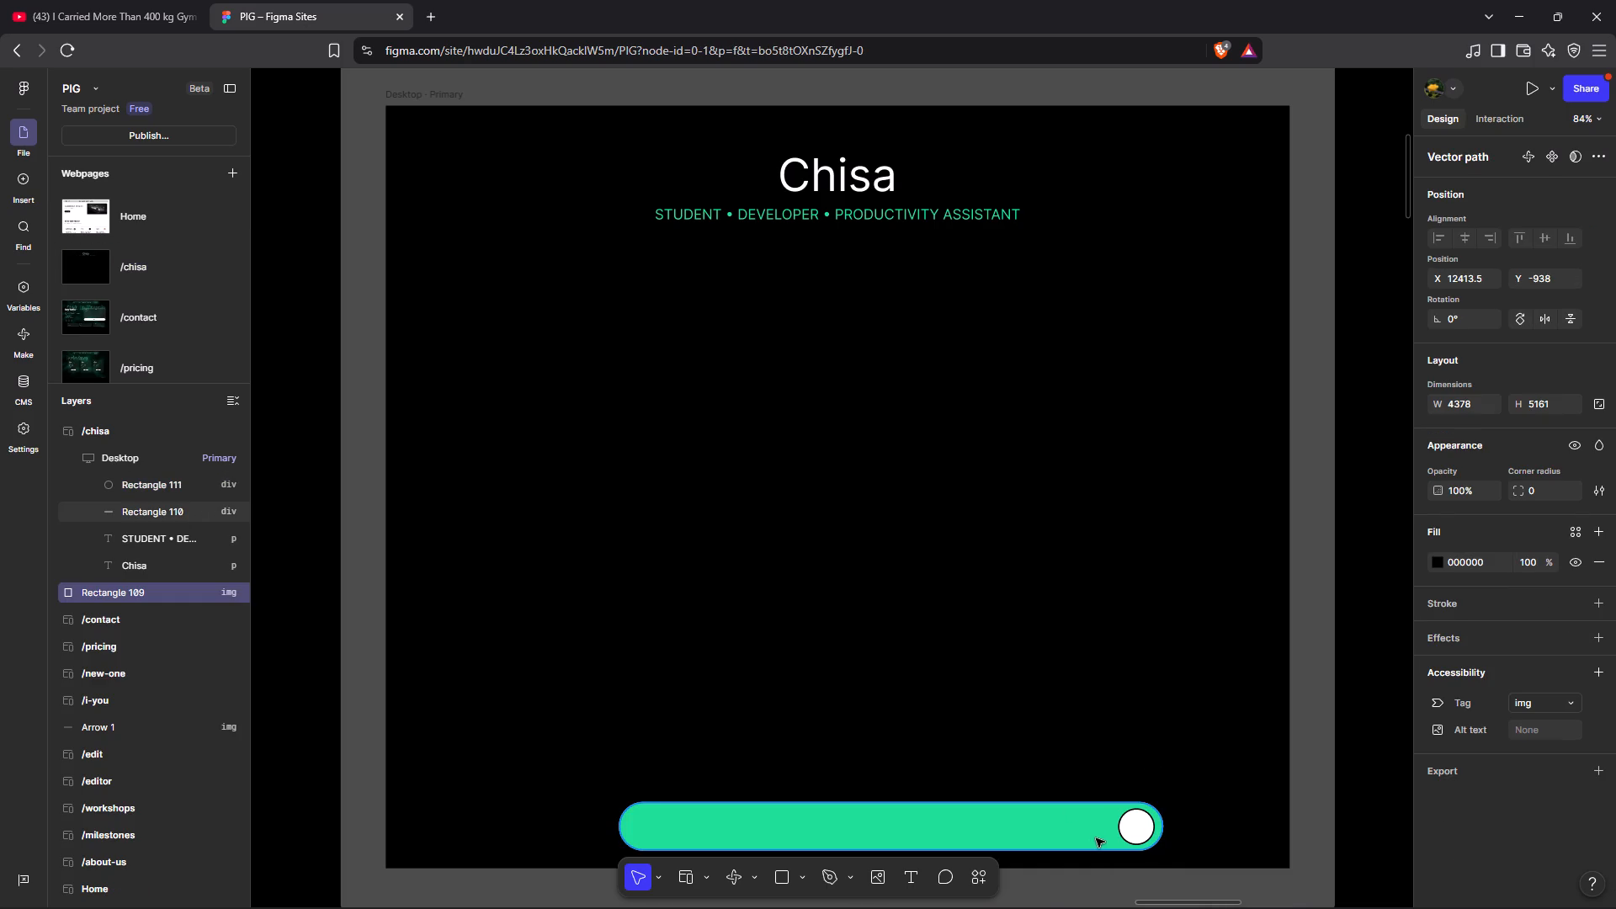
Set the stroke colour of the circle inside the green bar to white FFFFFF.
click(1136, 832)
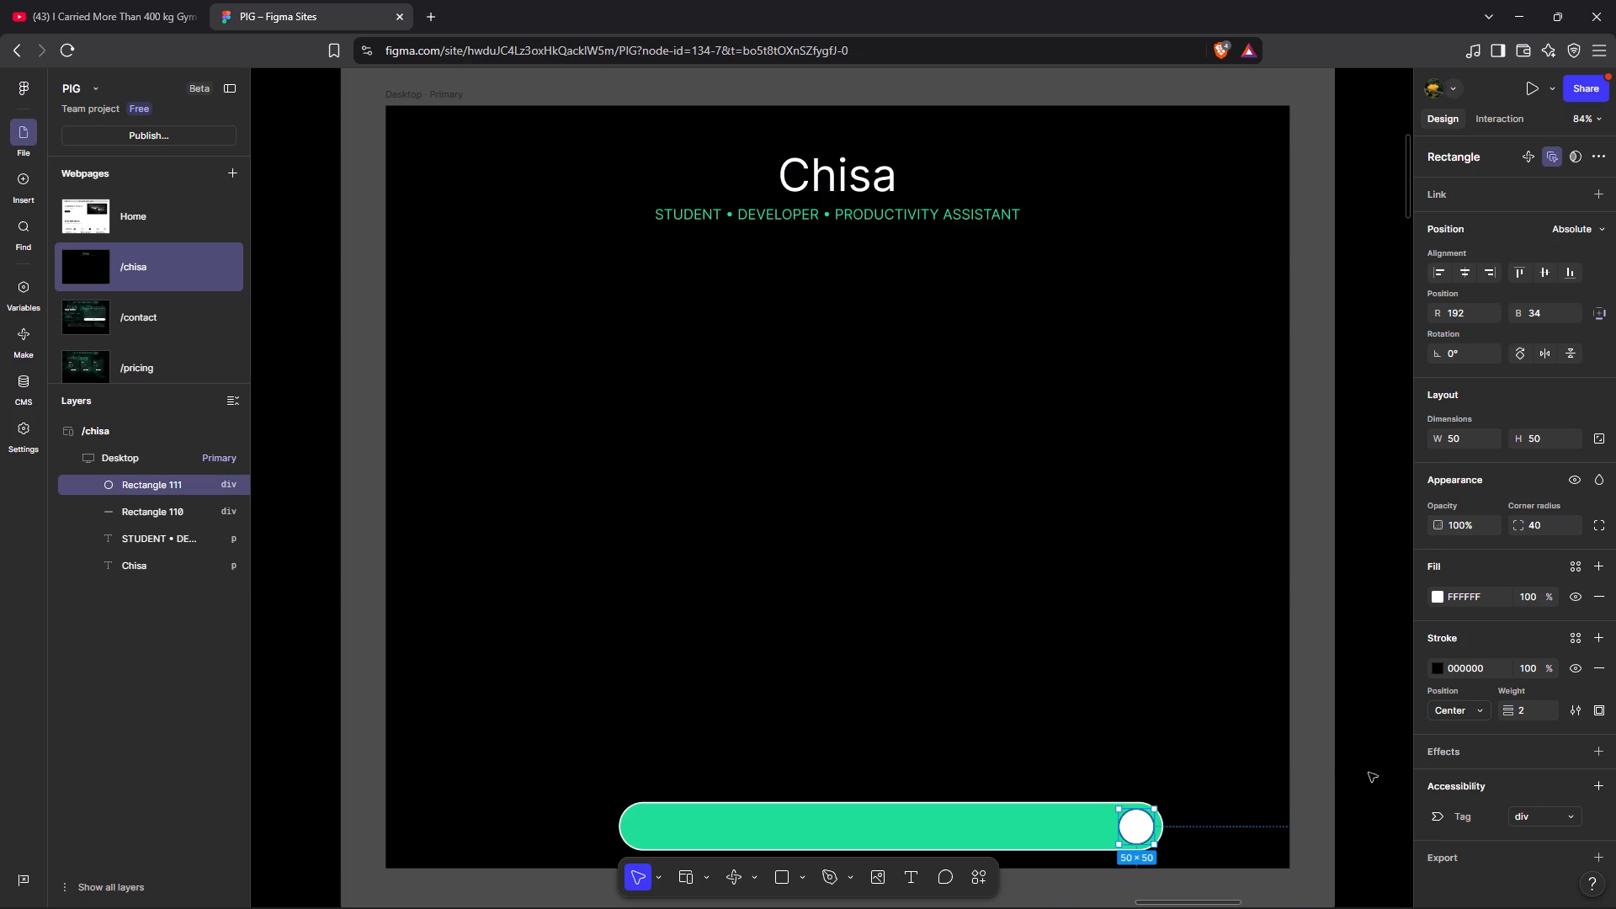
click(1432, 665)
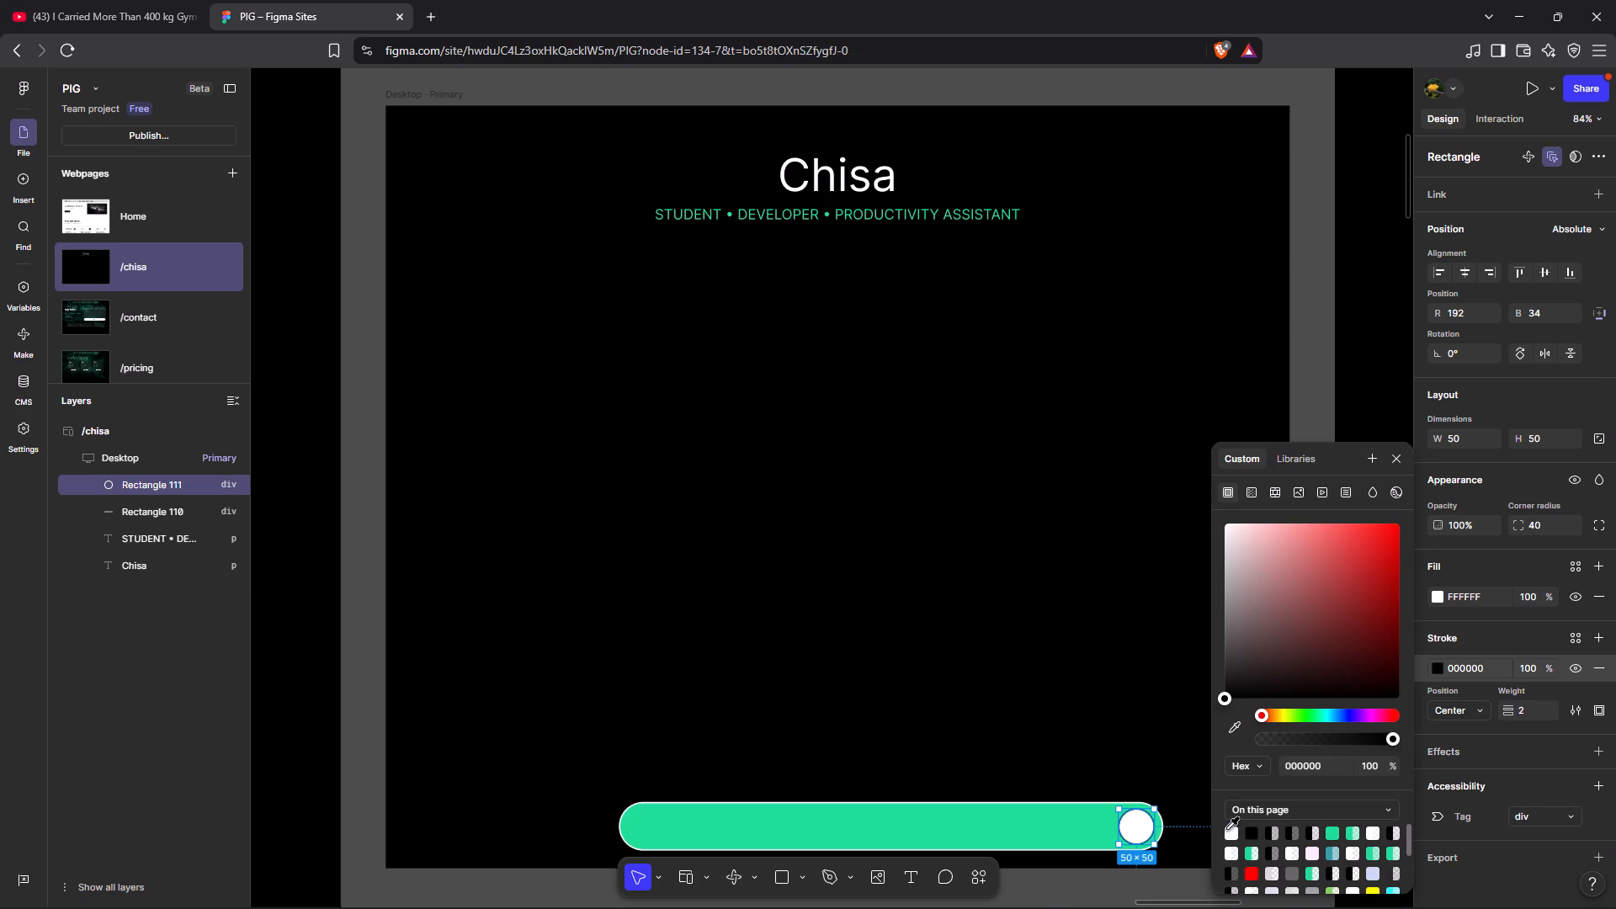
click(1233, 831)
click(1136, 830)
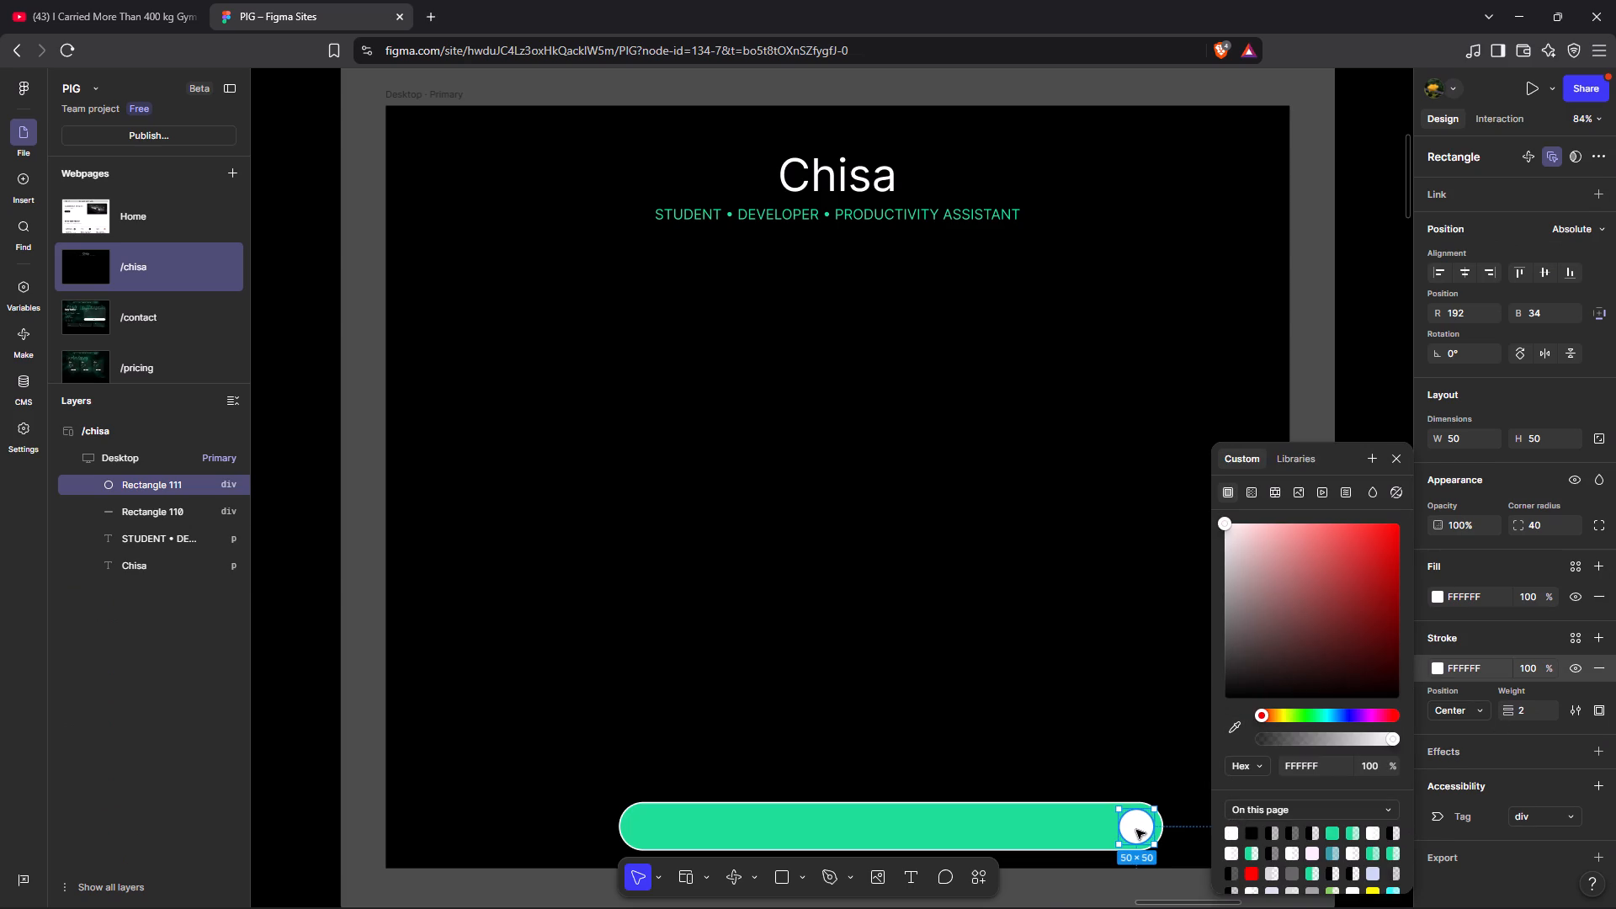
click(1399, 462)
Set the circle's fill to the green 1DDE97 and deselect it.
click(1438, 600)
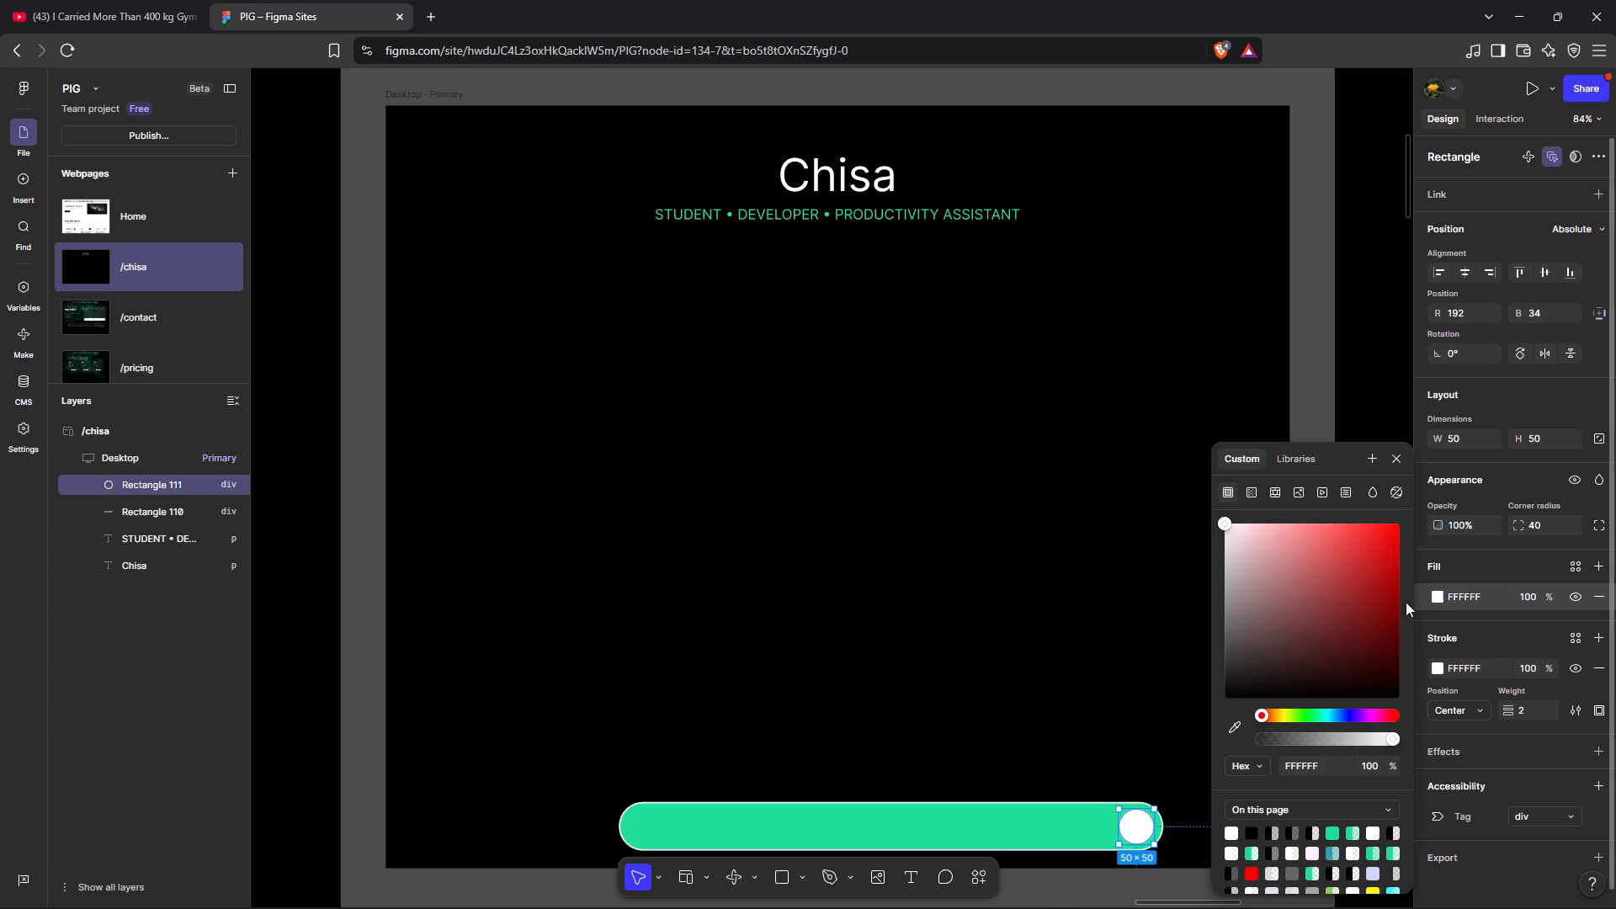
click(1332, 833)
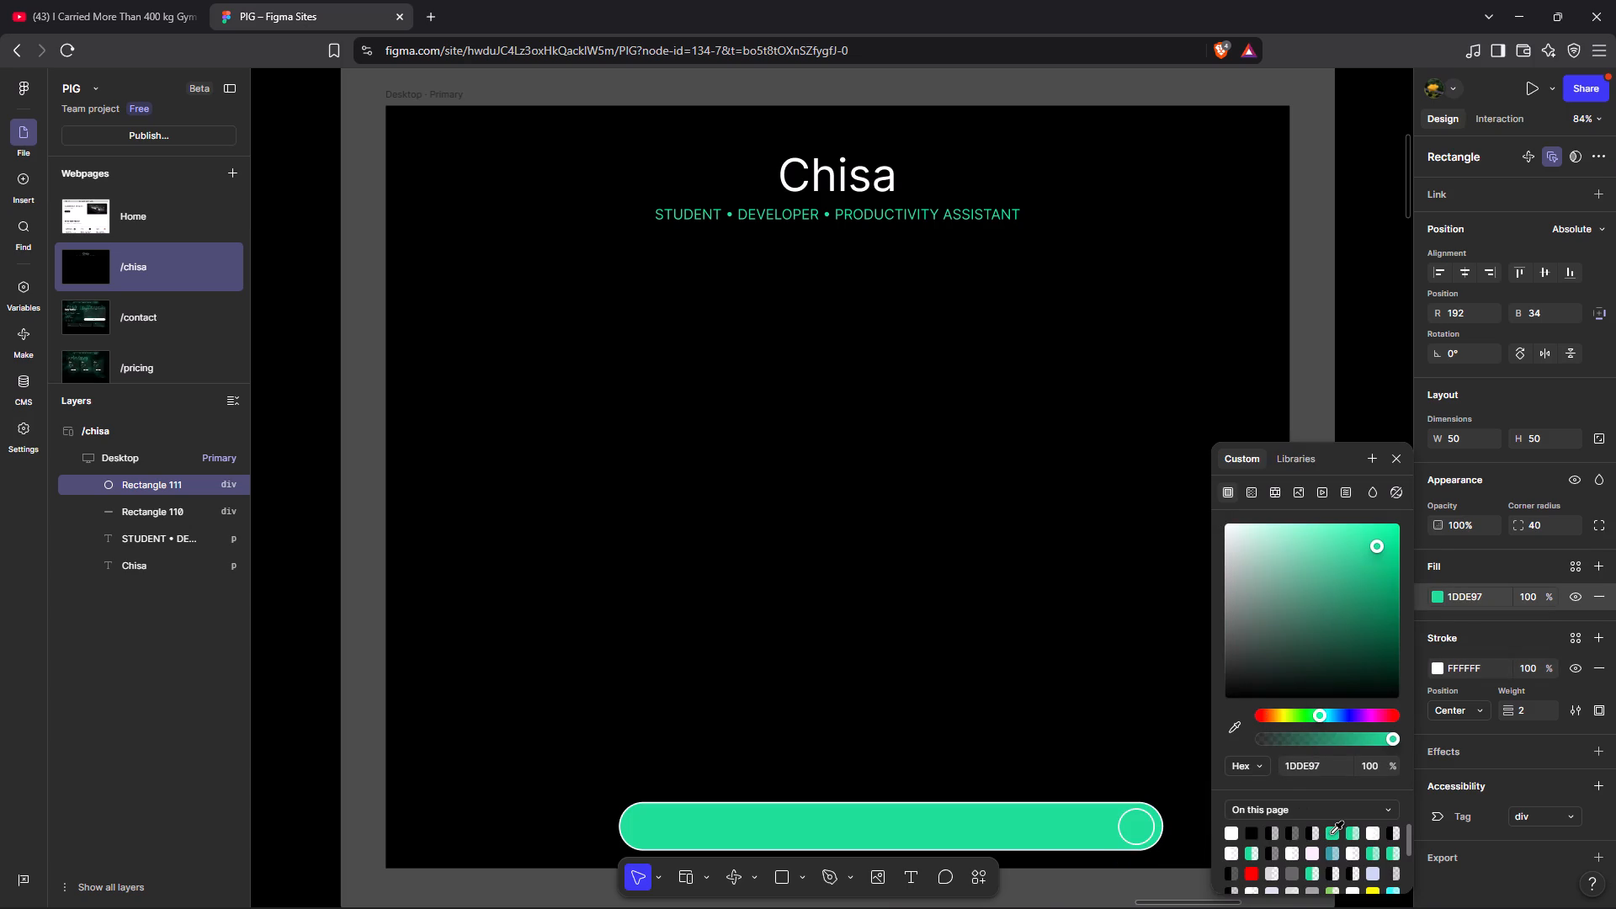
click(1186, 728)
click(1311, 740)
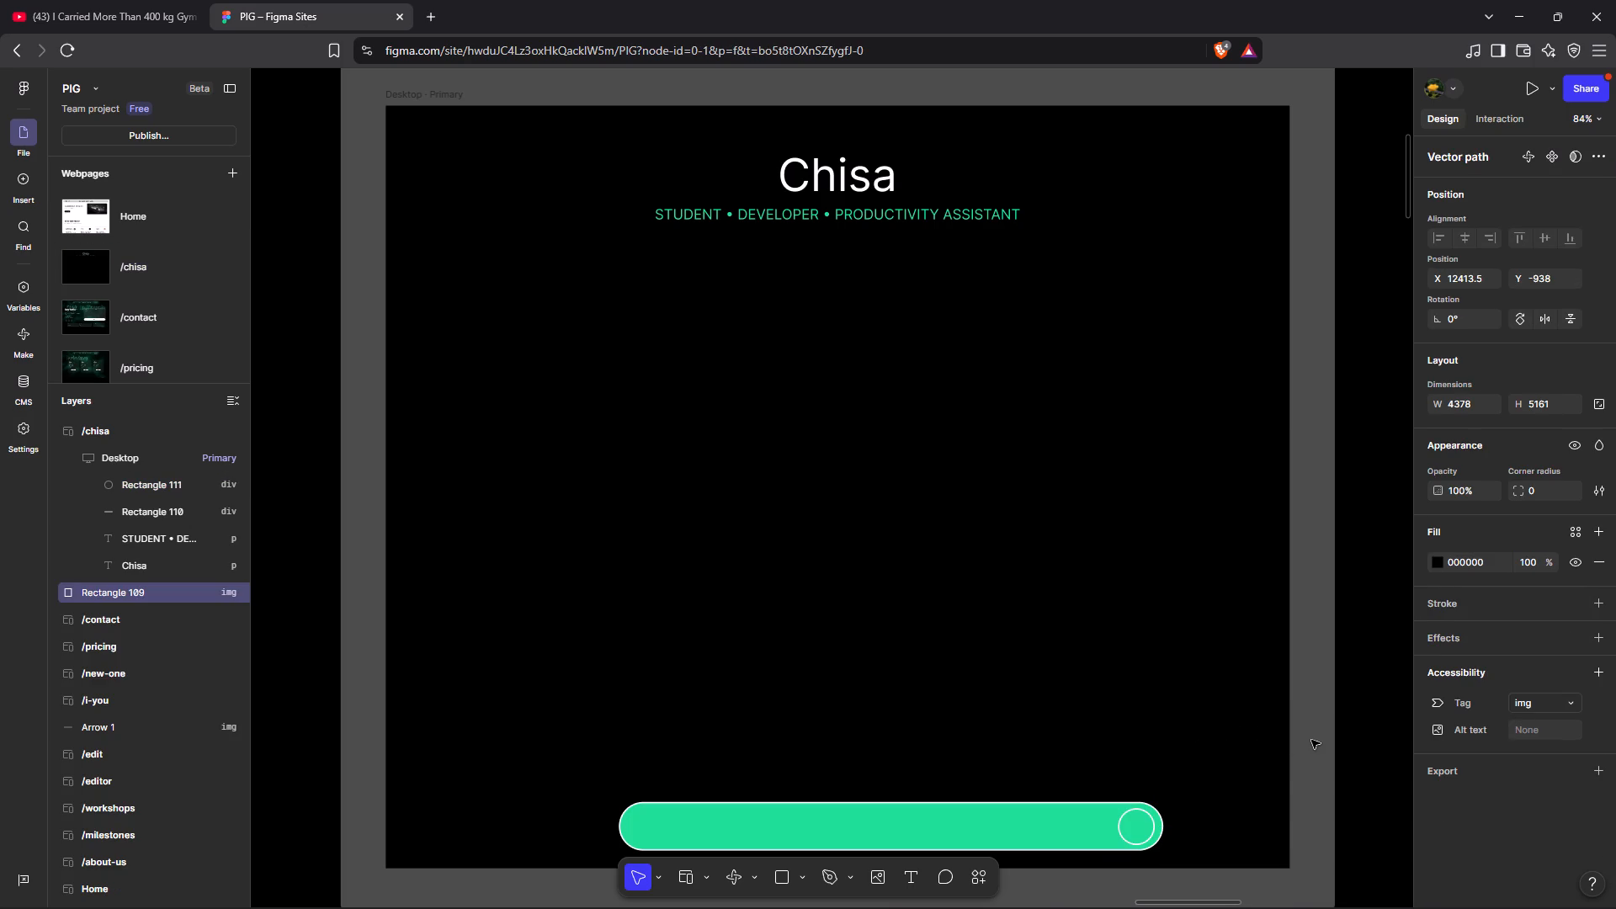
Select the white-outlined green circle at the right end of the bar.
click(1146, 827)
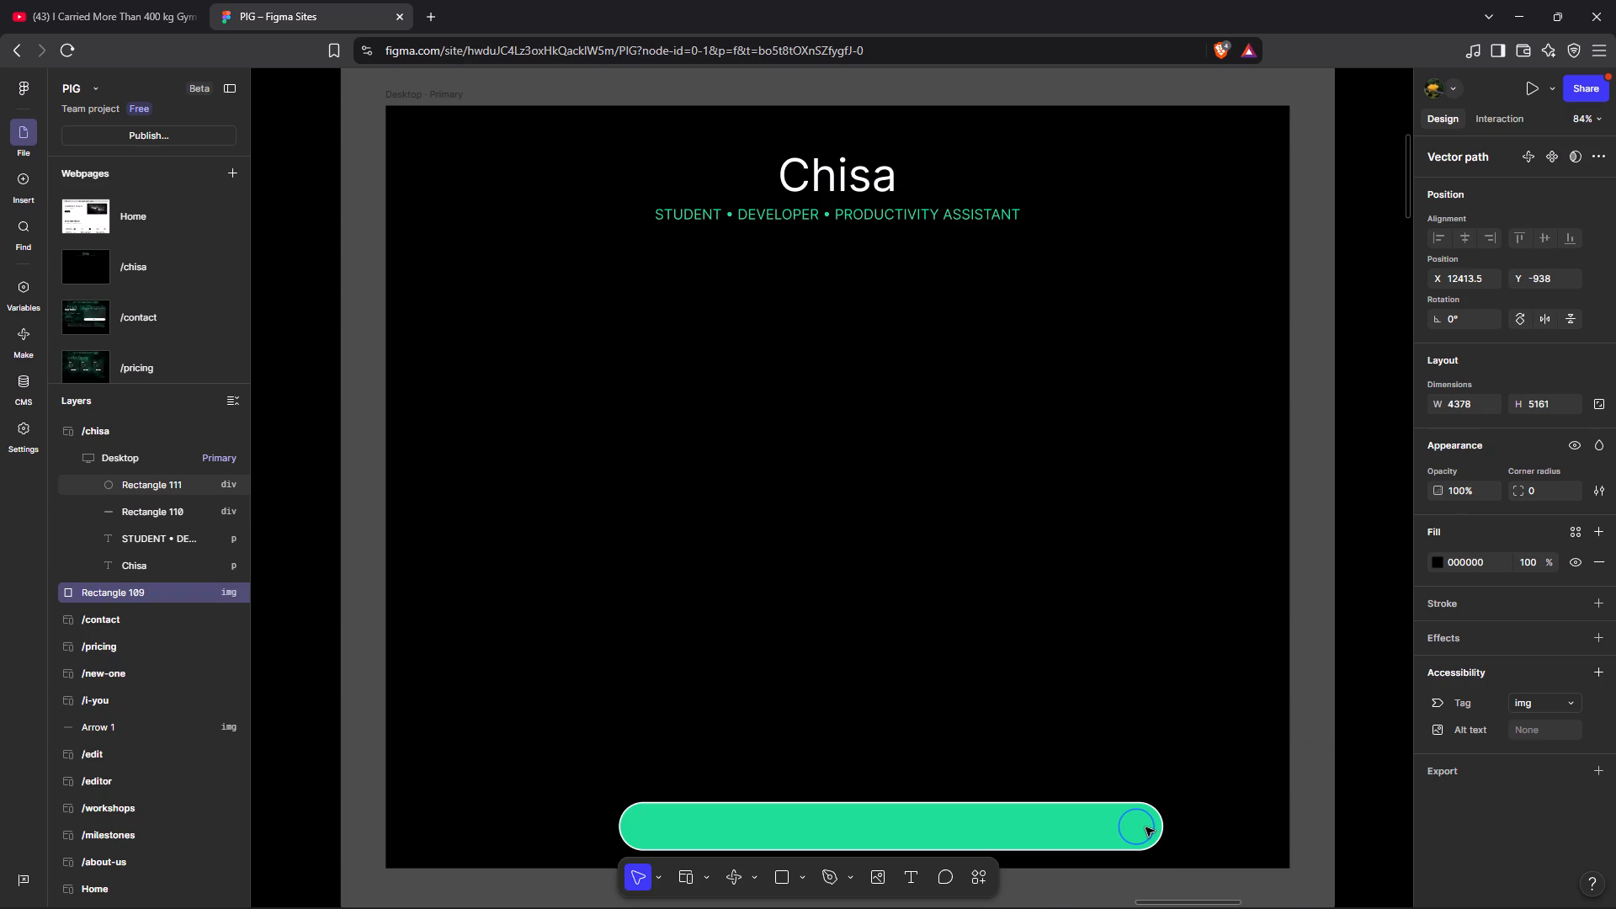
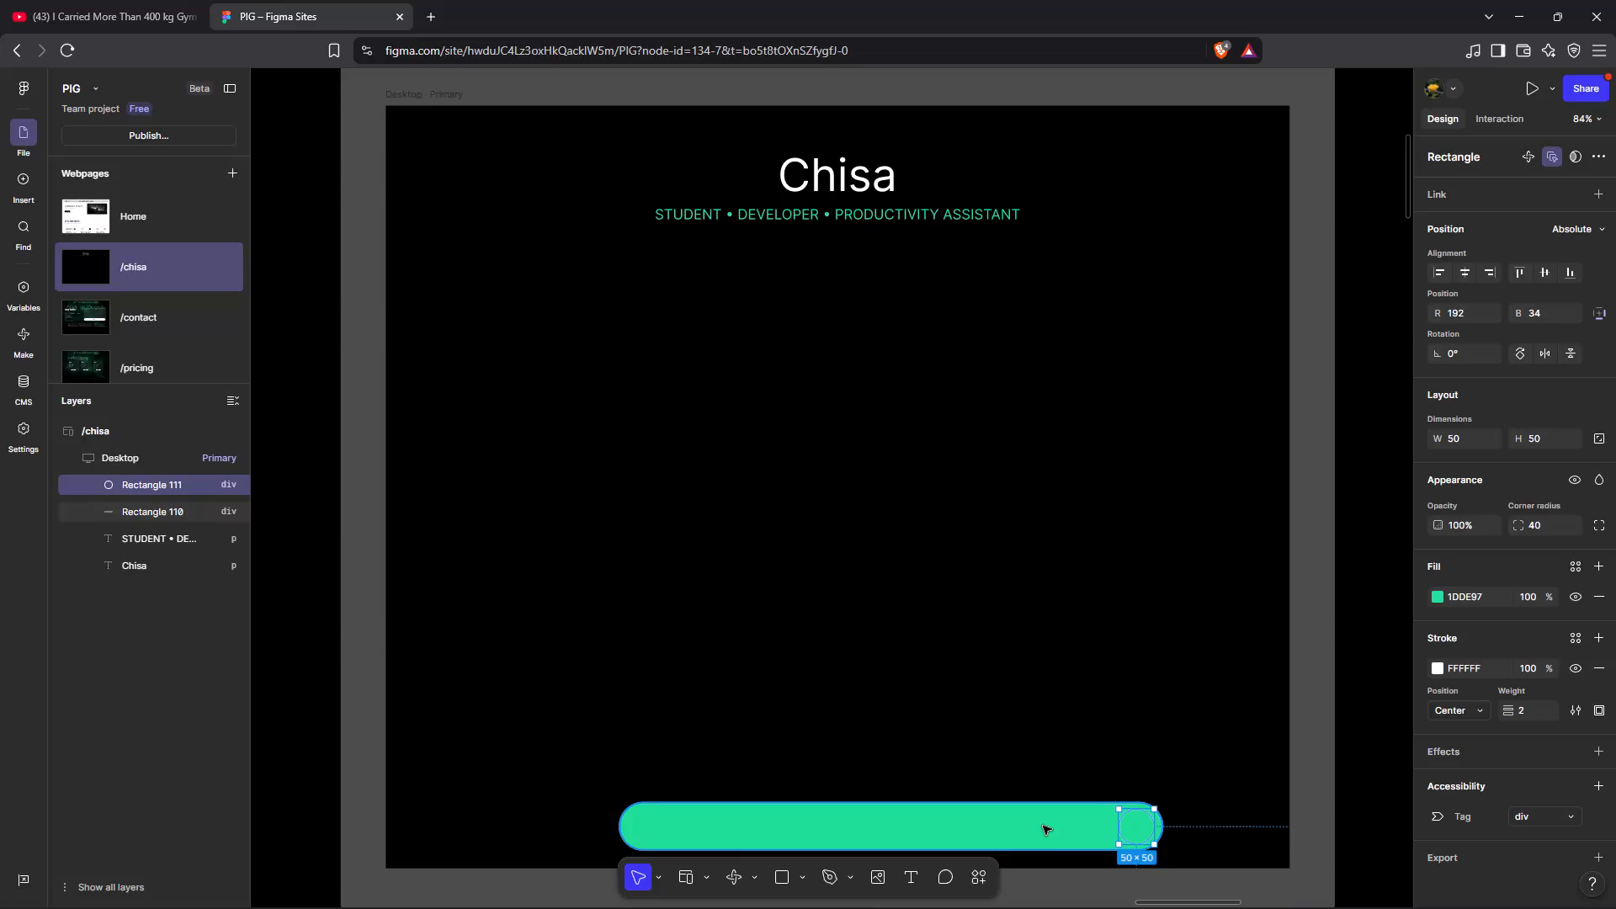
Move the green bar together with its circle button so they are horizontally centred near the bottom of the black page, and deselect them.
shift+click(1043, 826)
drag(1027, 828, 1002, 826)
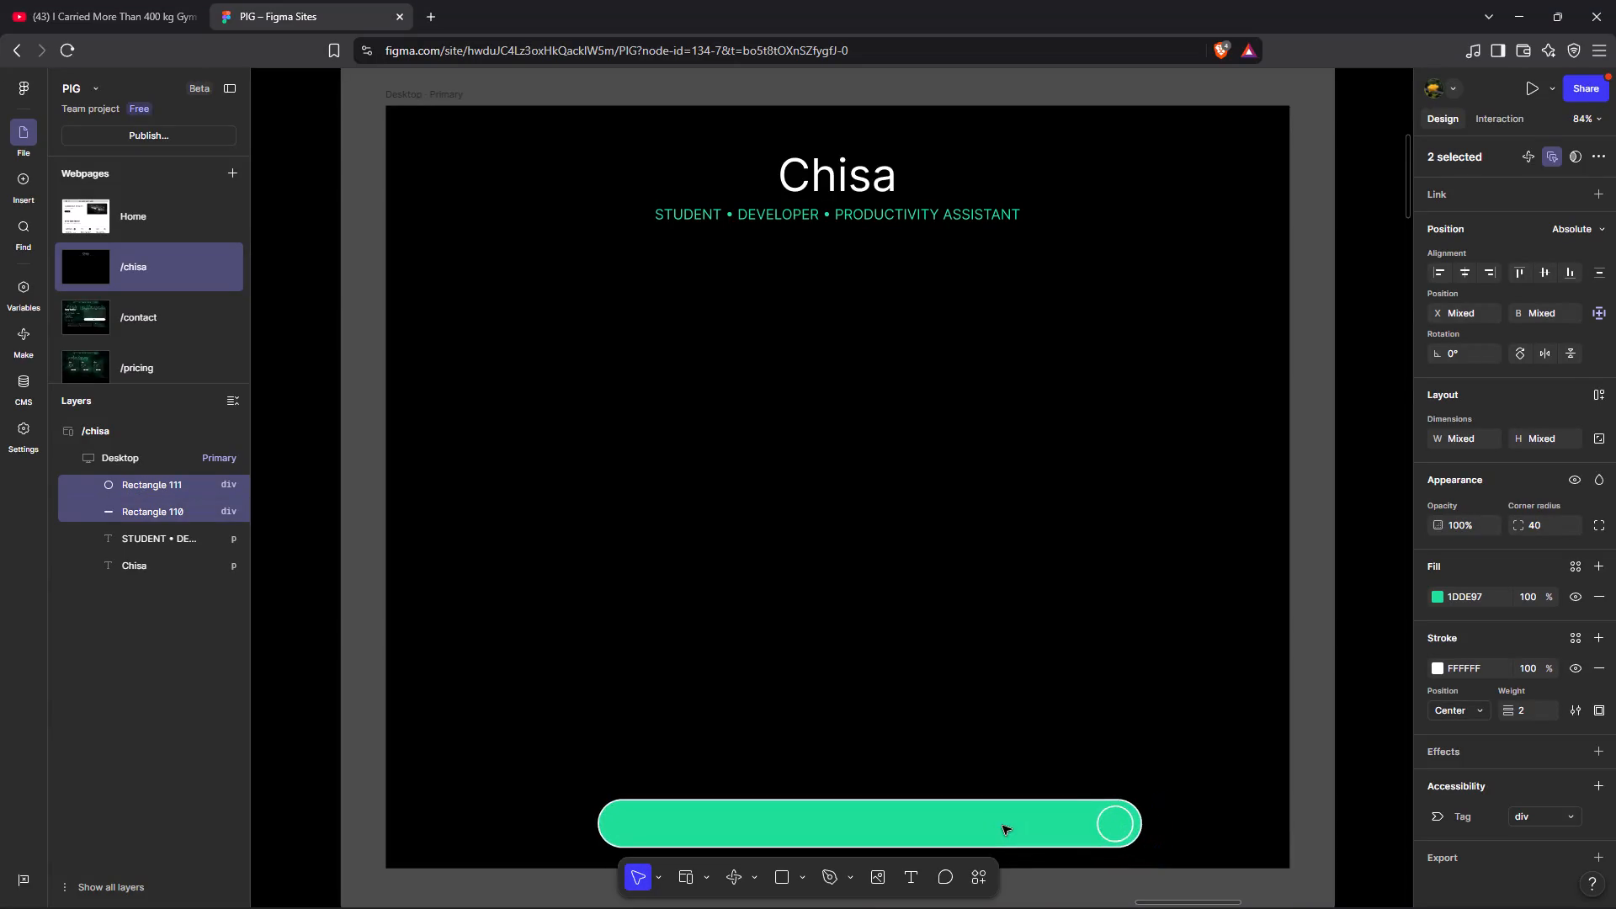
drag(1002, 826, 970, 832)
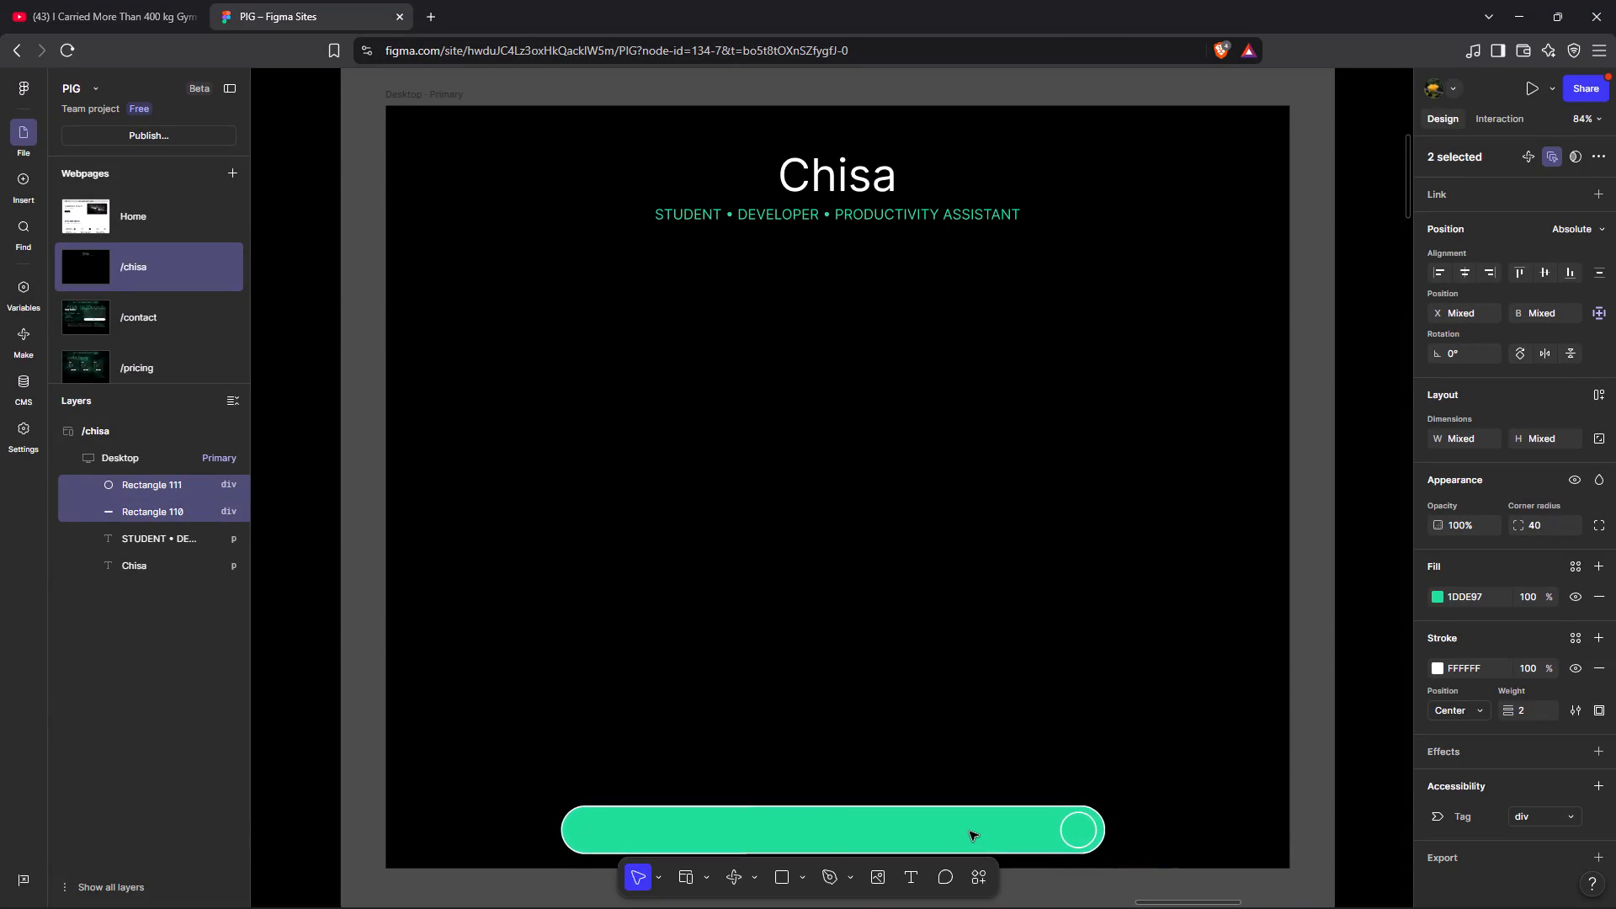
drag(970, 832, 972, 808)
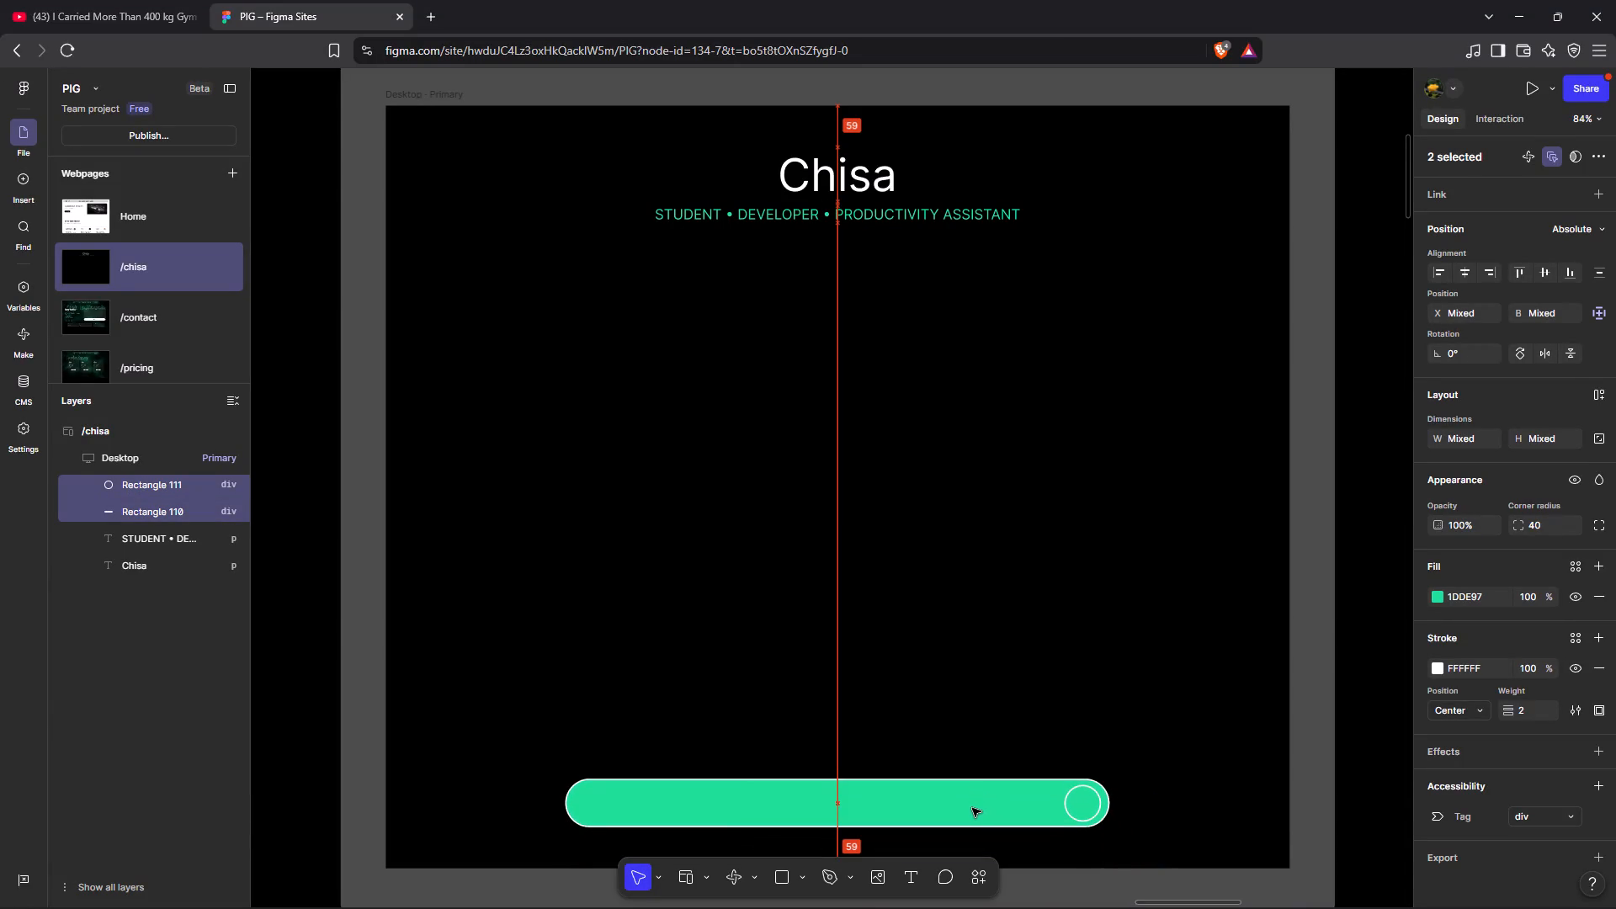
drag(972, 808, 970, 808)
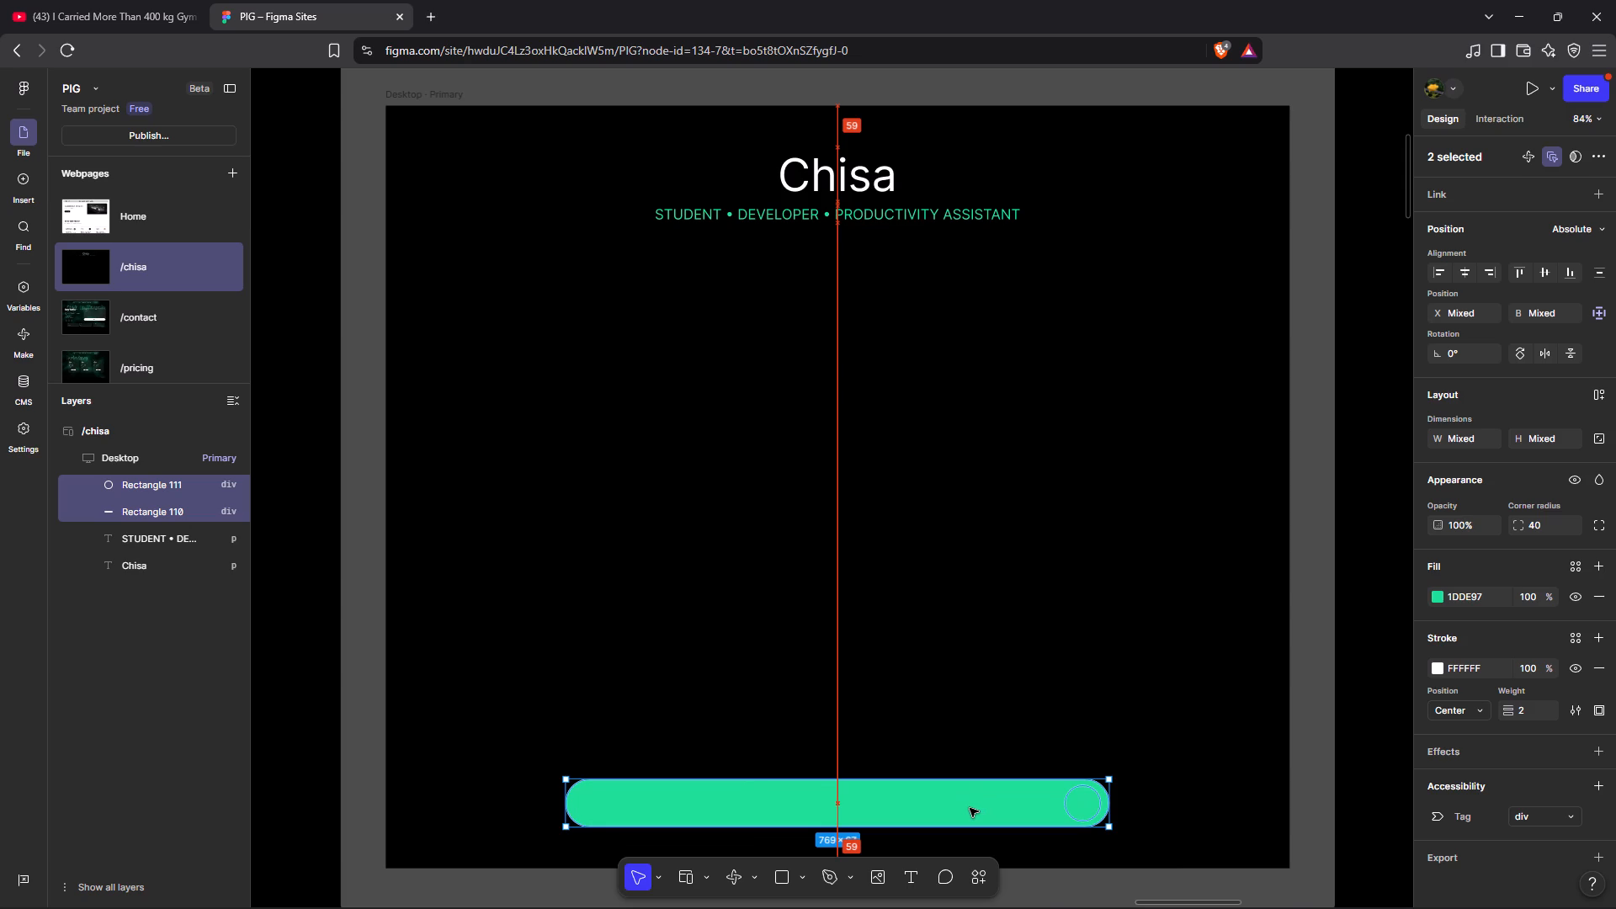
drag(970, 808, 969, 811)
drag(969, 811, 976, 811)
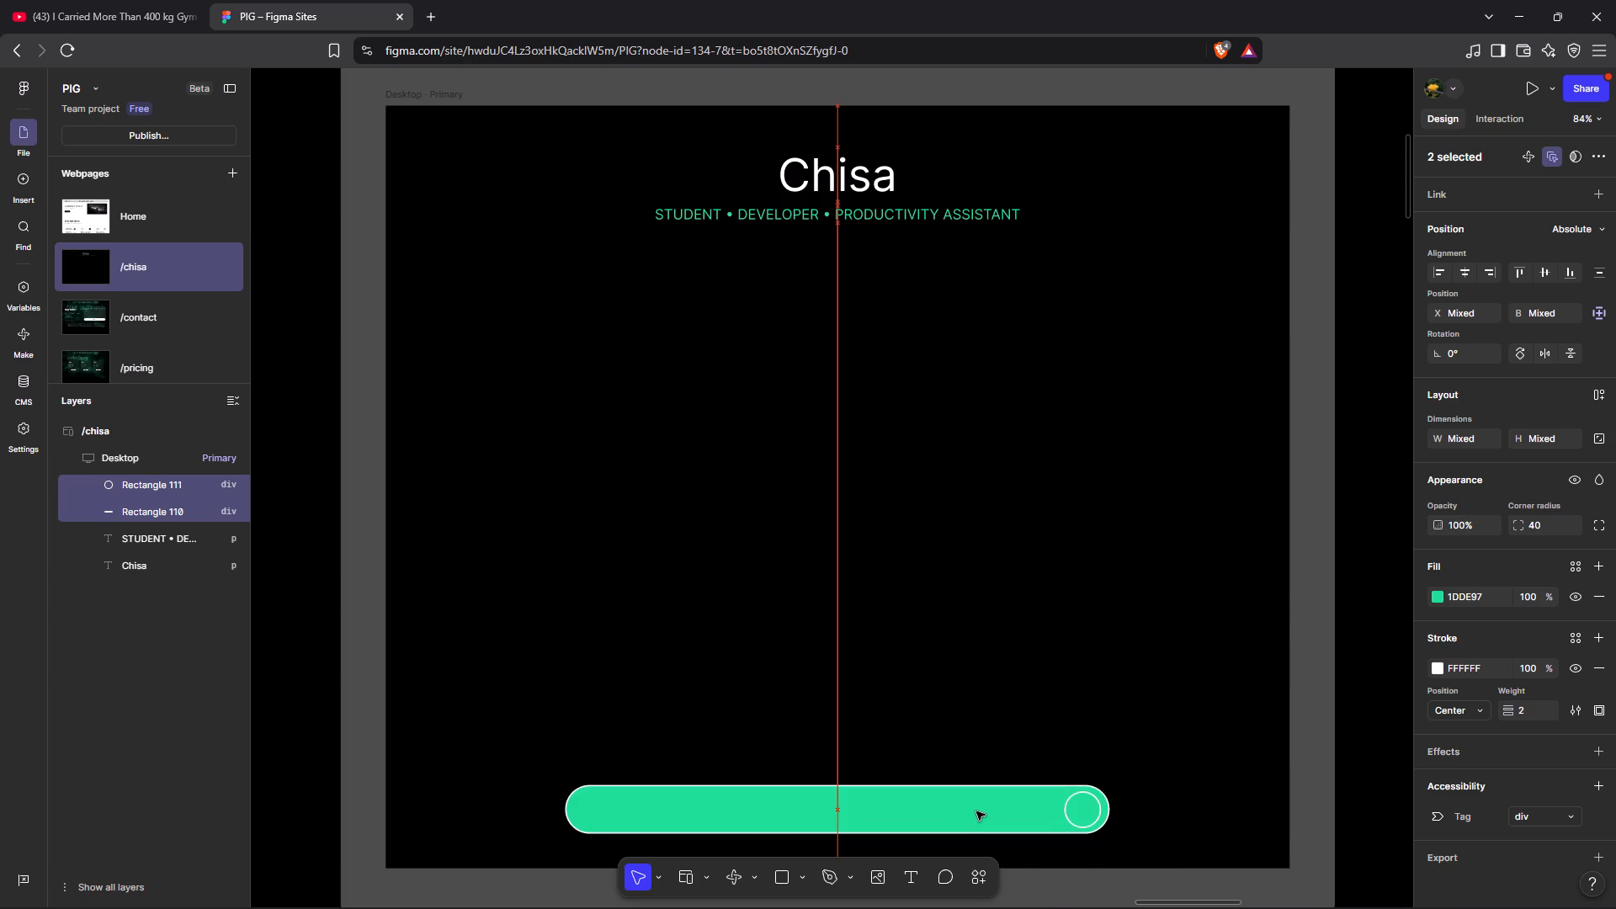
drag(976, 811, 977, 811)
drag(977, 811, 970, 811)
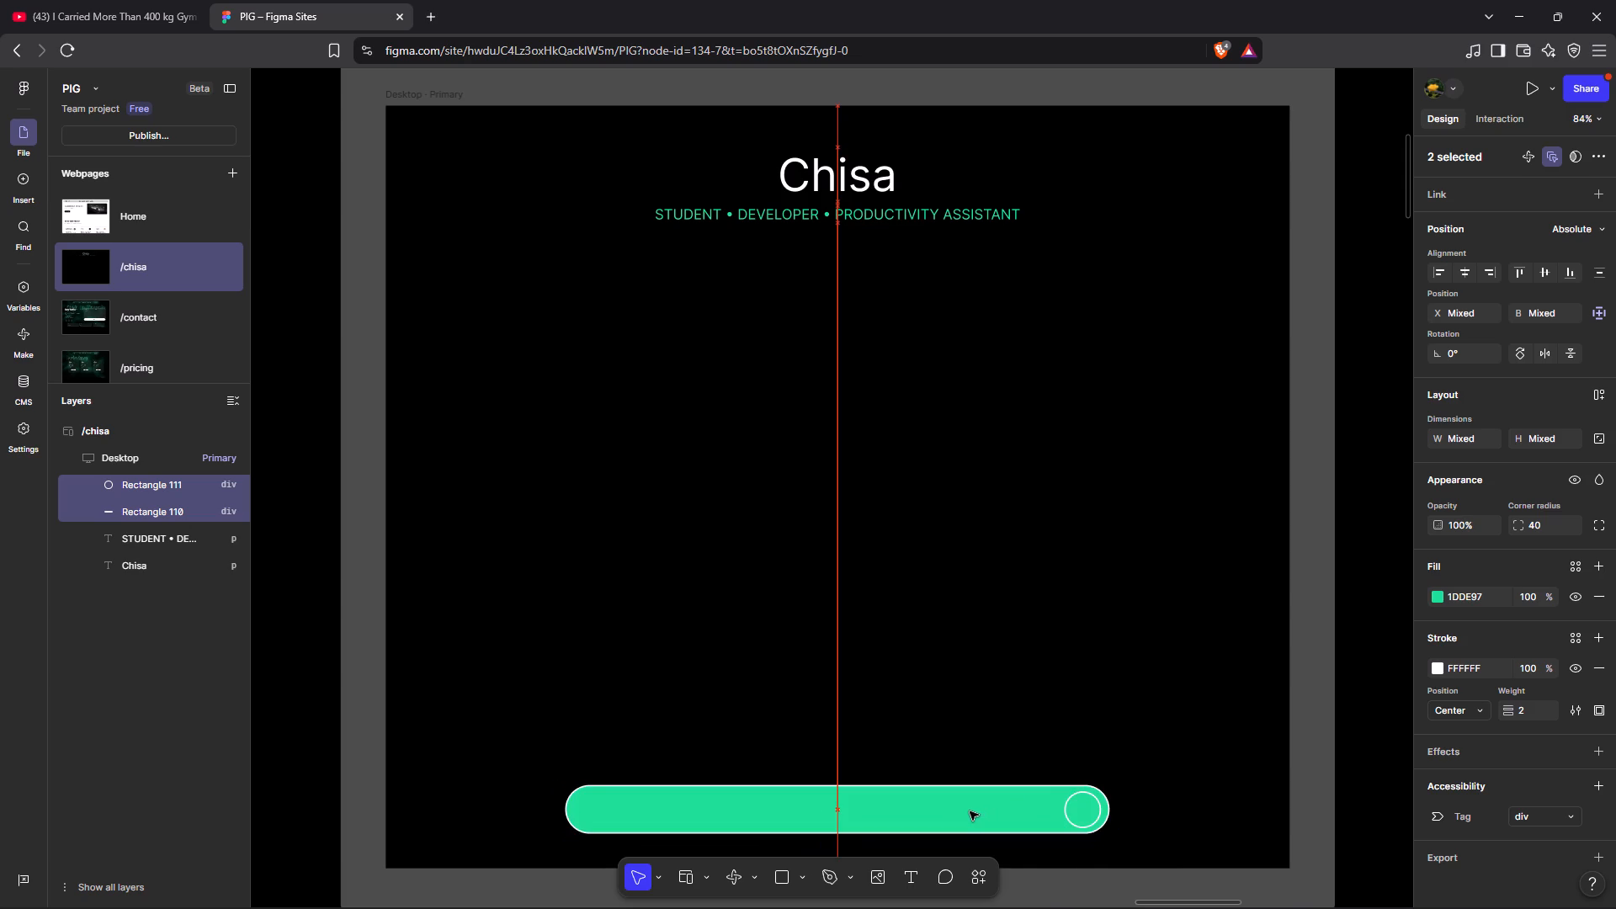
drag(970, 811, 969, 812)
click(969, 812)
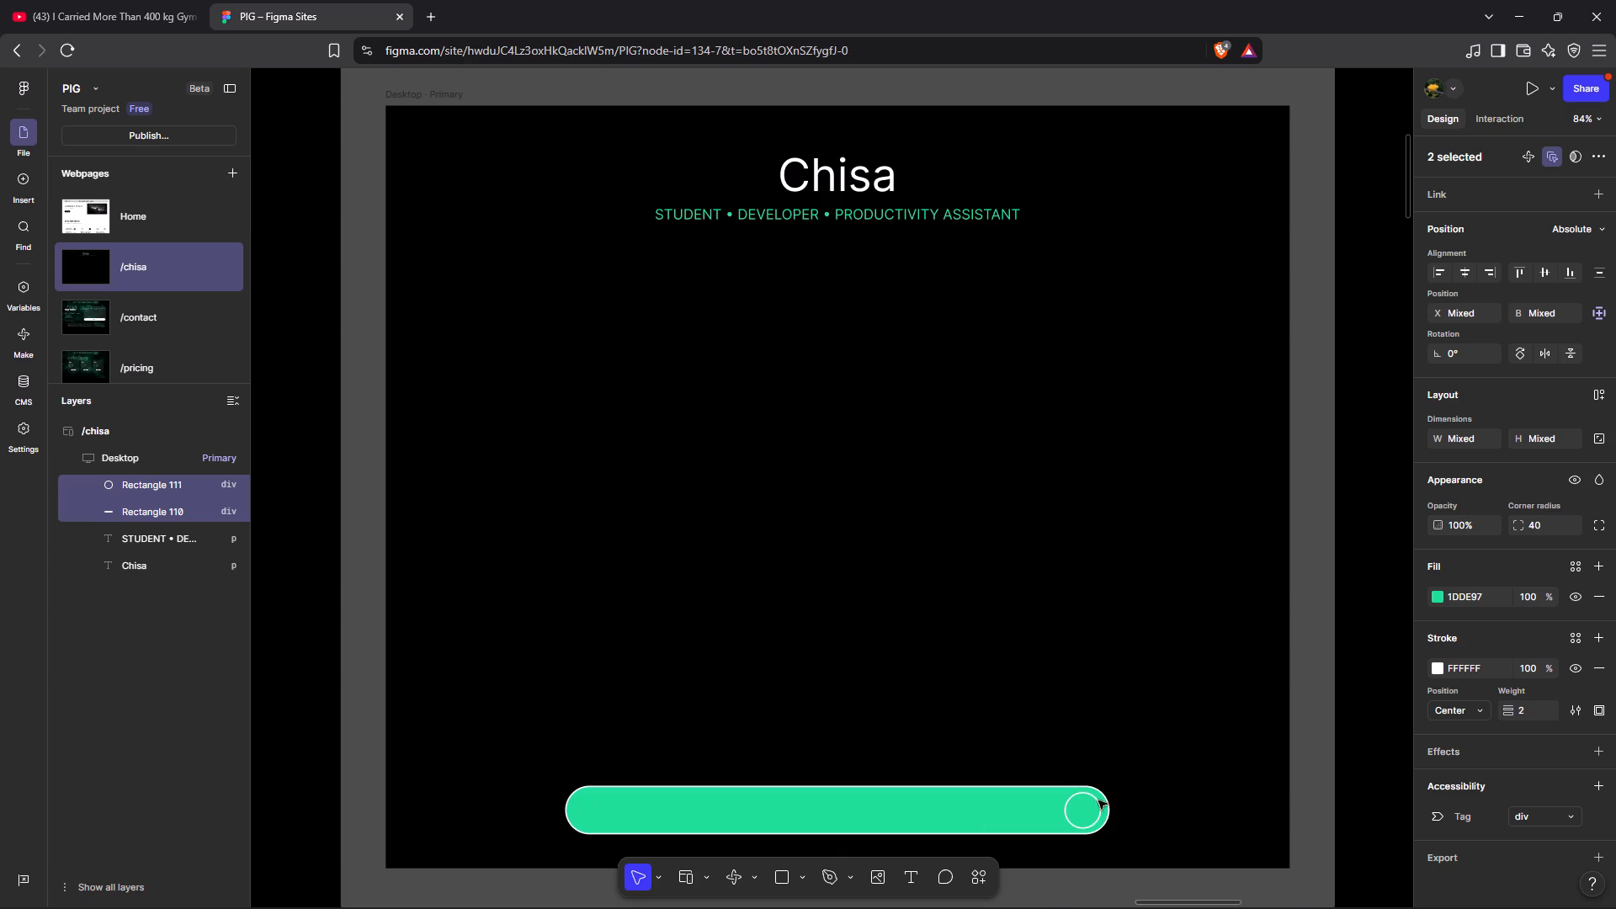
click(1274, 878)
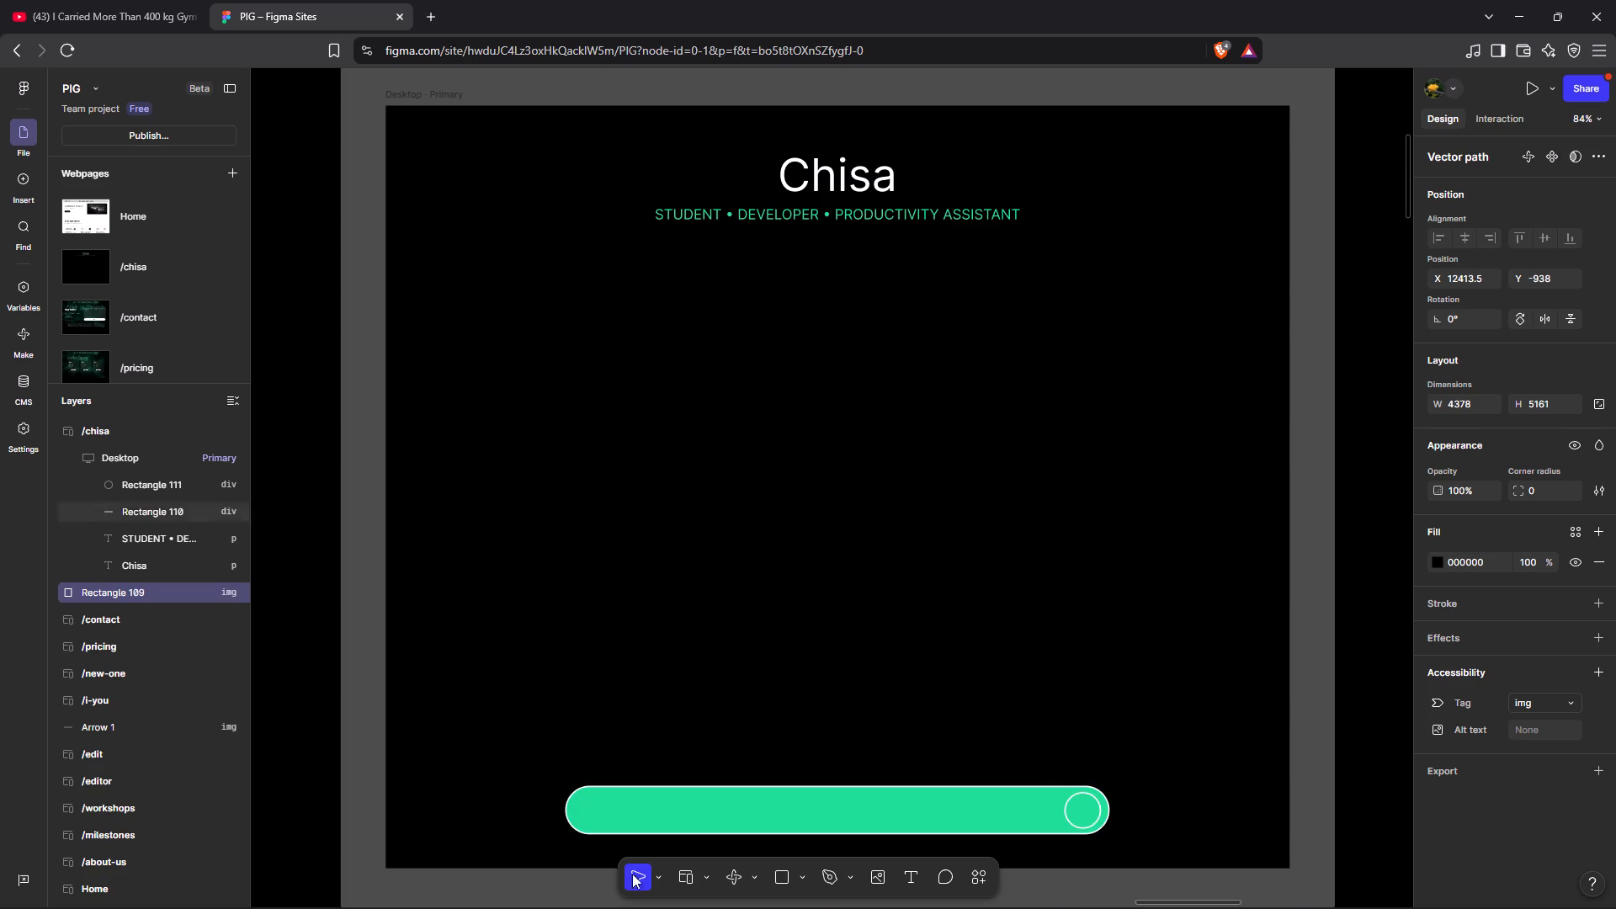
Add the white text "CHISA: Hello" below the subtitle, positioned about 135 from the page's left and 240 from its top.
click(908, 874)
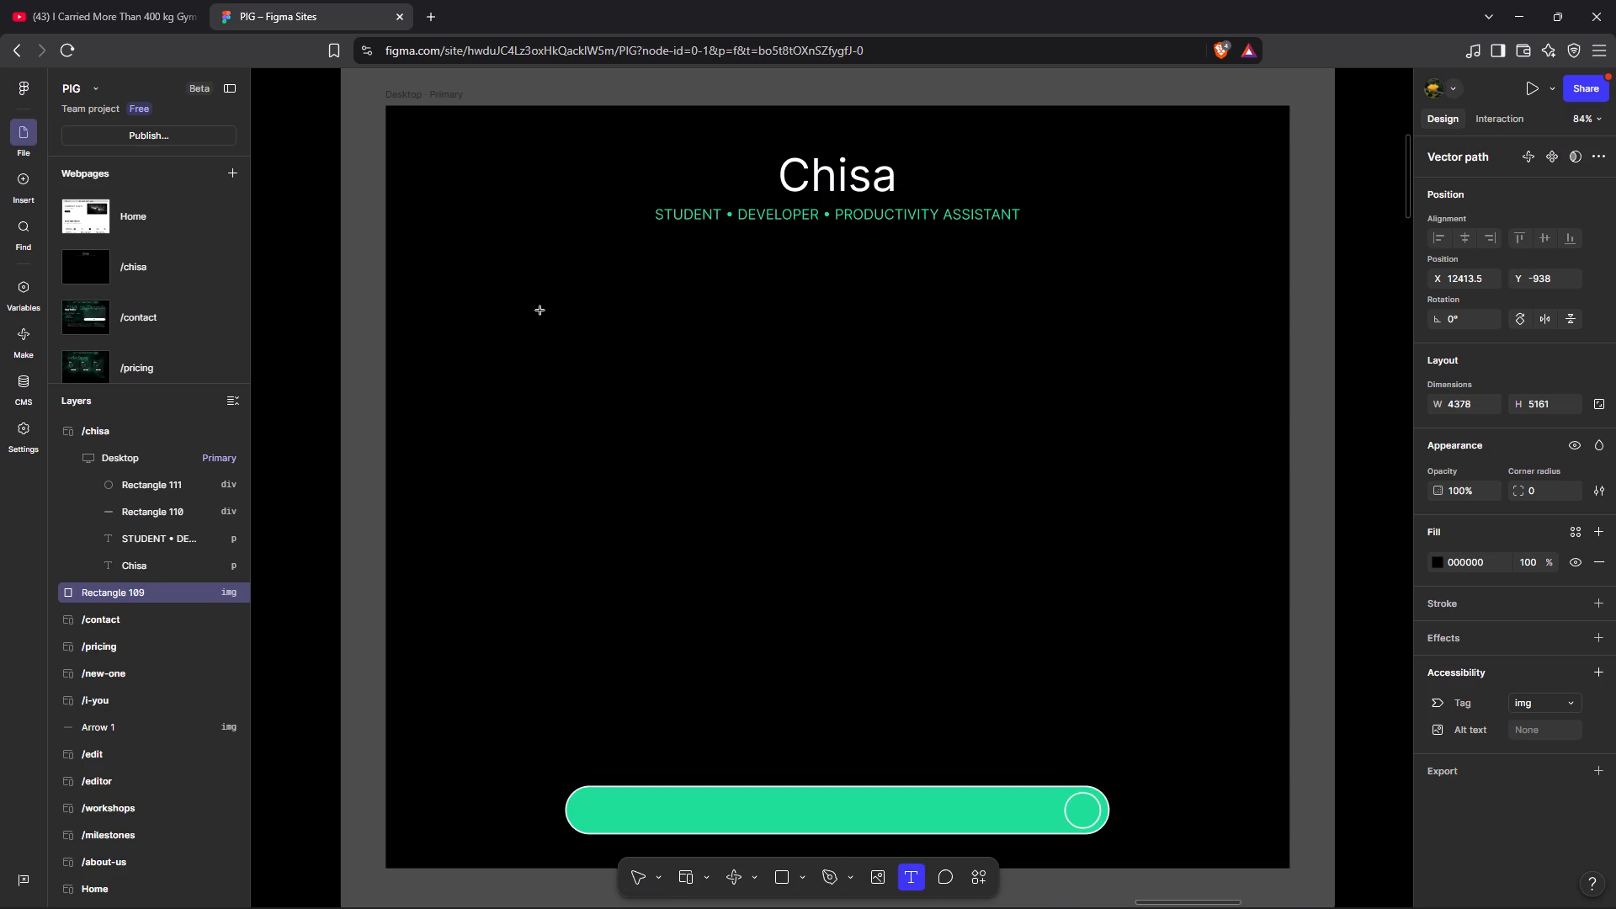
click(540, 311)
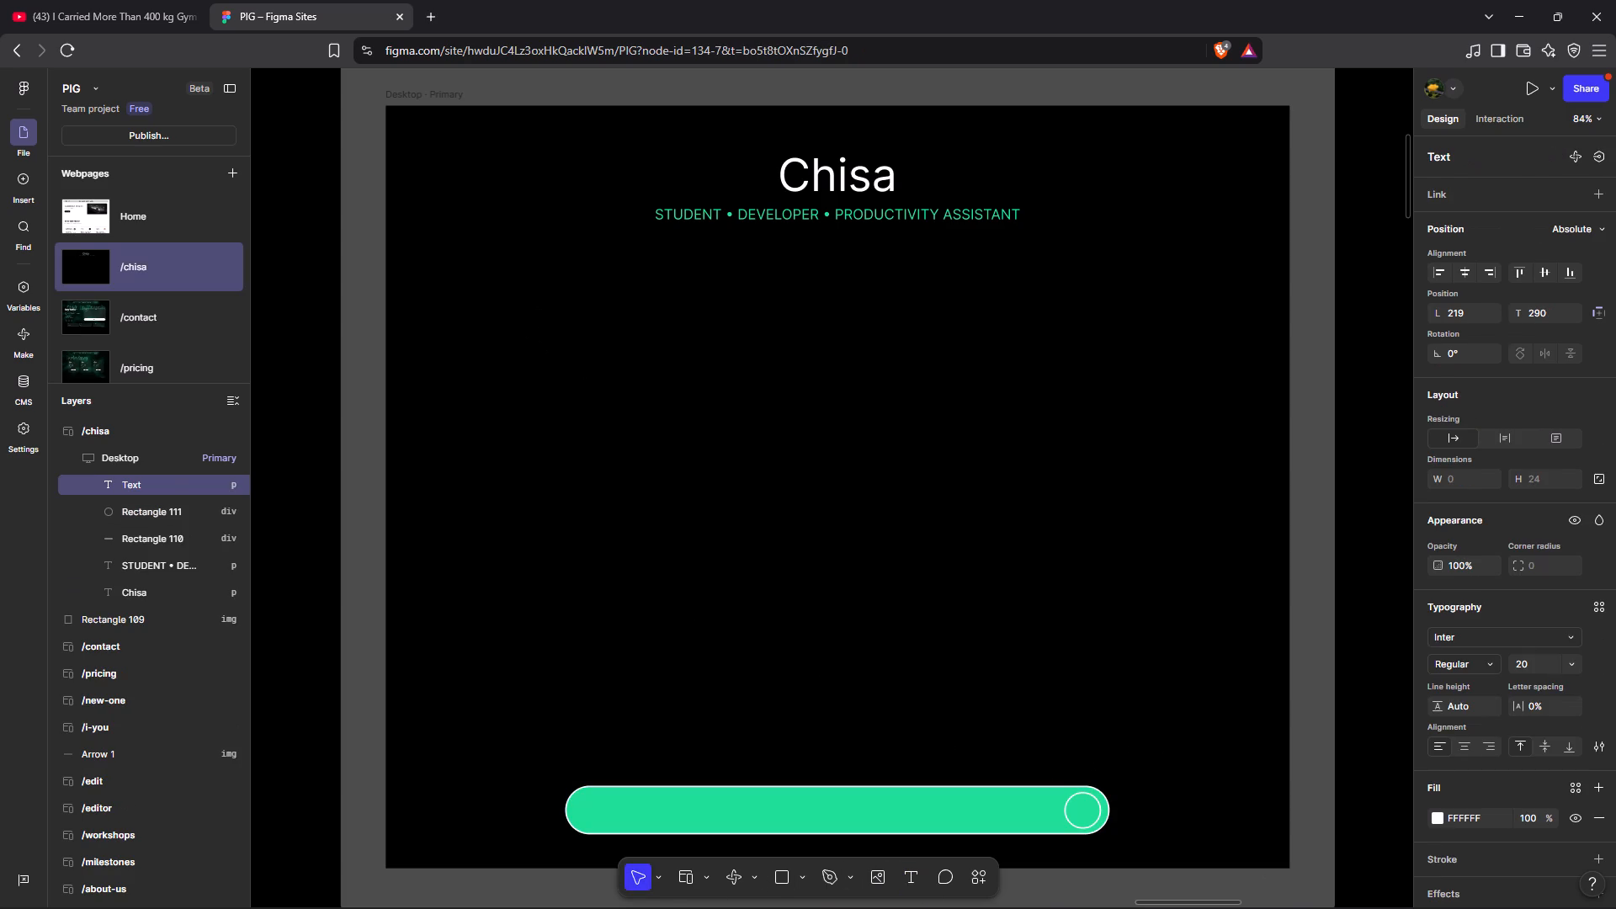
key(ctrl+v)
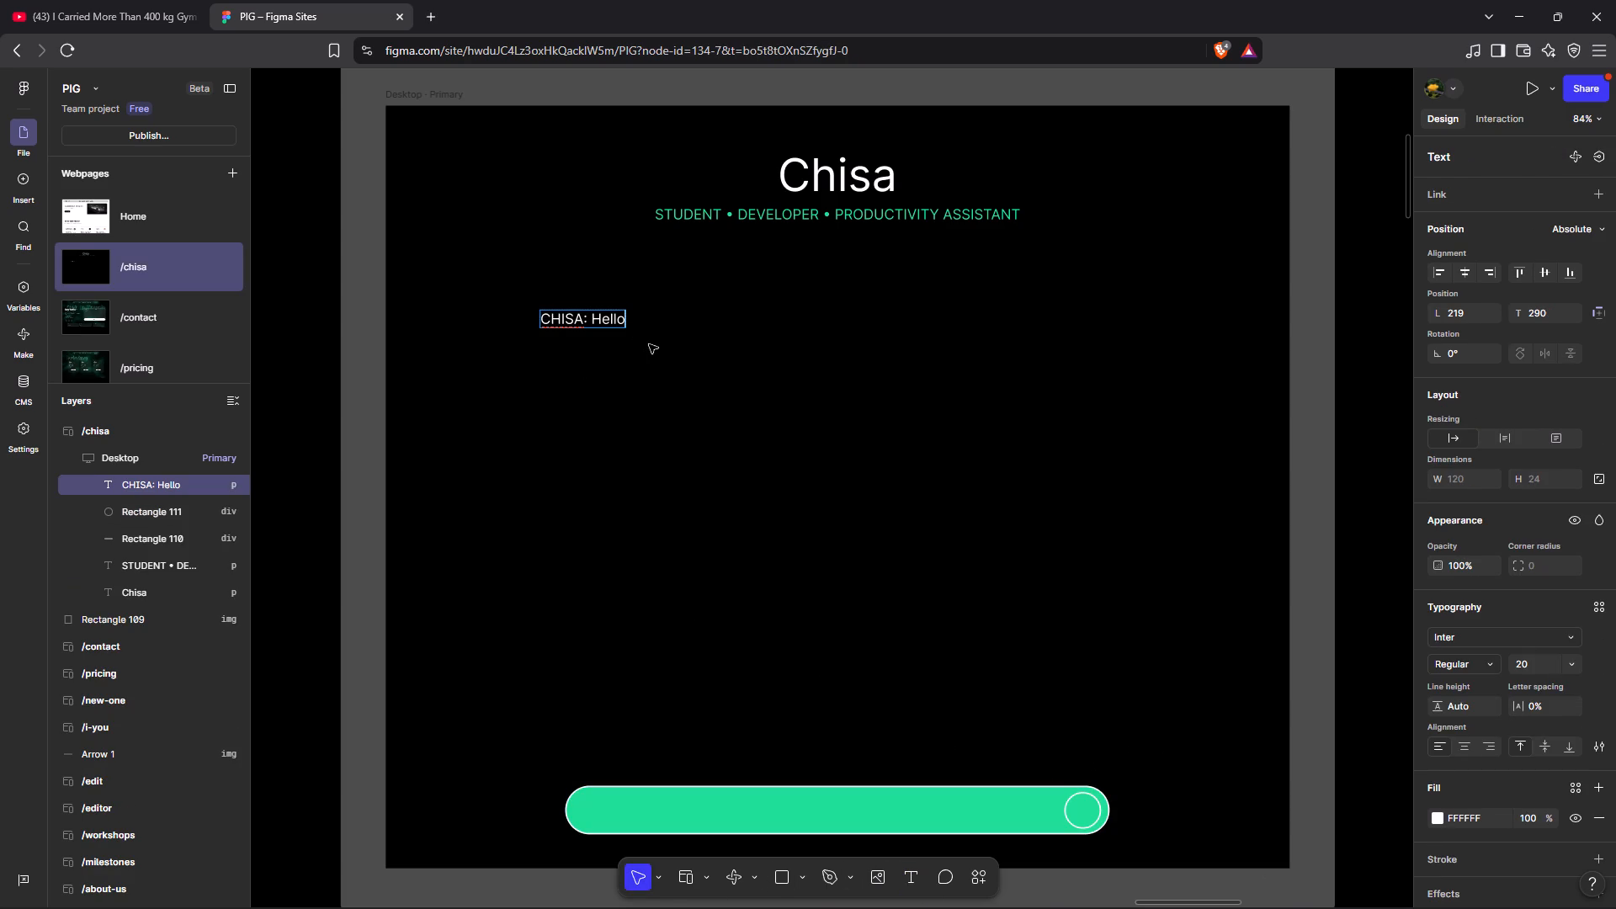
click(649, 344)
drag(590, 317, 555, 290)
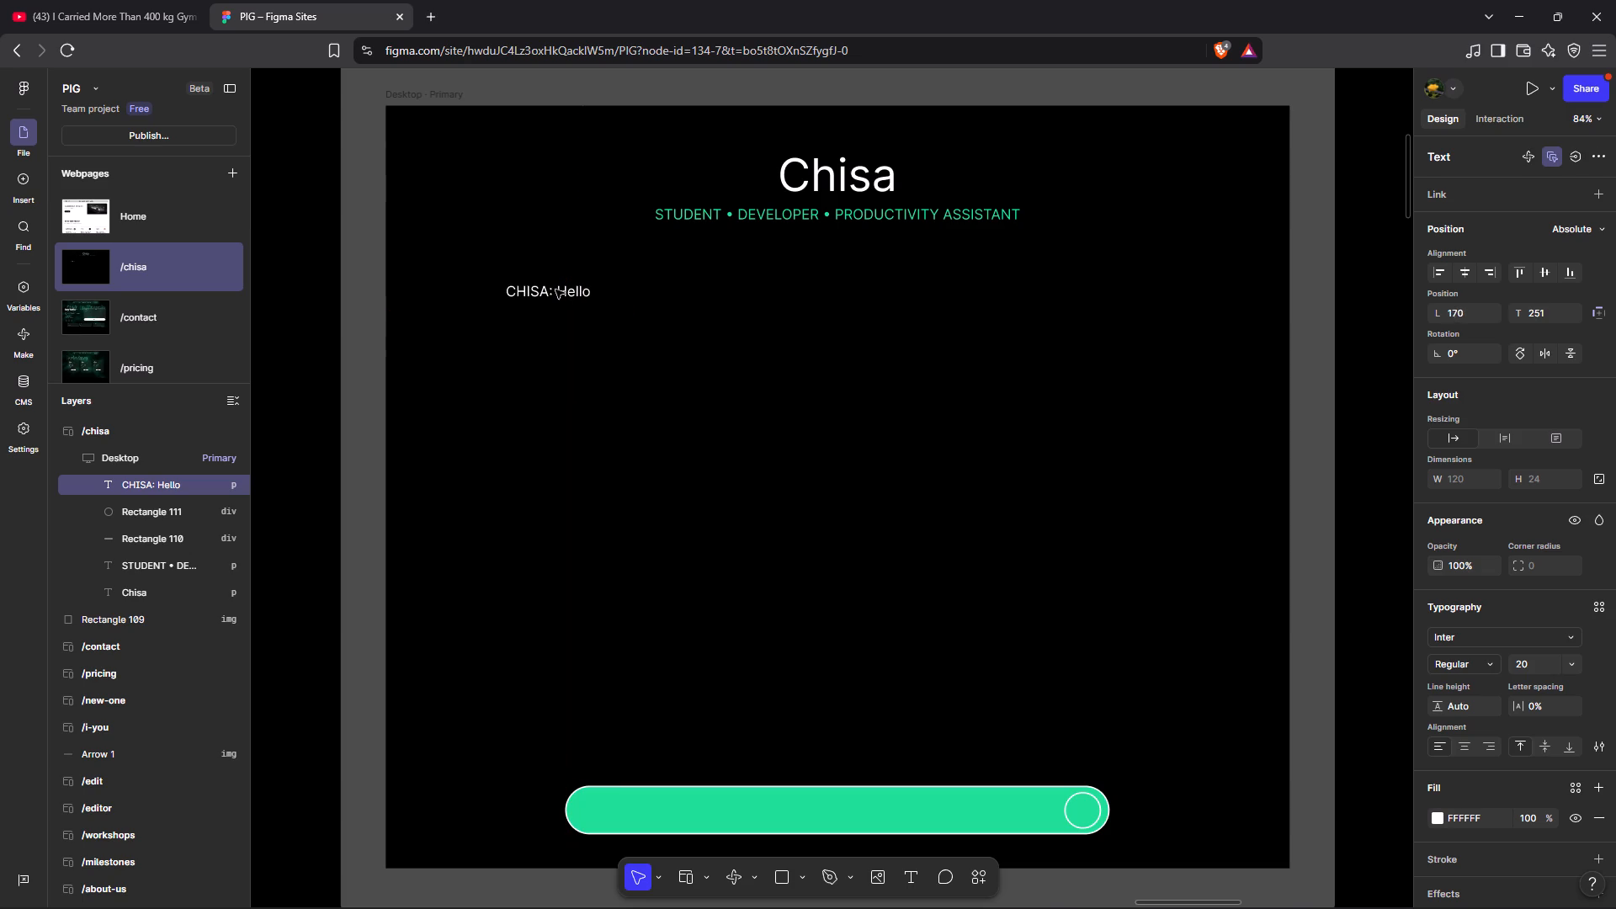
drag(555, 290, 496, 260)
drag(496, 260, 529, 282)
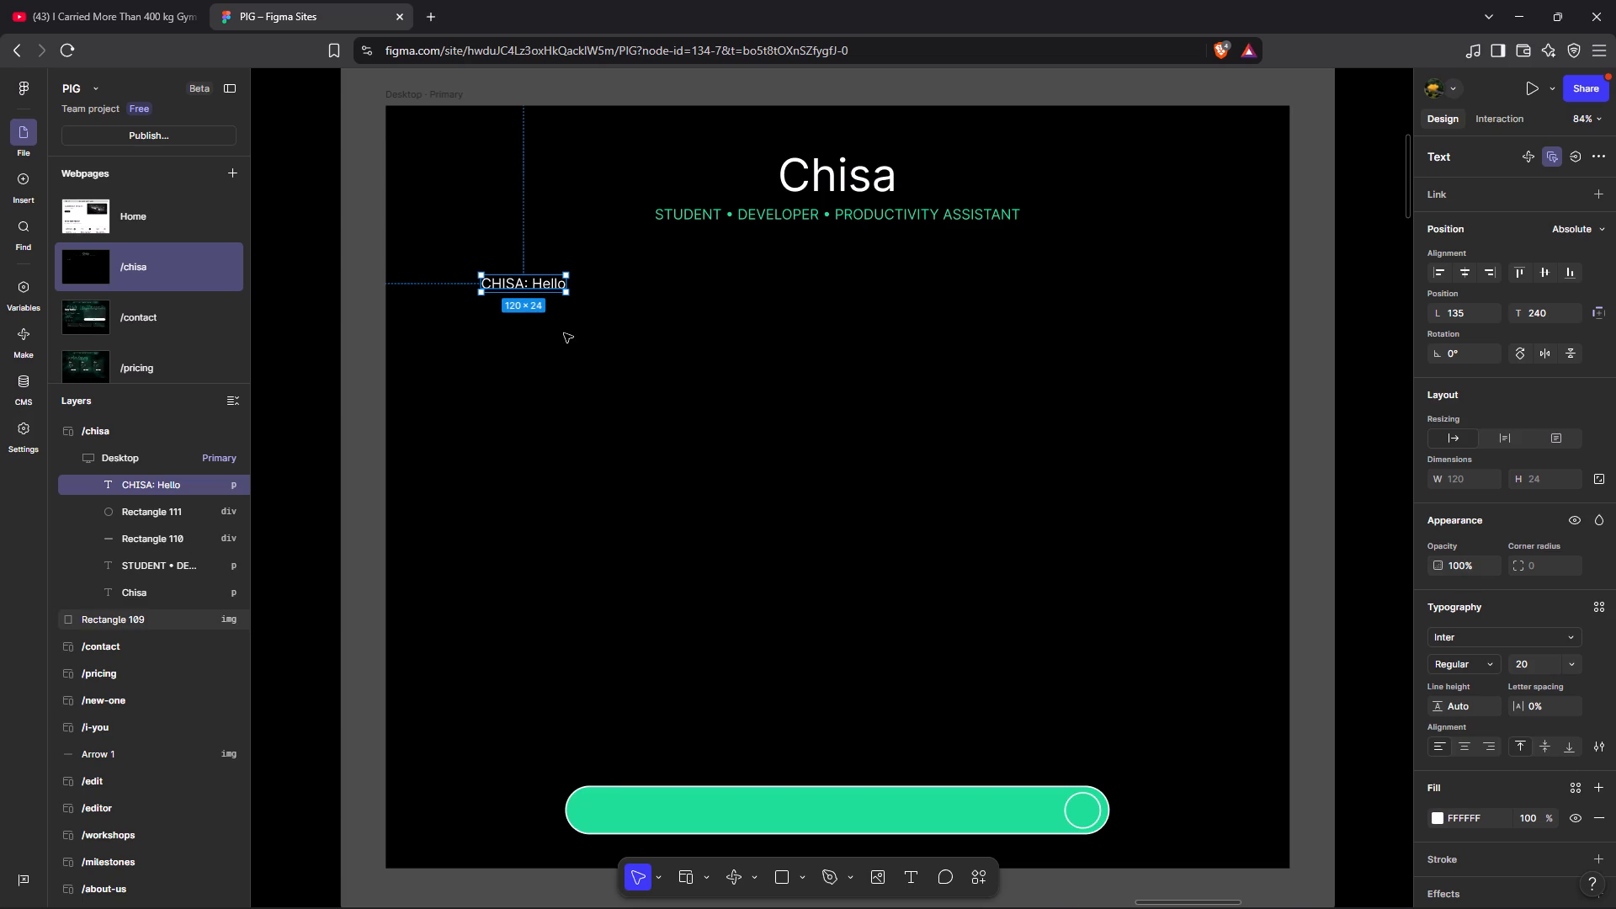
click(939, 349)
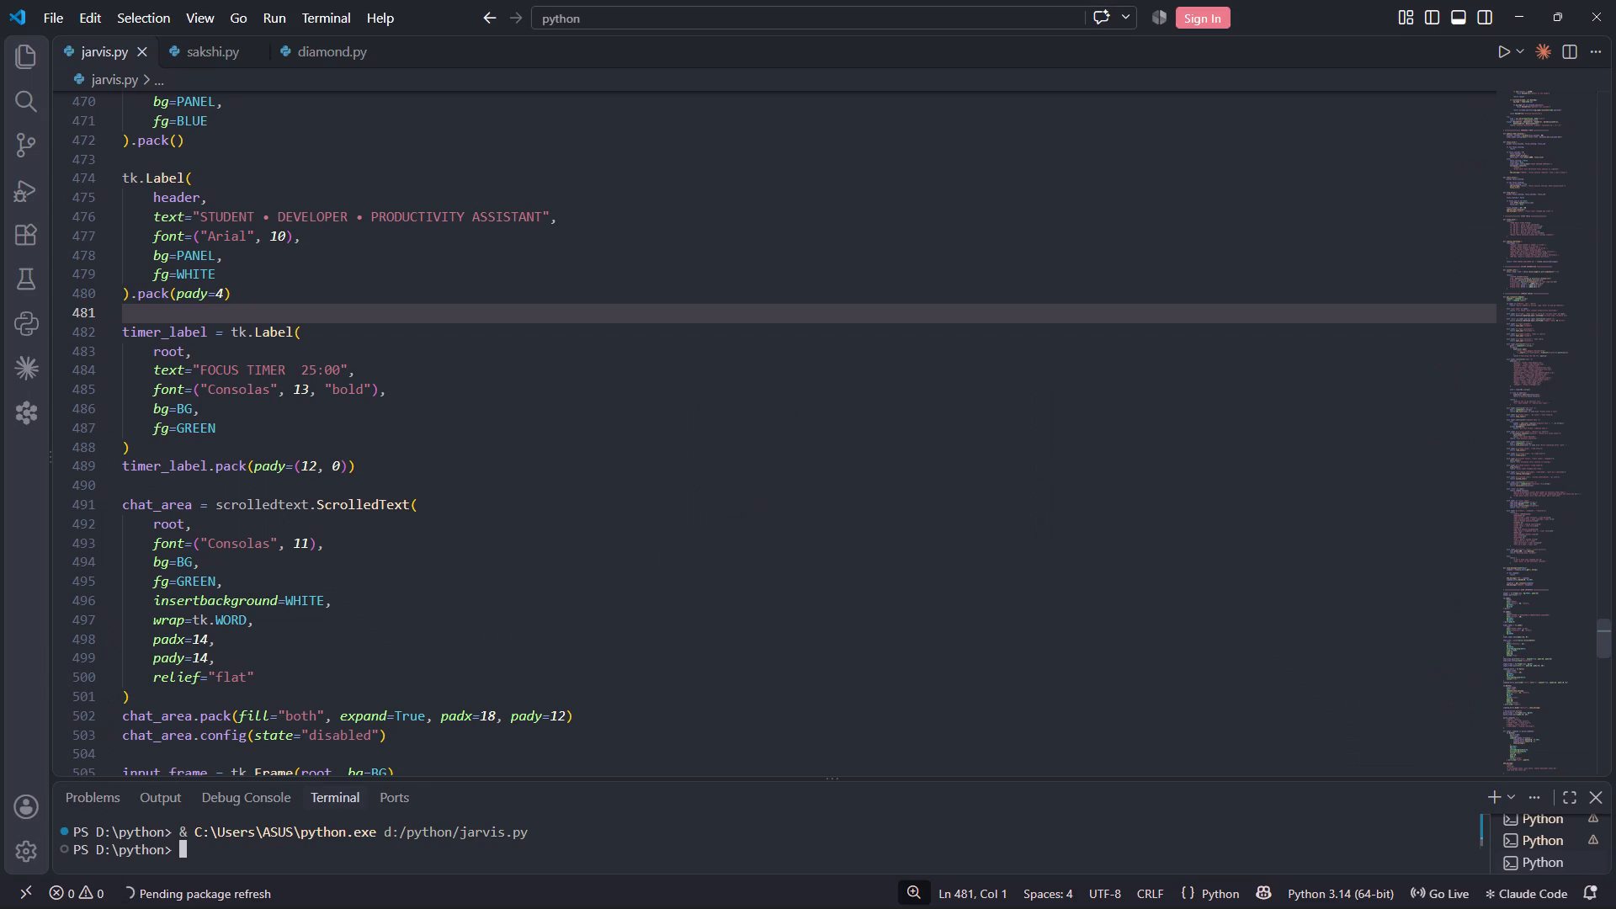
Switch to Visual Studio Code, run jarvis.py to check the CHISA app's greeting message, close the app and return to Figma.
click(1498, 58)
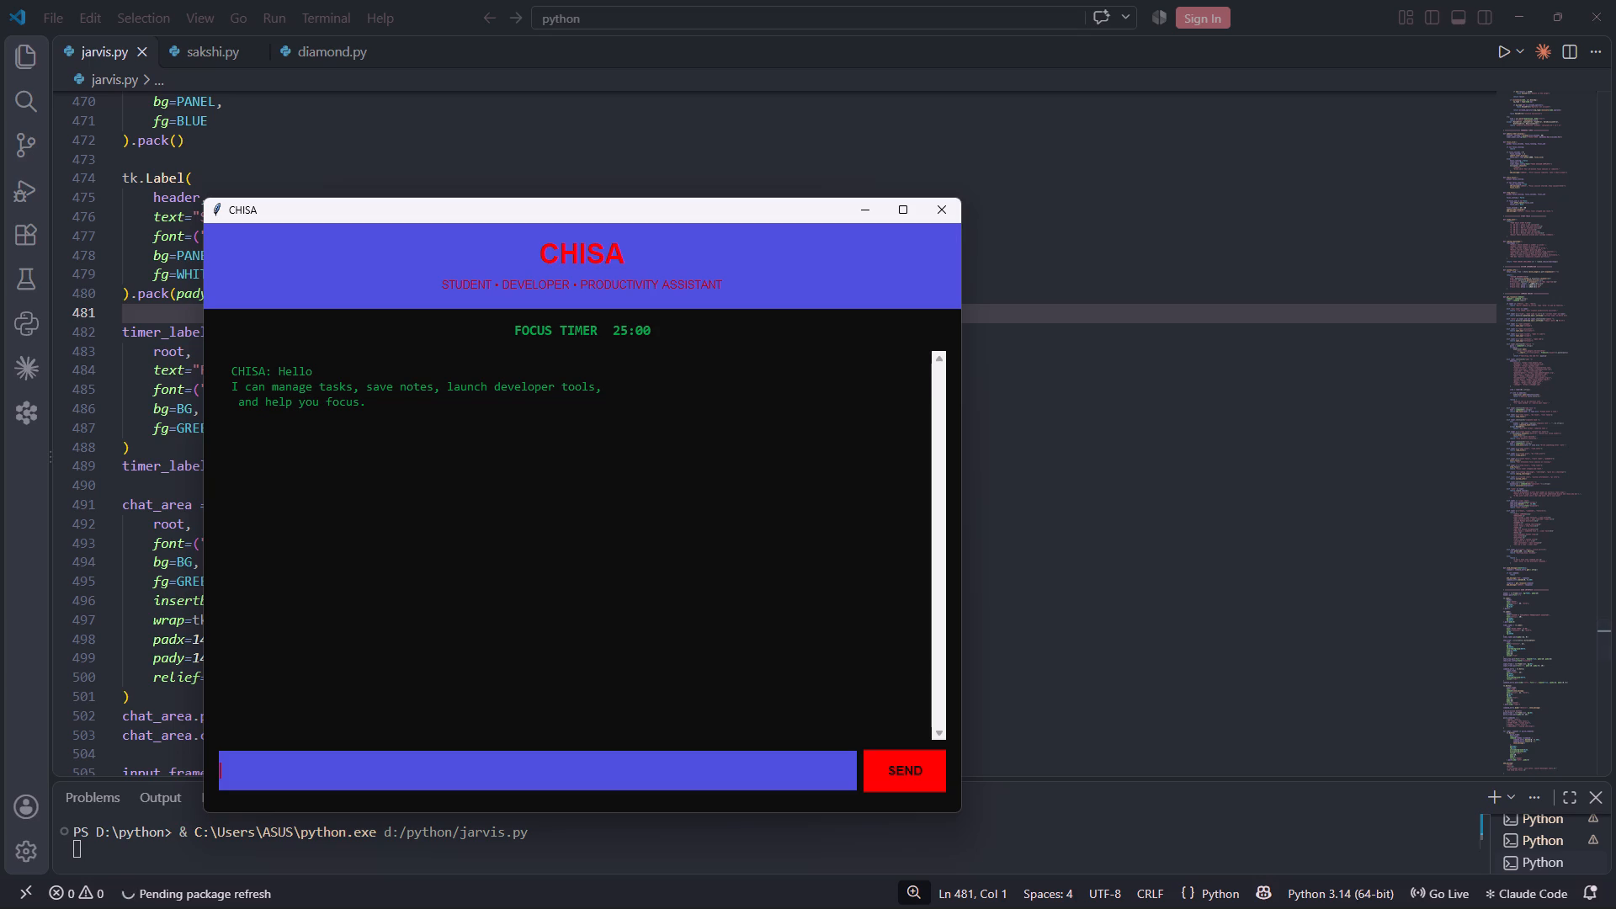
drag(224, 390, 359, 396)
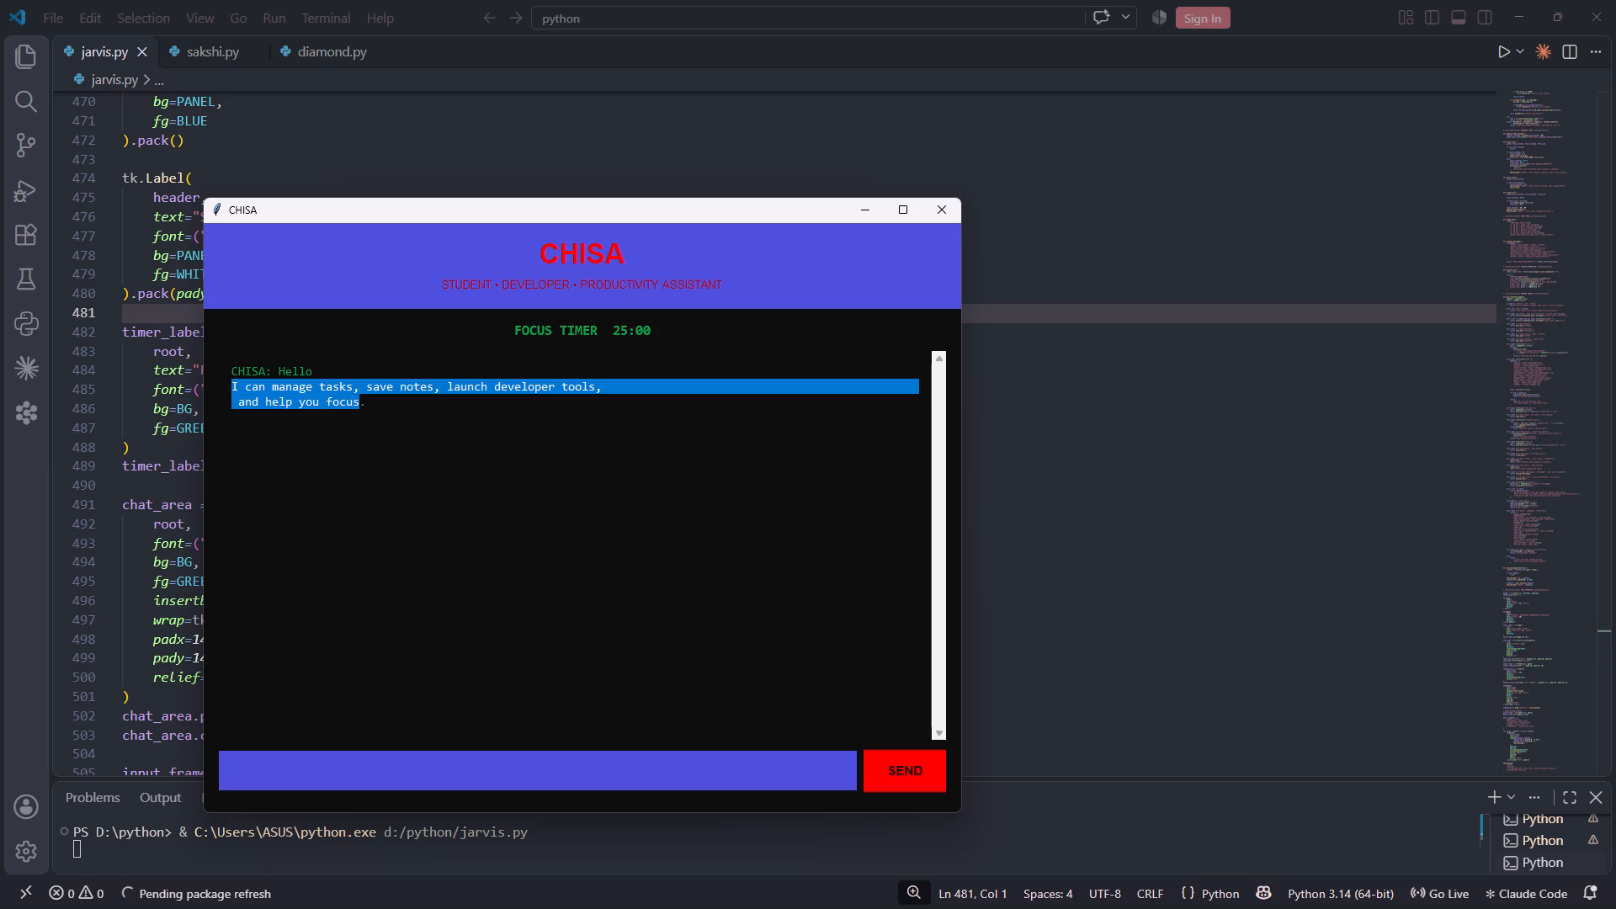
drag(359, 396, 364, 396)
click(364, 396)
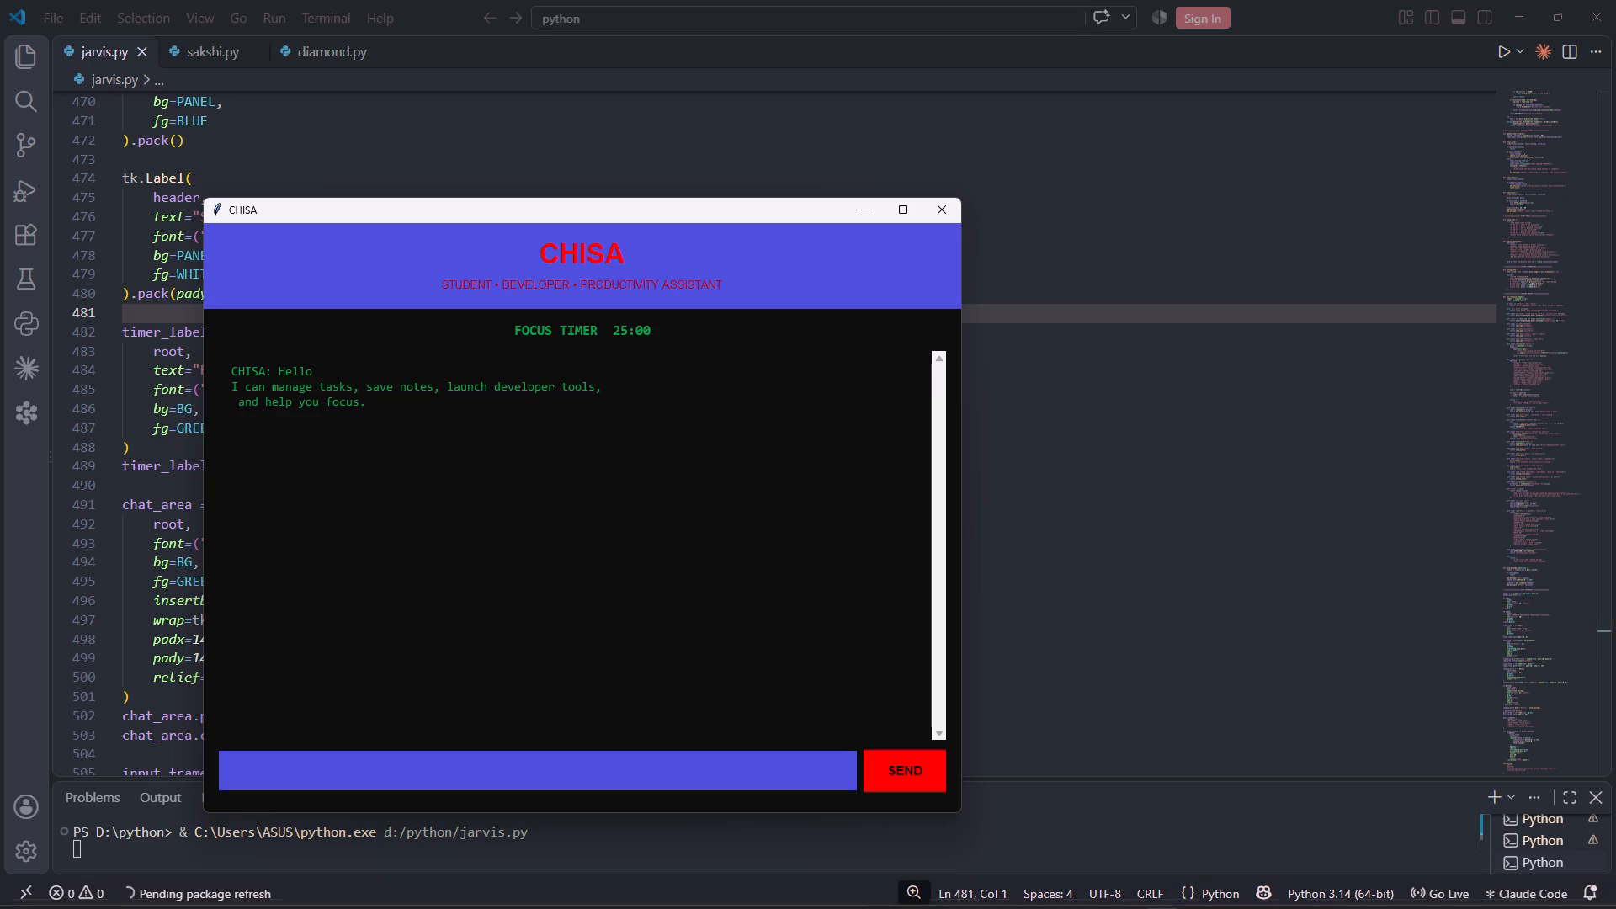
click(944, 214)
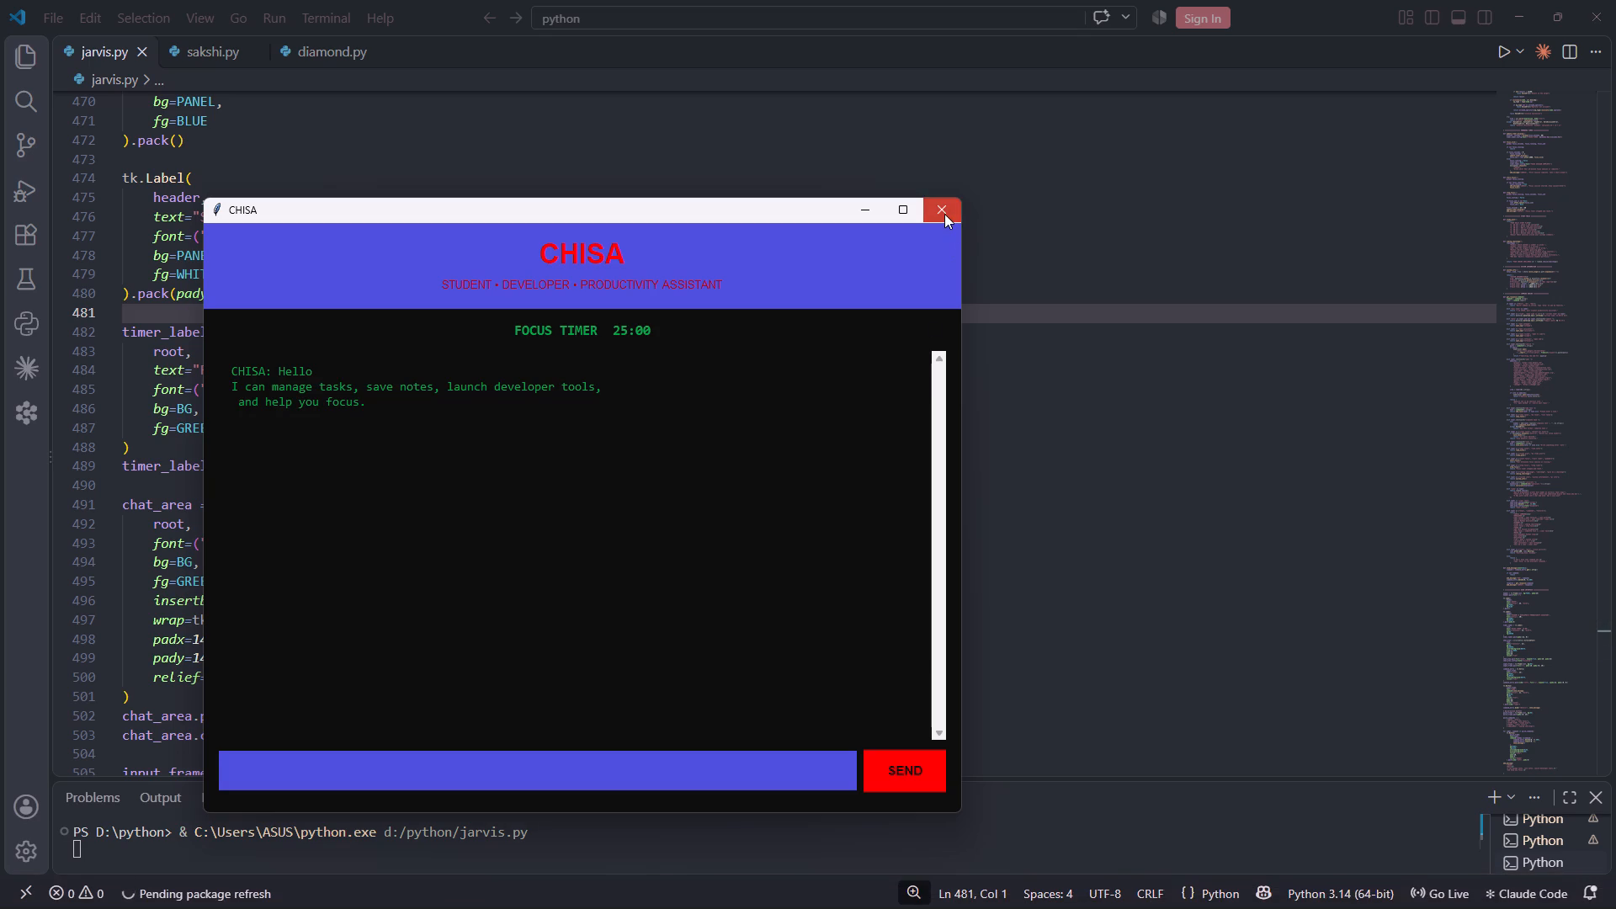
click(1072, 888)
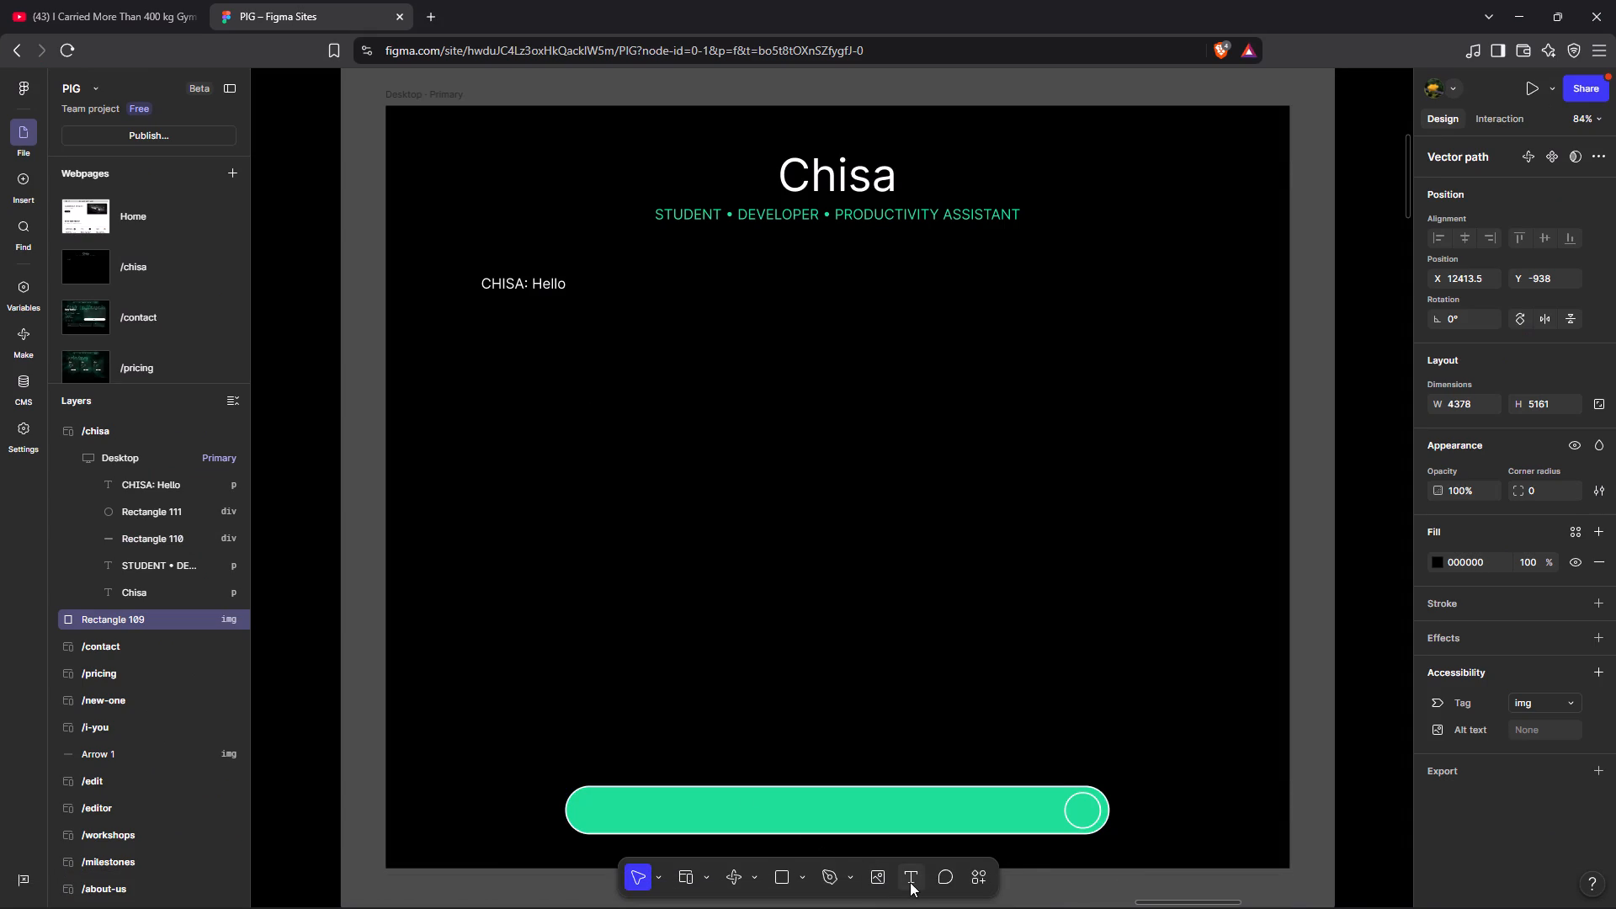
Add a text line reading "I am with you" below the "CHISA: Hello" text.
click(915, 882)
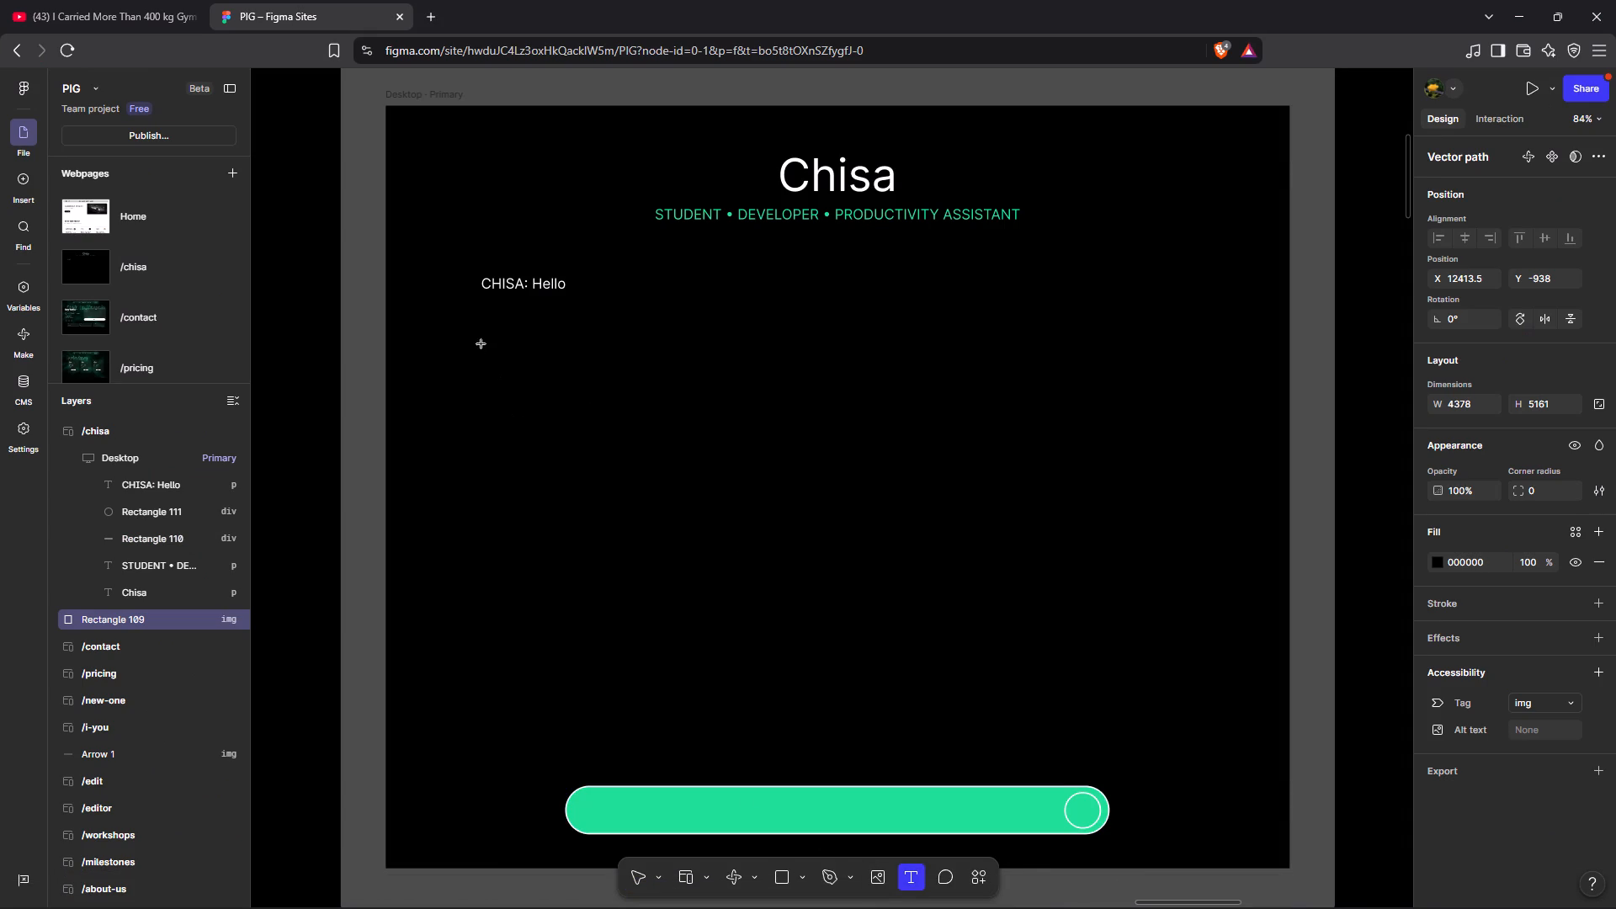
click(492, 326)
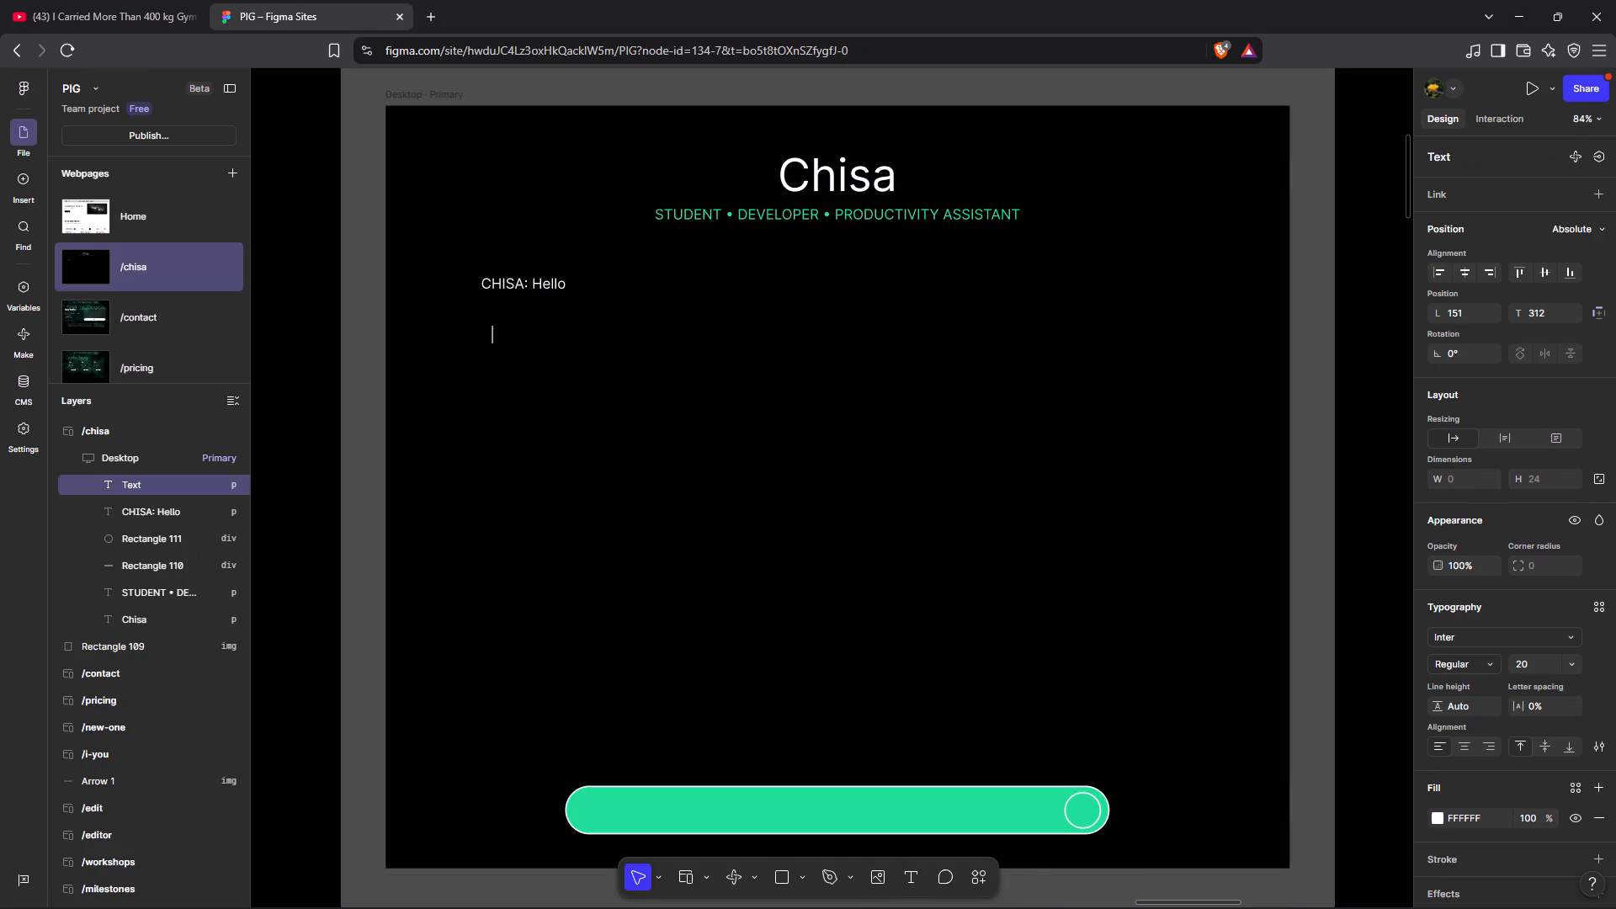
key(i)
key(BackSpace)
text(I can ma)
key(BackSpace)
key(BackSpace)
key(BackSpace)
key(space)
key(BackSpace)
key(BackSpace)
key(BackSpace)
key(BackSpace)
text(am)
key(space)
text(with you)
key(space)
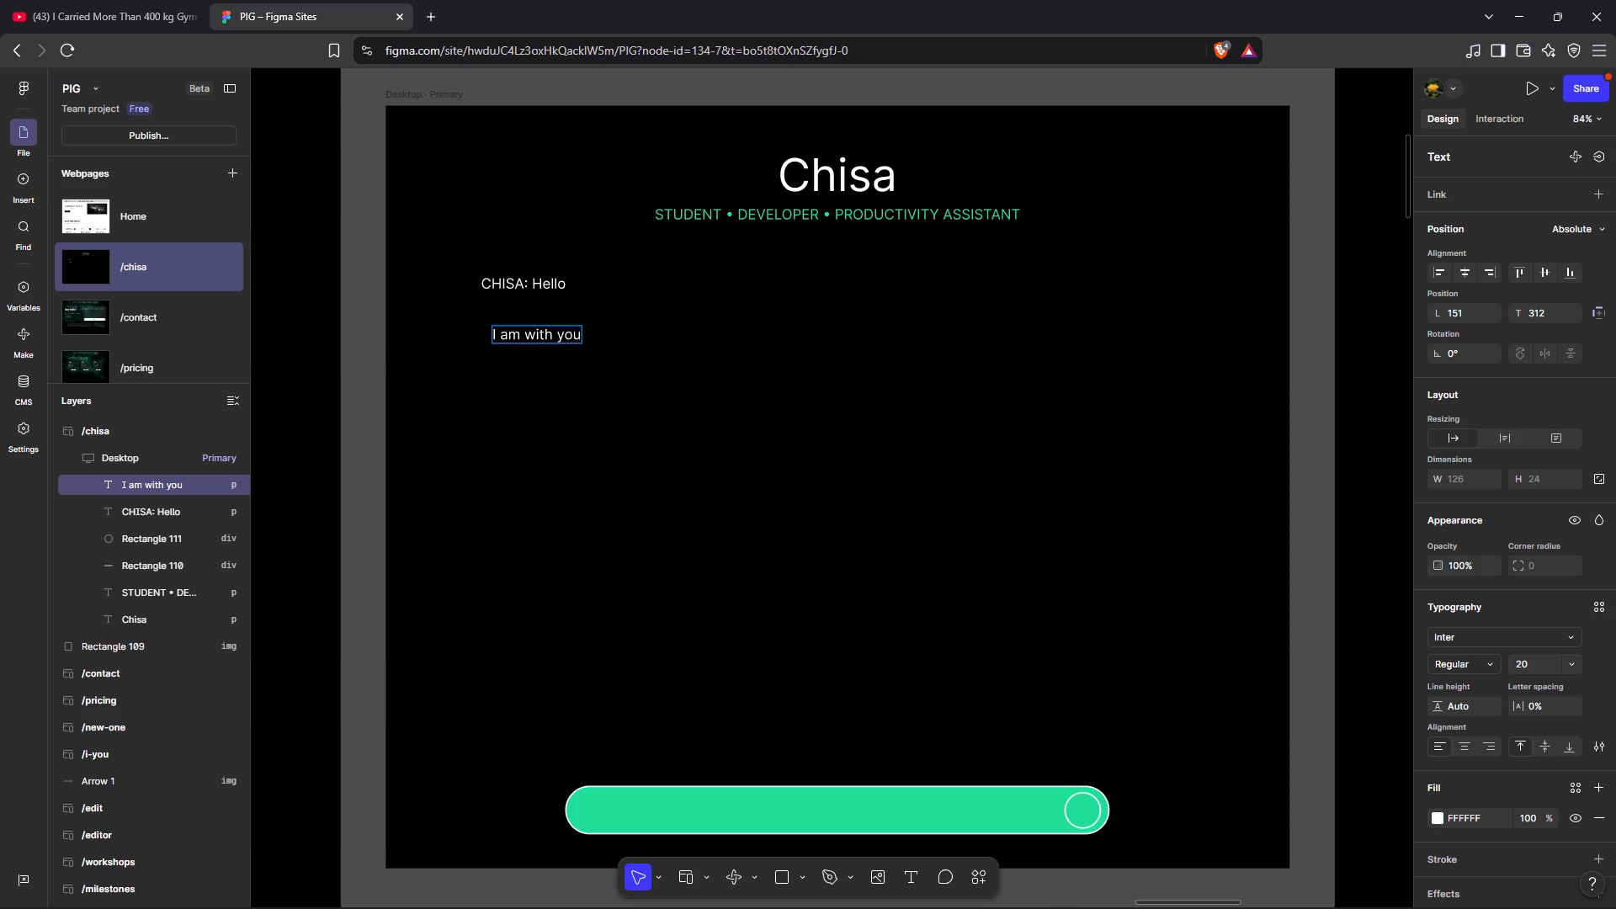
click(365, 329)
Move the "I am with you" text directly beneath "CHISA: Hello", to about 132 from the left and 273 from the top.
drag(543, 337, 543, 320)
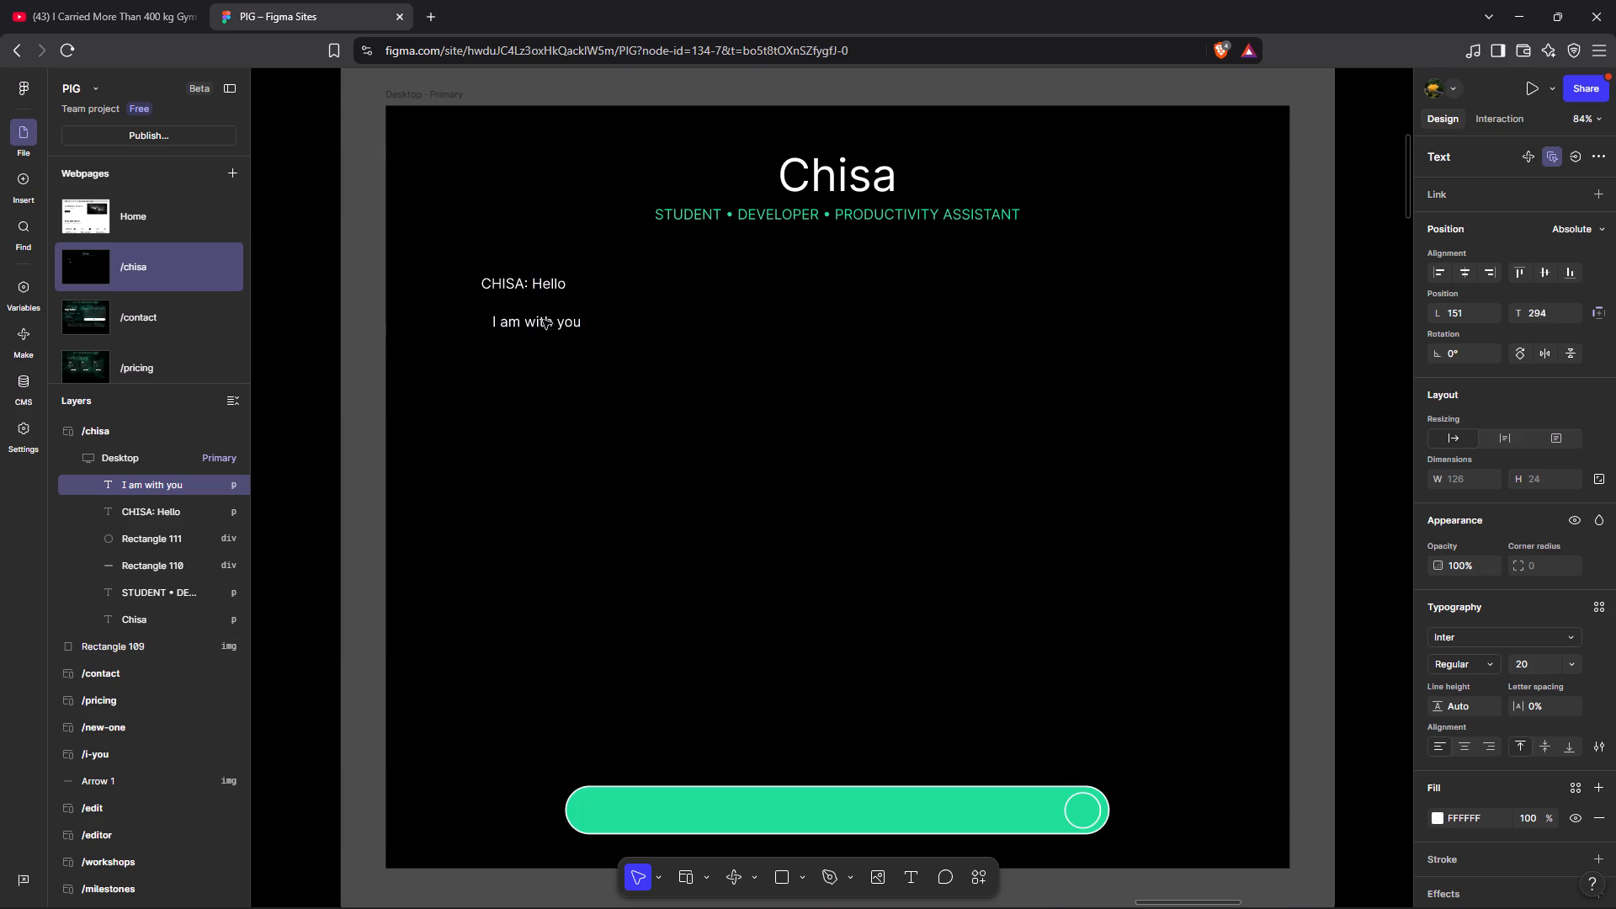
drag(543, 320, 530, 309)
drag(530, 309, 530, 306)
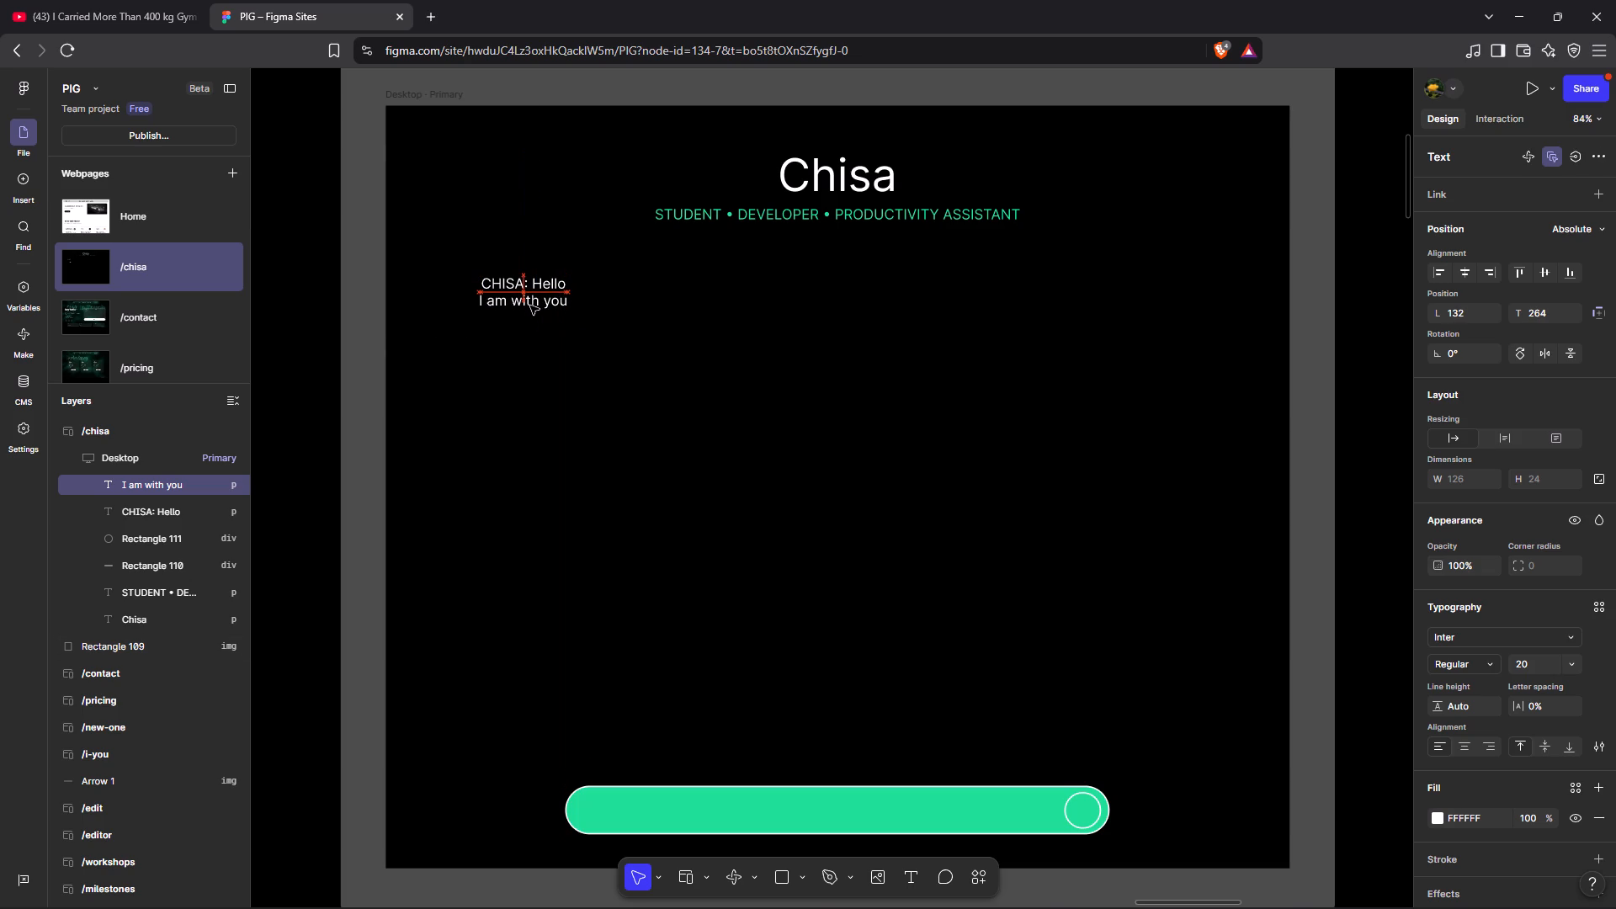
drag(530, 306, 529, 309)
click(529, 309)
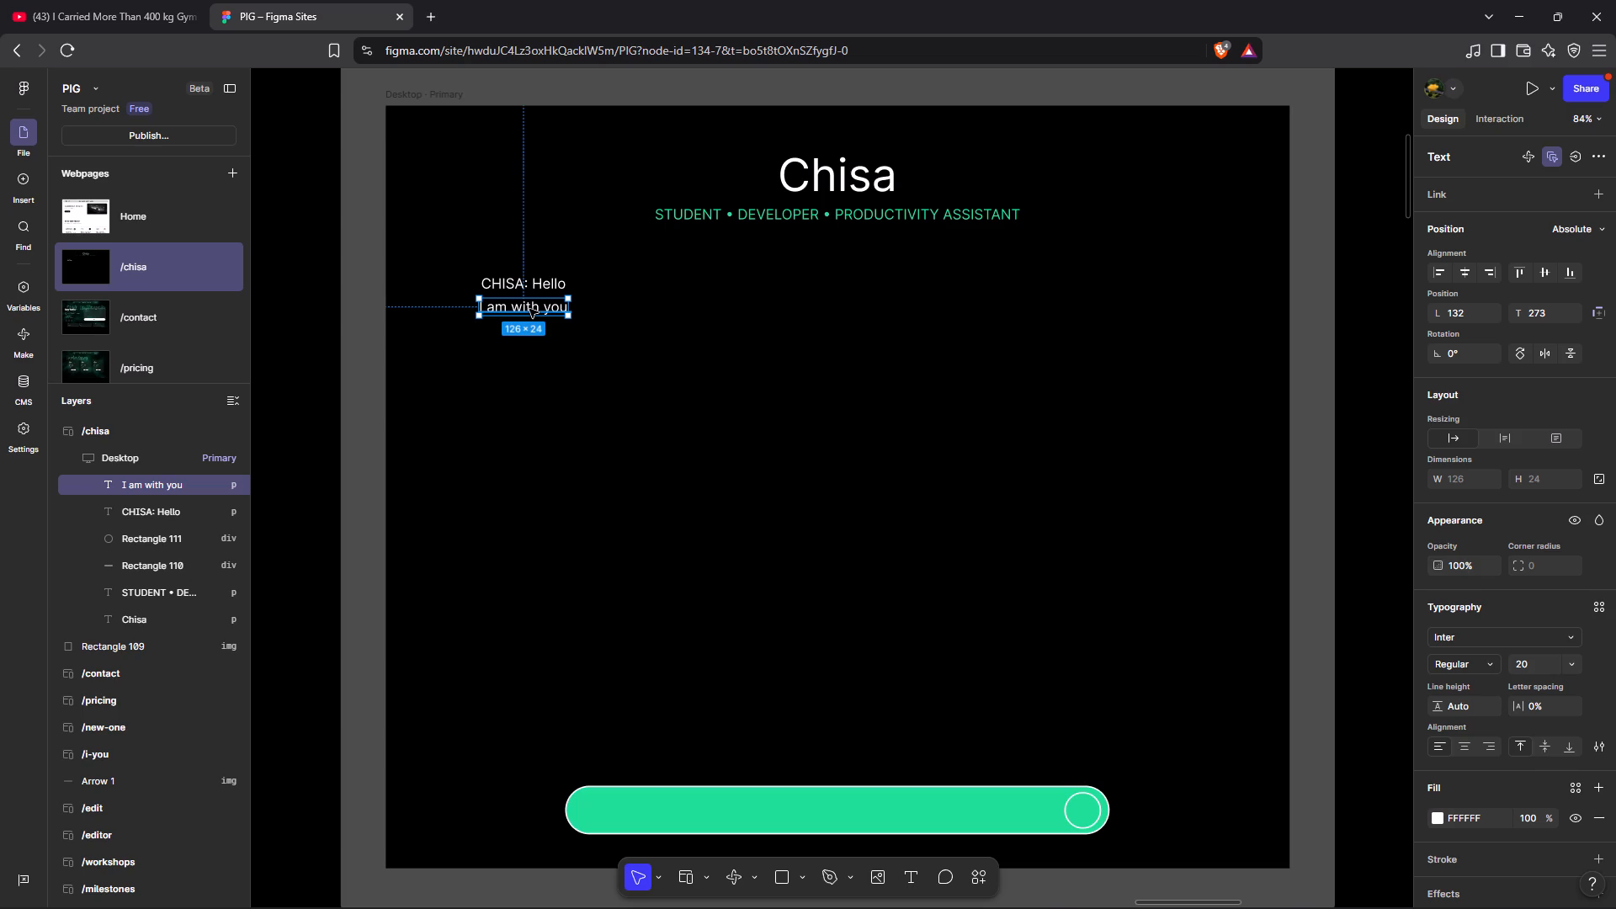
Append a space, a comma and another space to the end of the "I am with you" text.
double_click(529, 309)
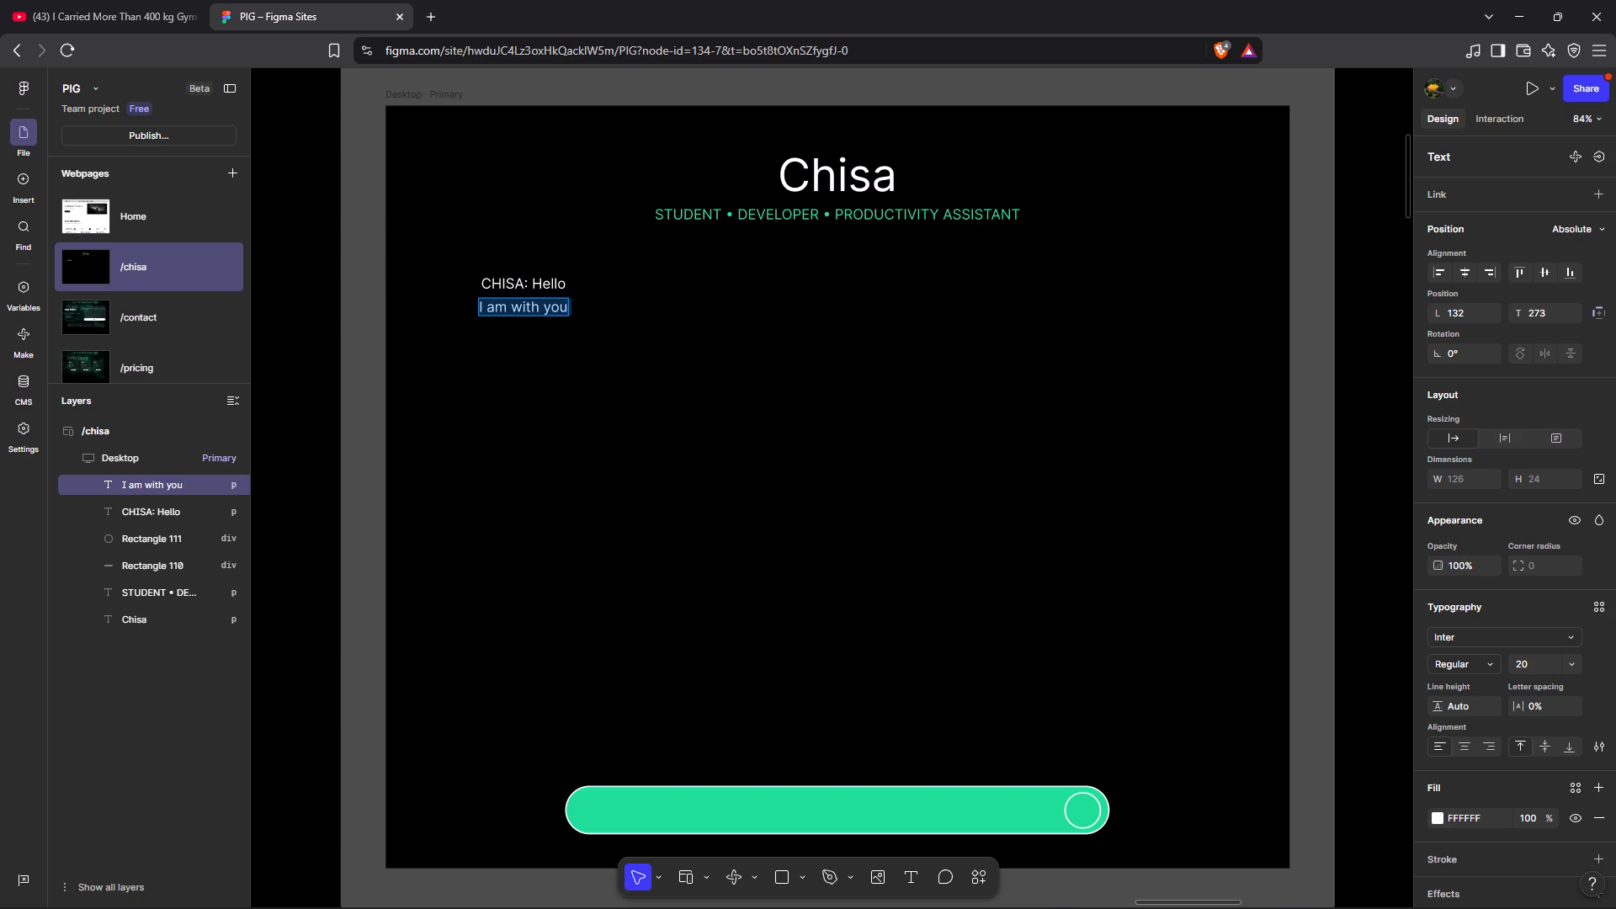
click(557, 307)
key(Right)
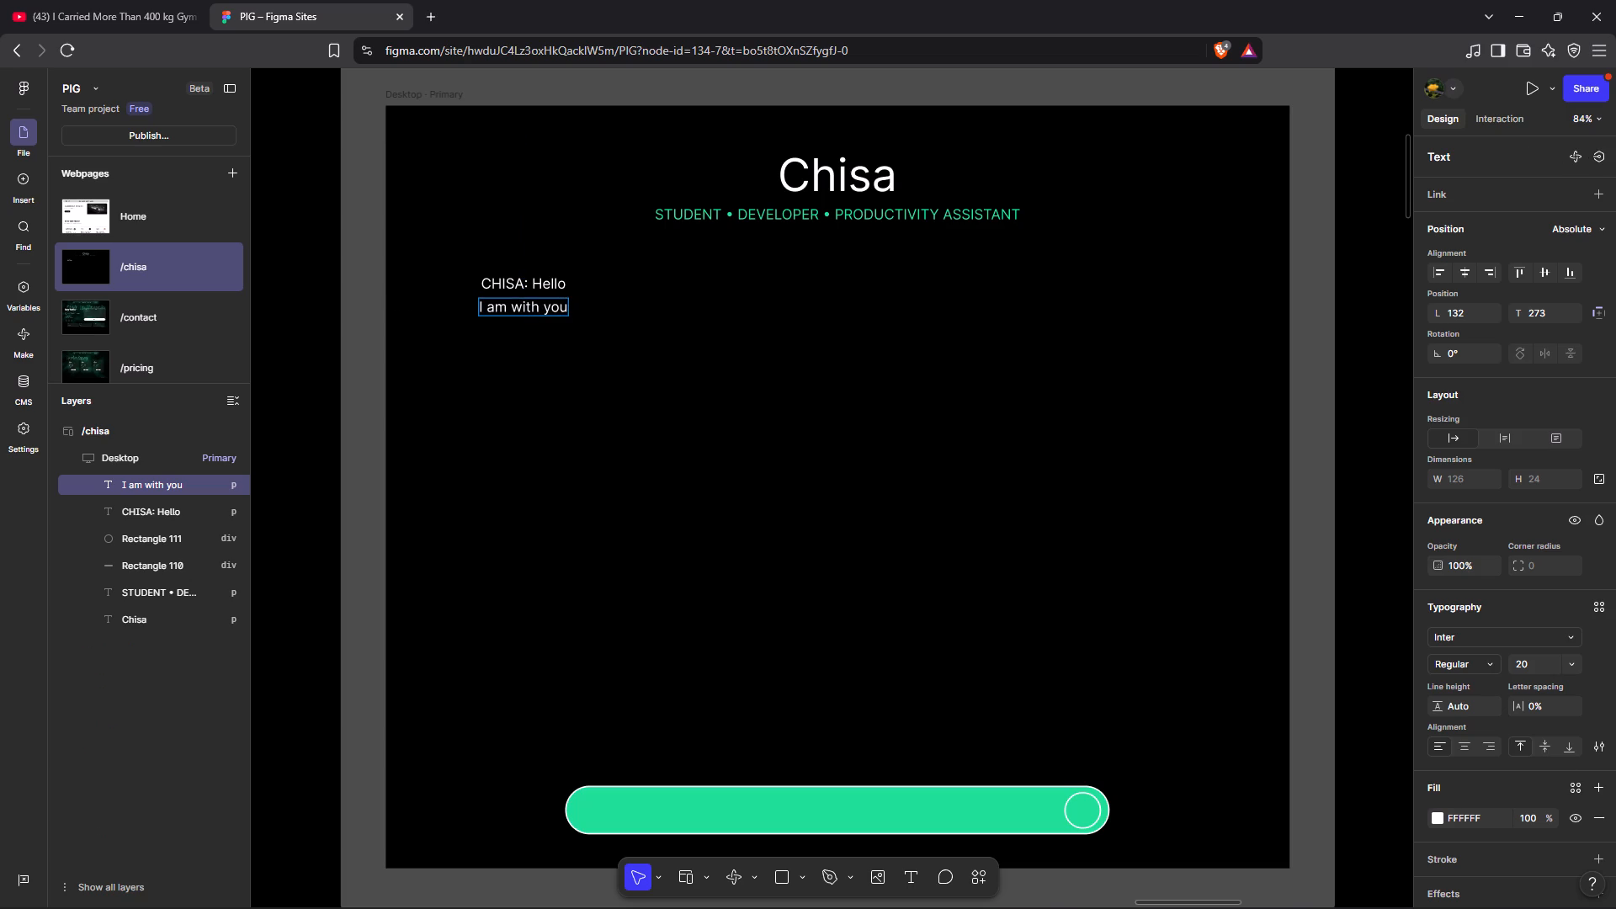
key(space)
text(,)
key(space)
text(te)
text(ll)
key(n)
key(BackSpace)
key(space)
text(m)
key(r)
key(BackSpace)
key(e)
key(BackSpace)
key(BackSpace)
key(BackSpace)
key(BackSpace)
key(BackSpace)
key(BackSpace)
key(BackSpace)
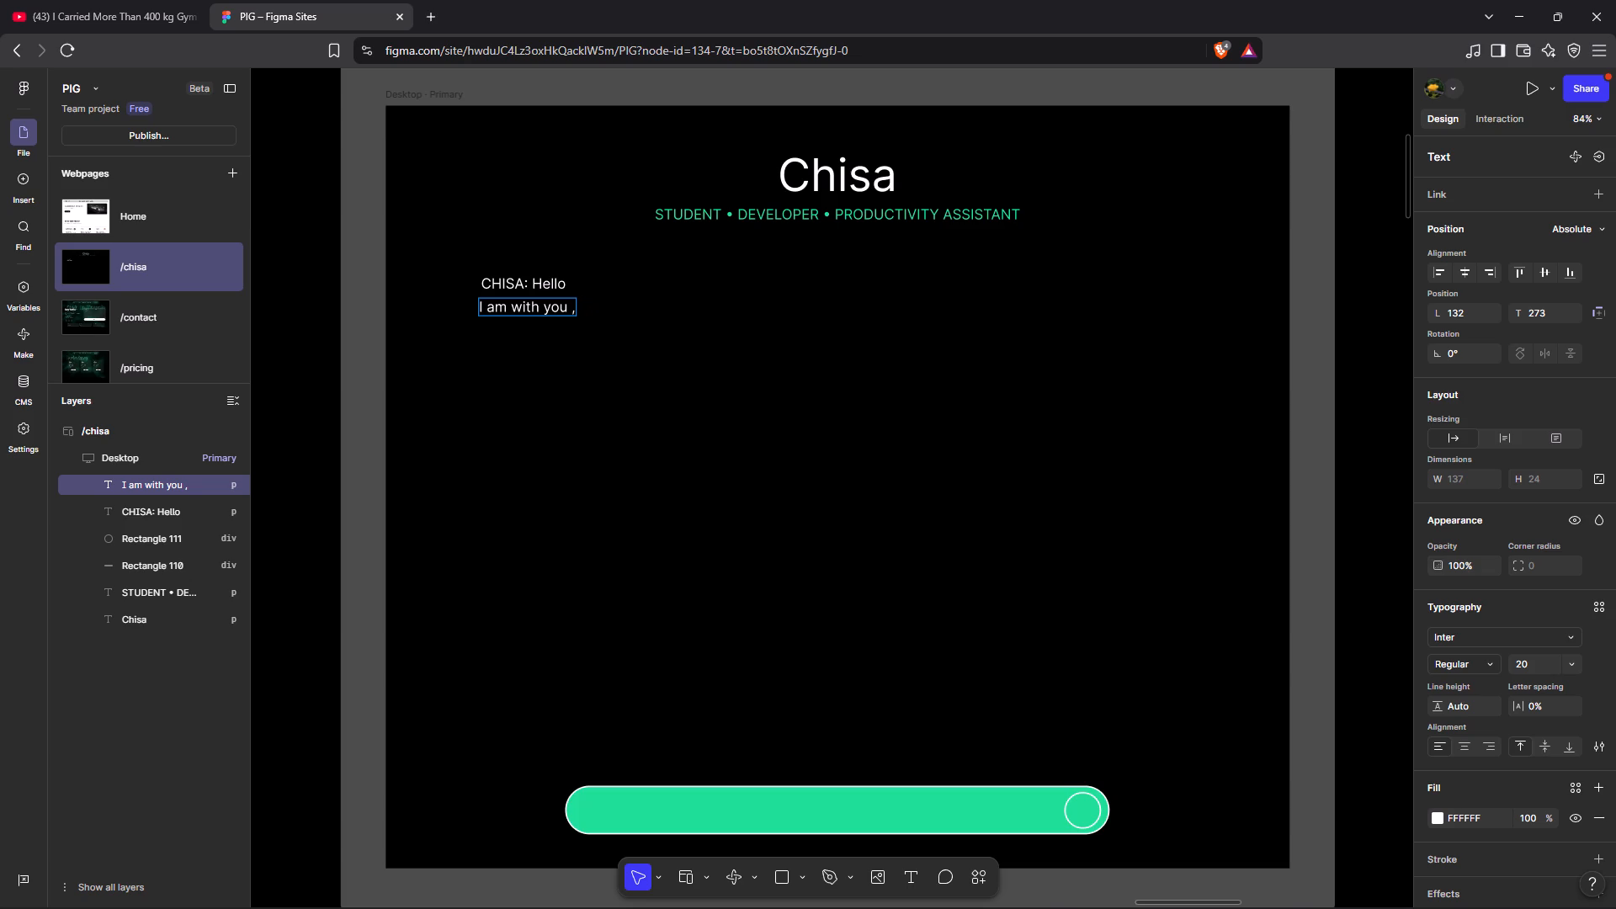
Complete the second greeting line with "okii" so it reads "I am with you , okii".
text(okii)
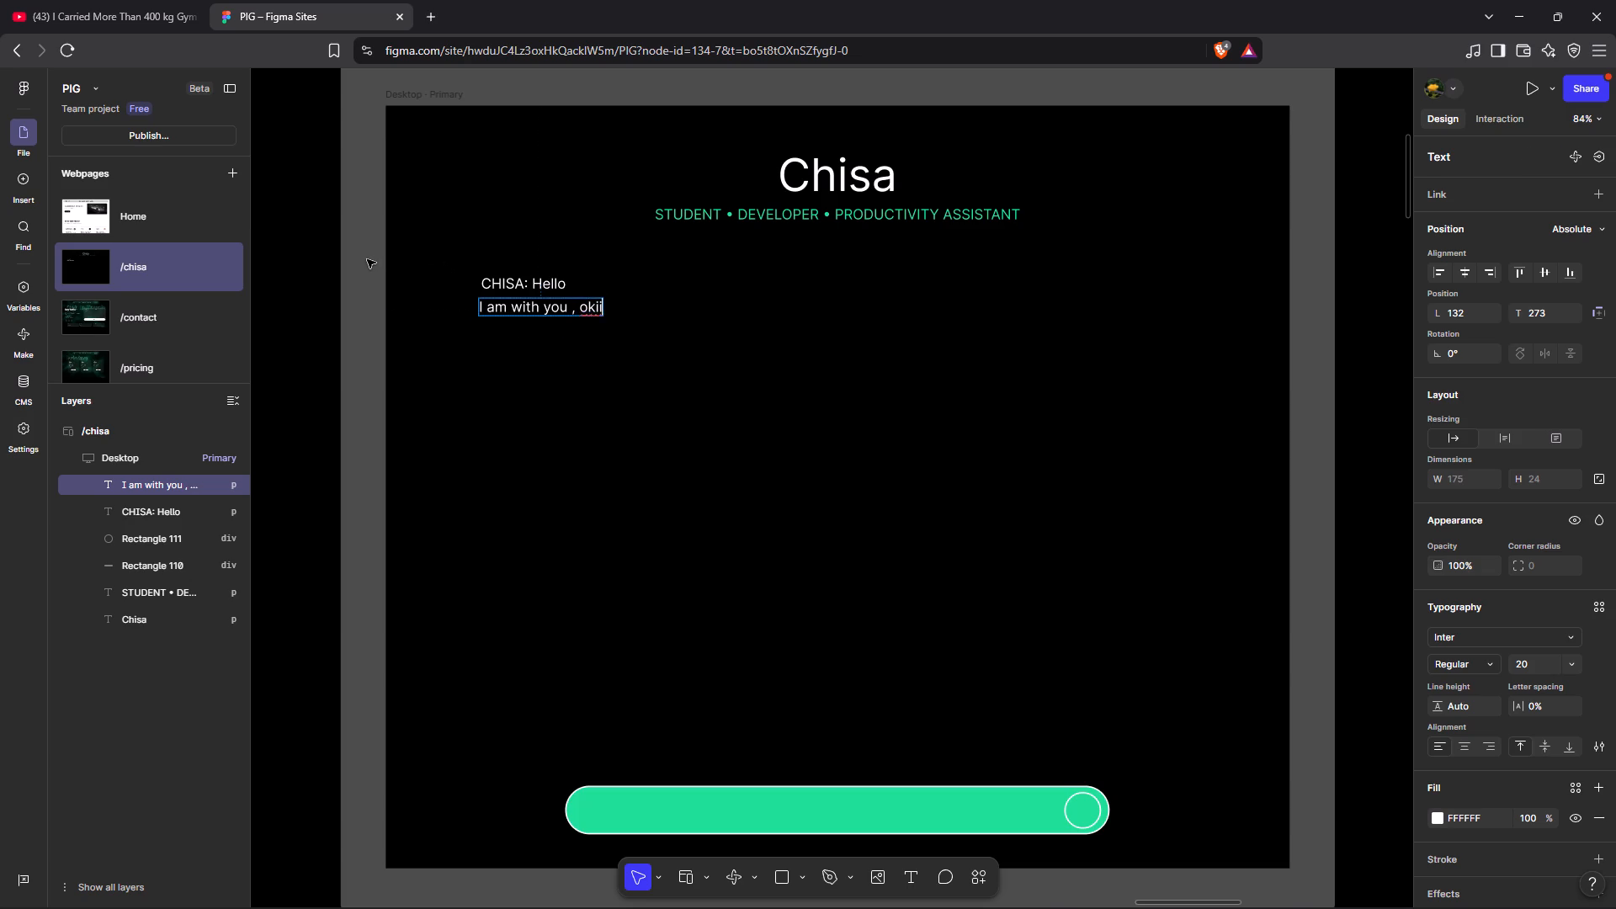
click(367, 259)
click(367, 259)
click(367, 259)
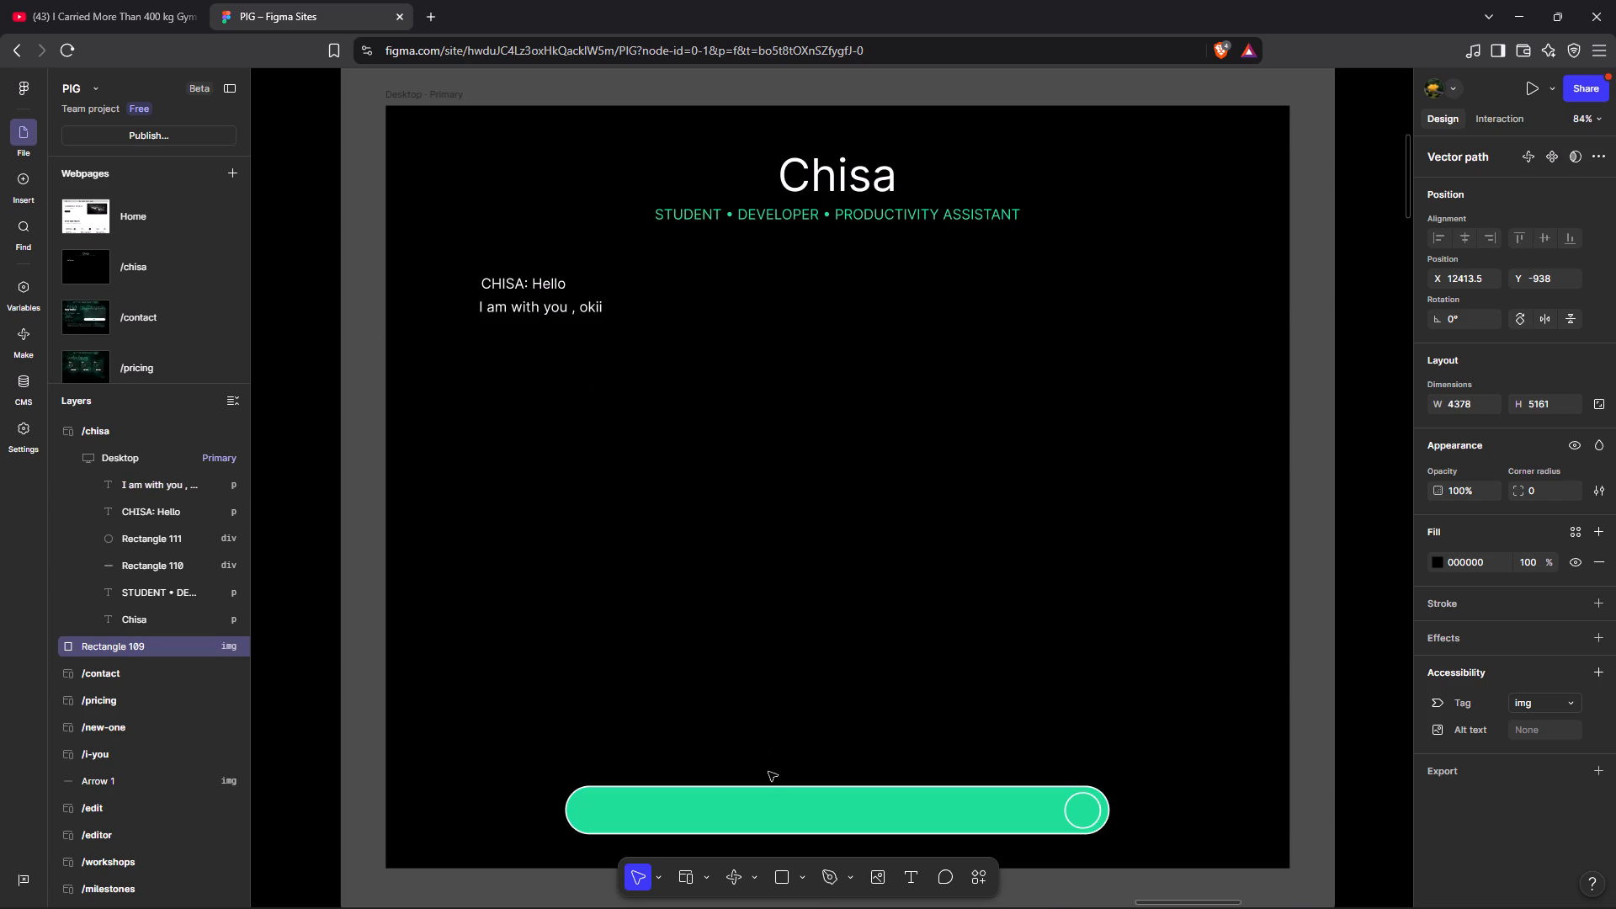
Add the white text "Chat" on the green input bar, about 456 from the page's left and 997 from its top.
click(919, 874)
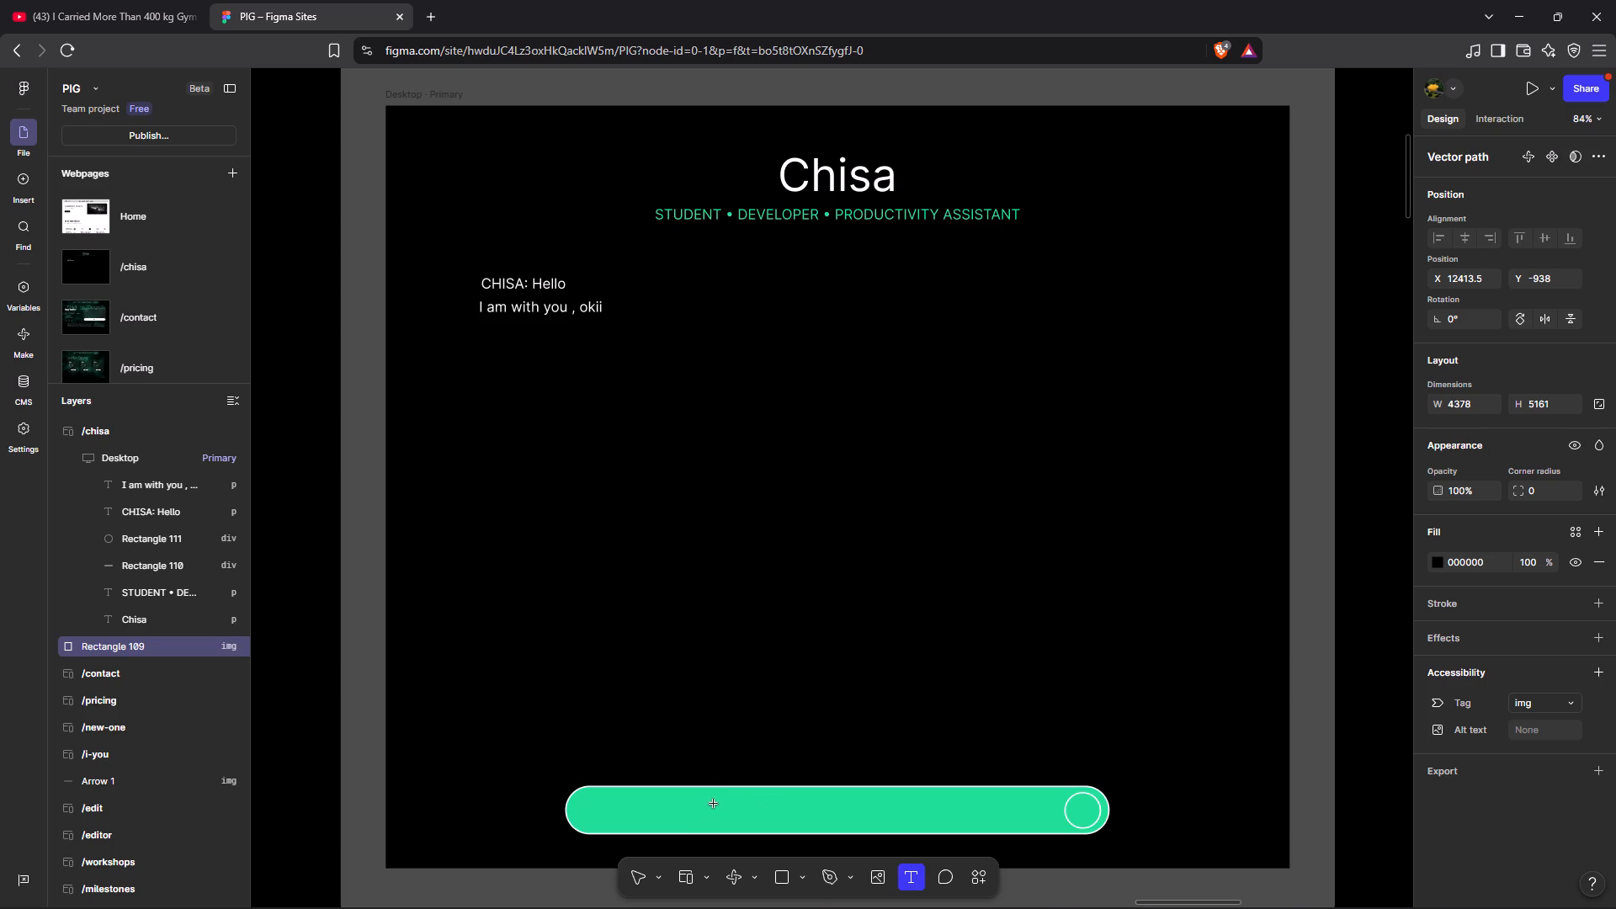
click(708, 810)
text(chat)
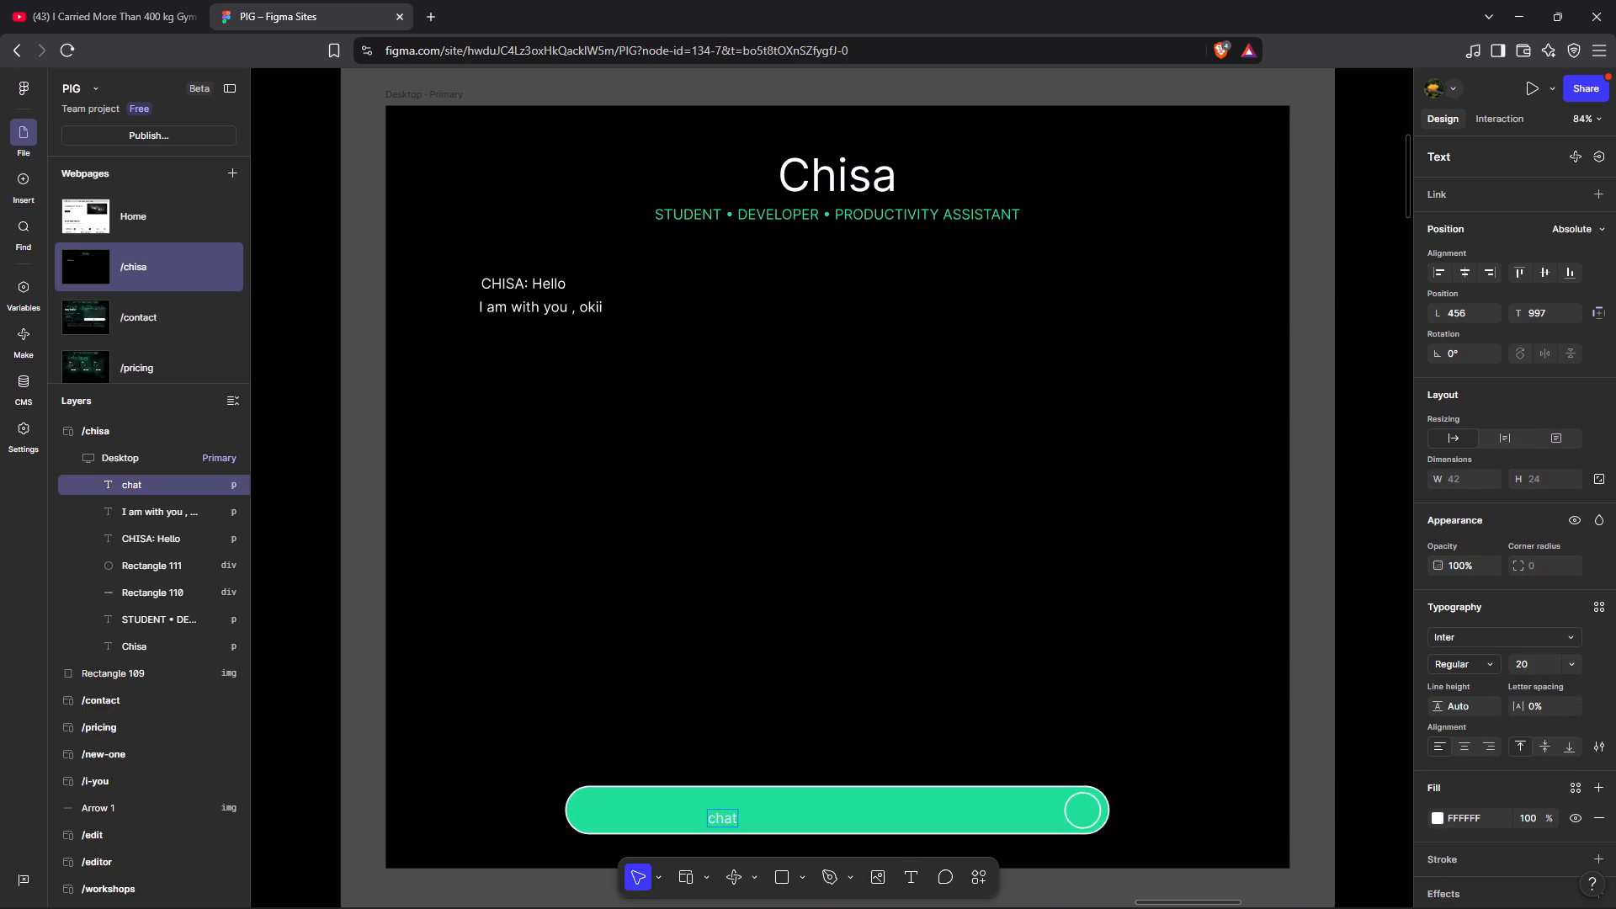
click(712, 821)
key(BackSpace)
key(shift+c)
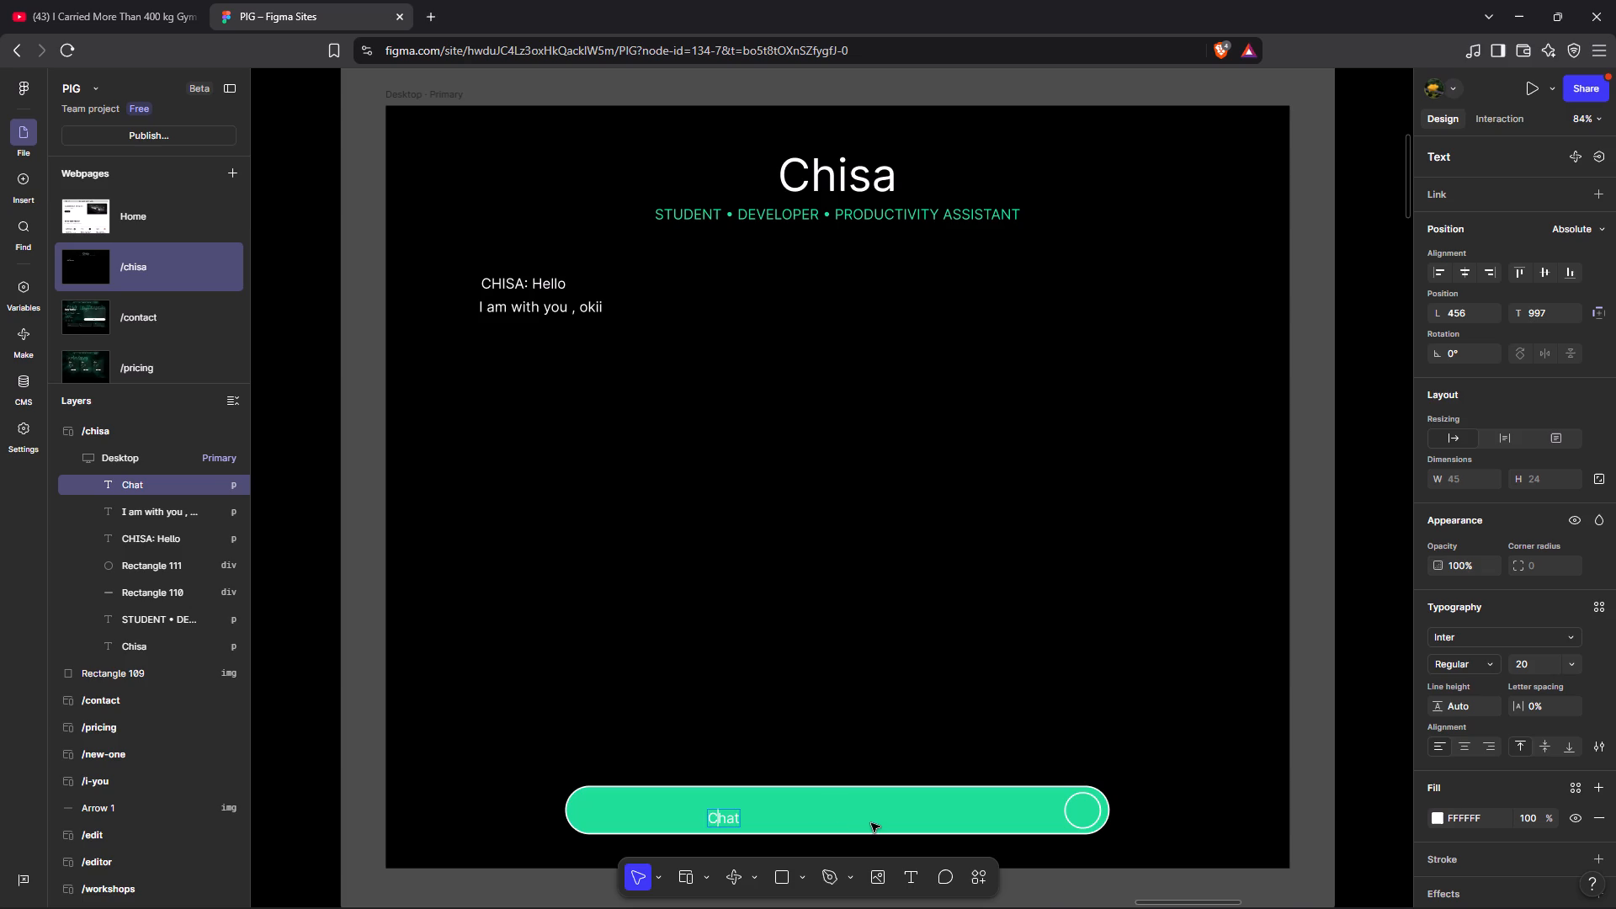
click(871, 823)
Move the "Chat" text near the left end of the green bar, to about 317 from the left and 986 from the top.
drag(732, 818, 681, 811)
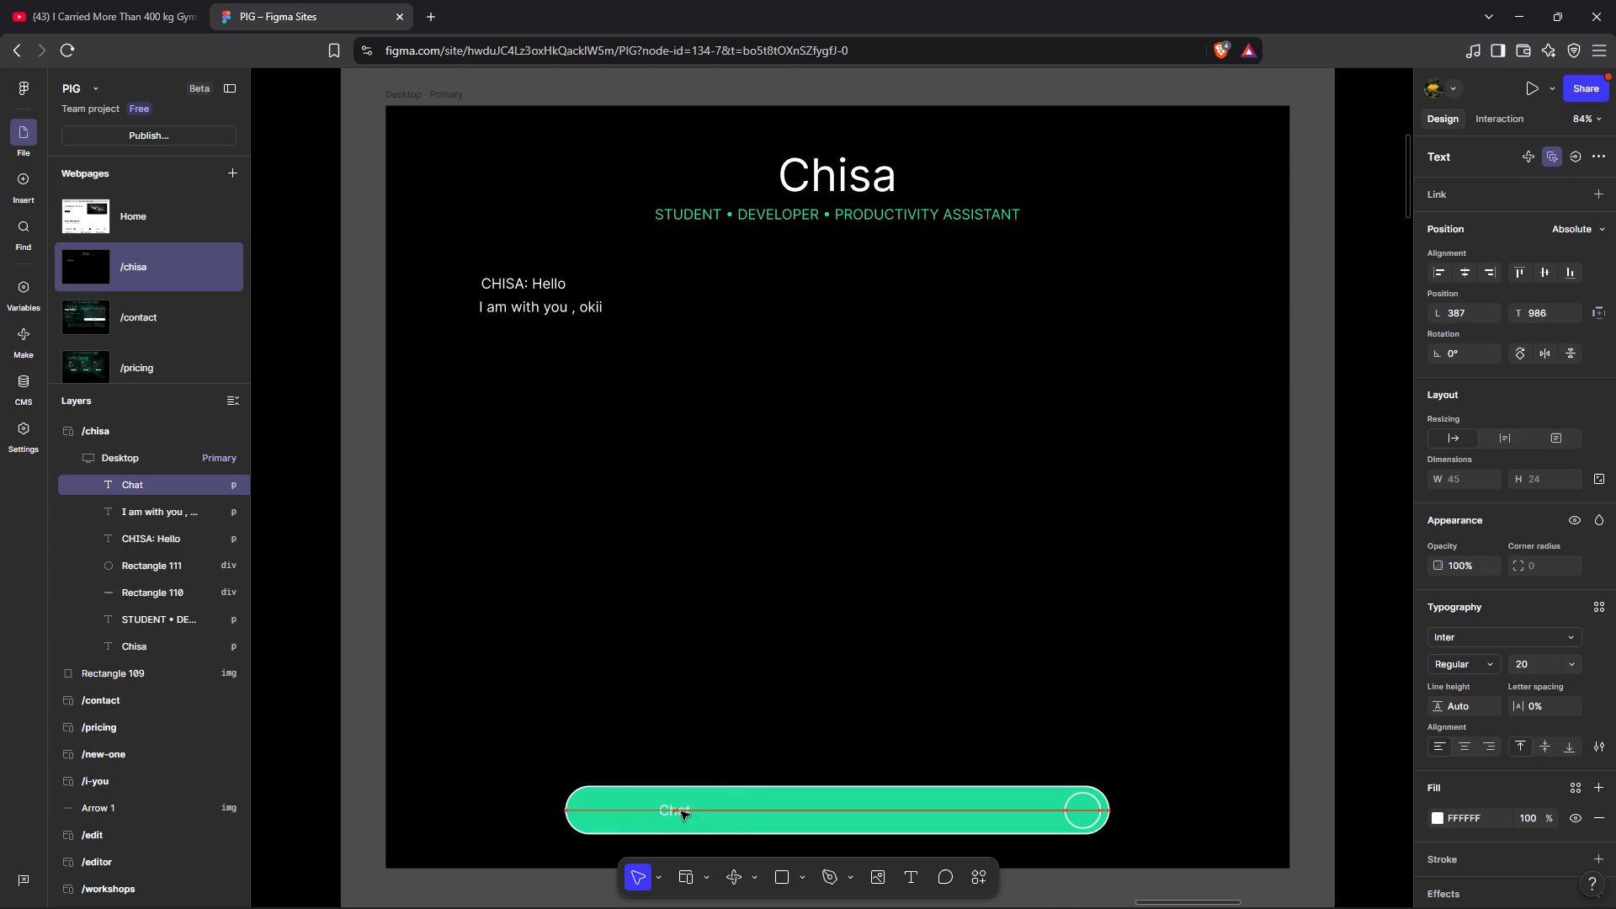
drag(681, 811, 634, 811)
click(792, 742)
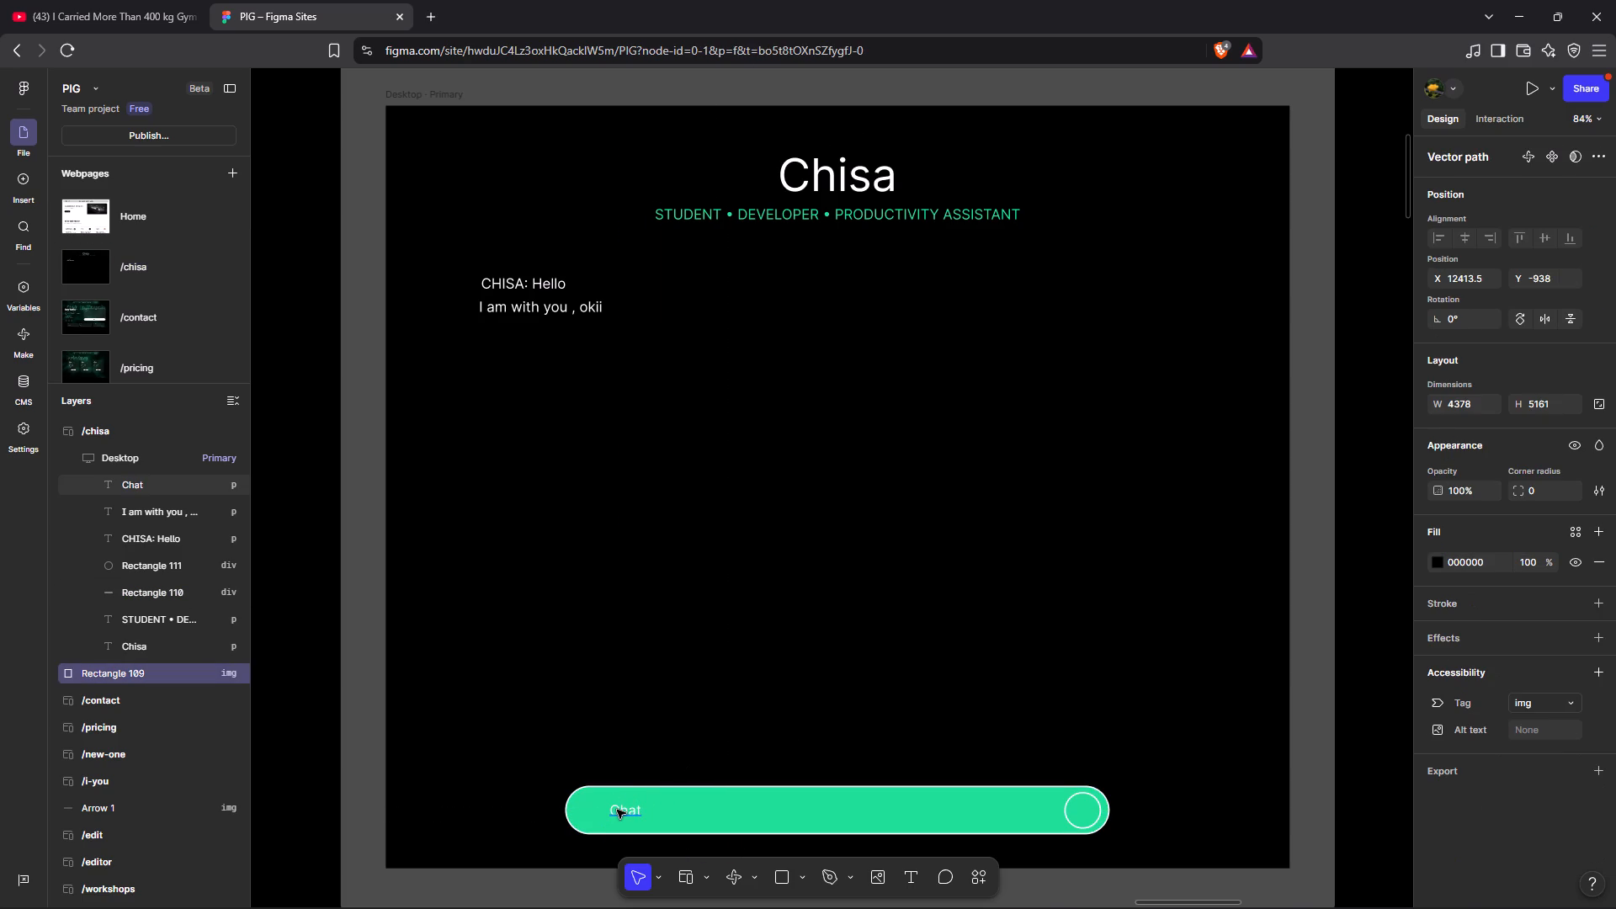
Set the "Chat" text to Extra Bold weight and font size 24.
click(642, 808)
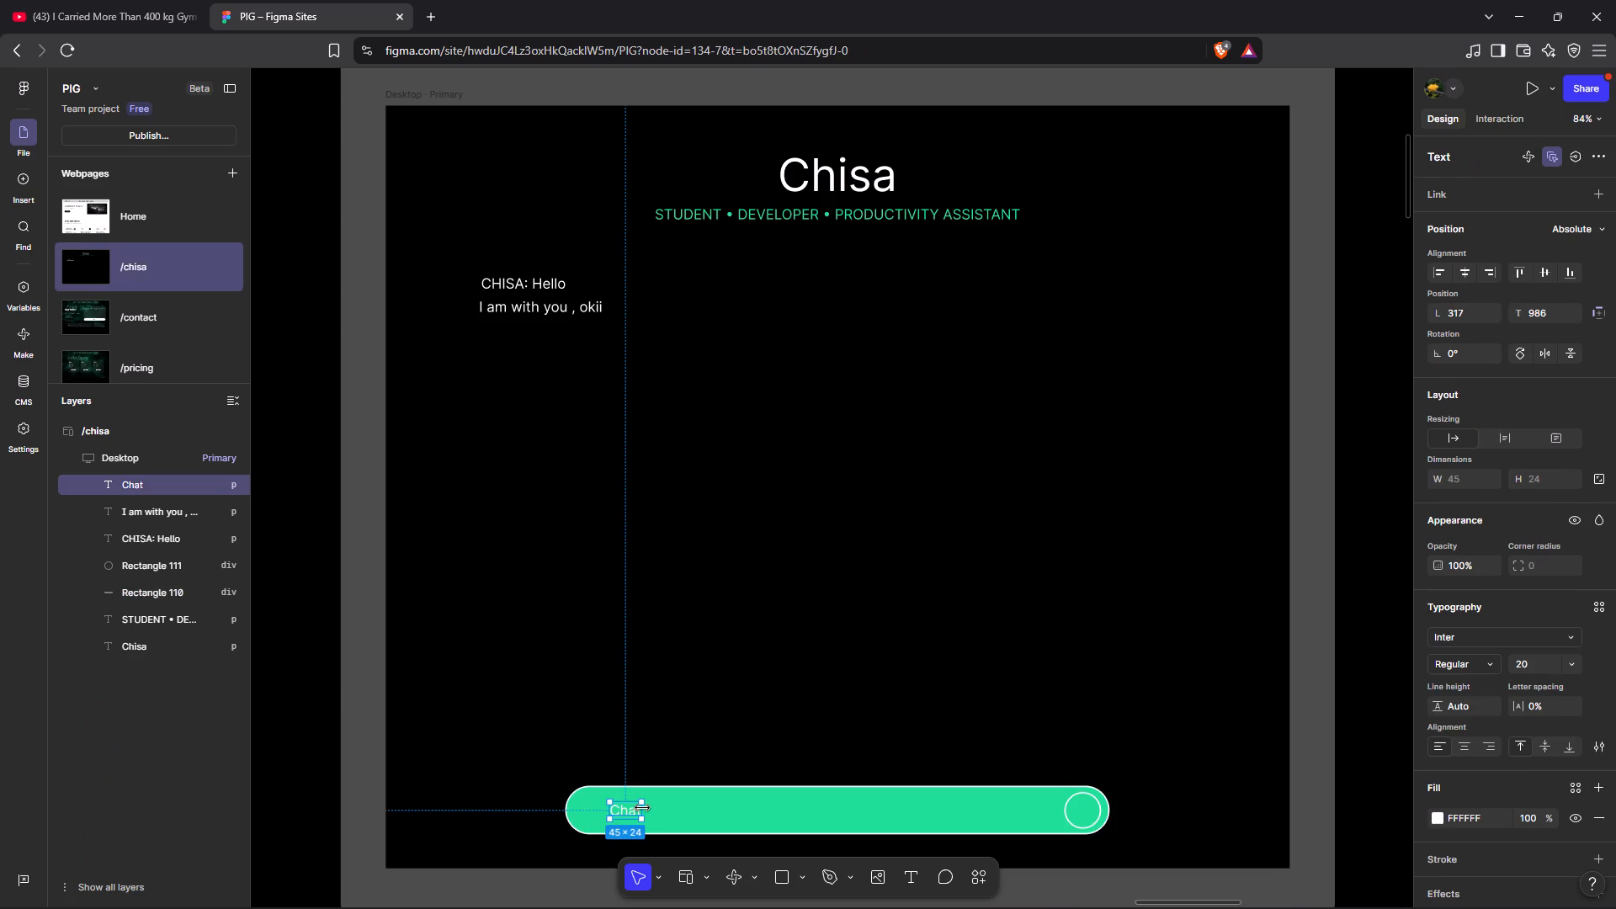
click(1491, 668)
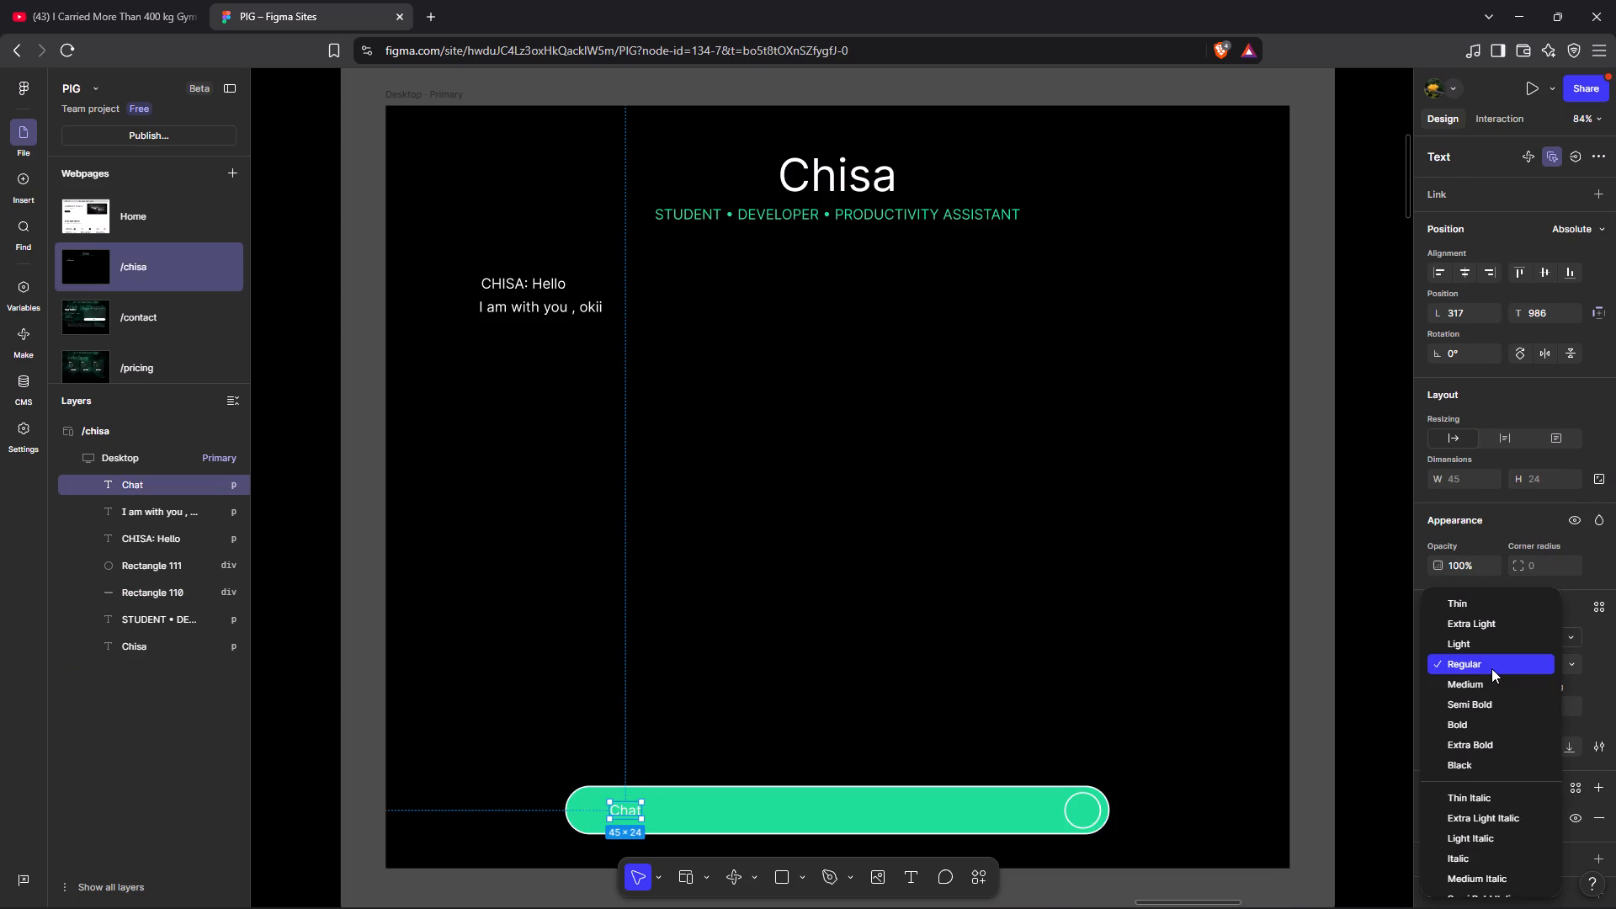
click(1497, 740)
click(1567, 666)
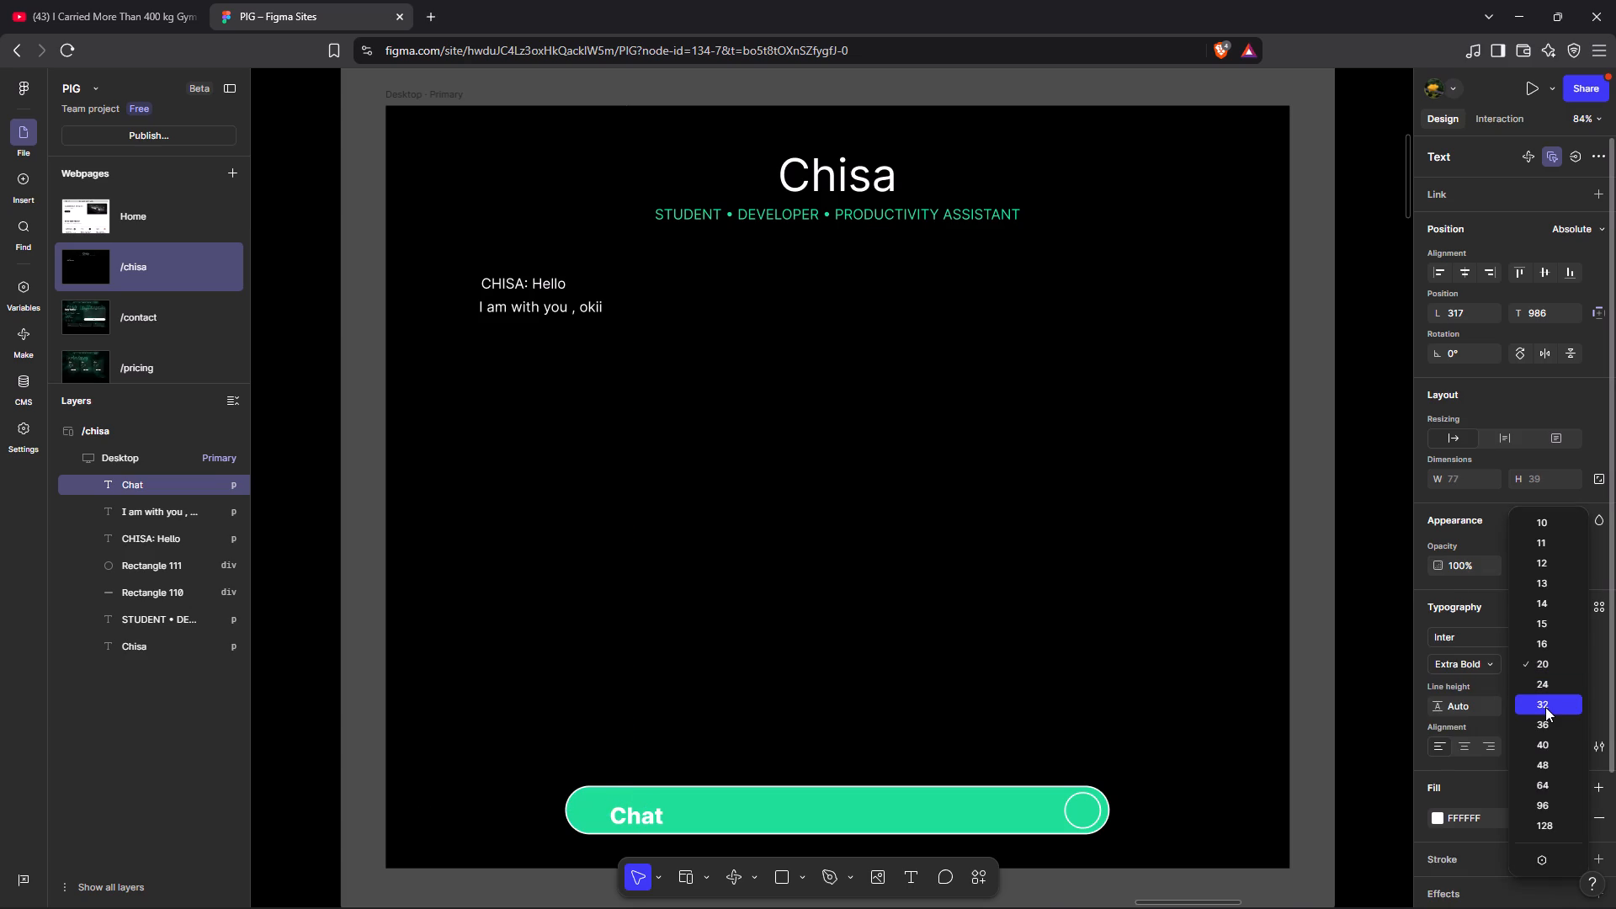
click(1543, 690)
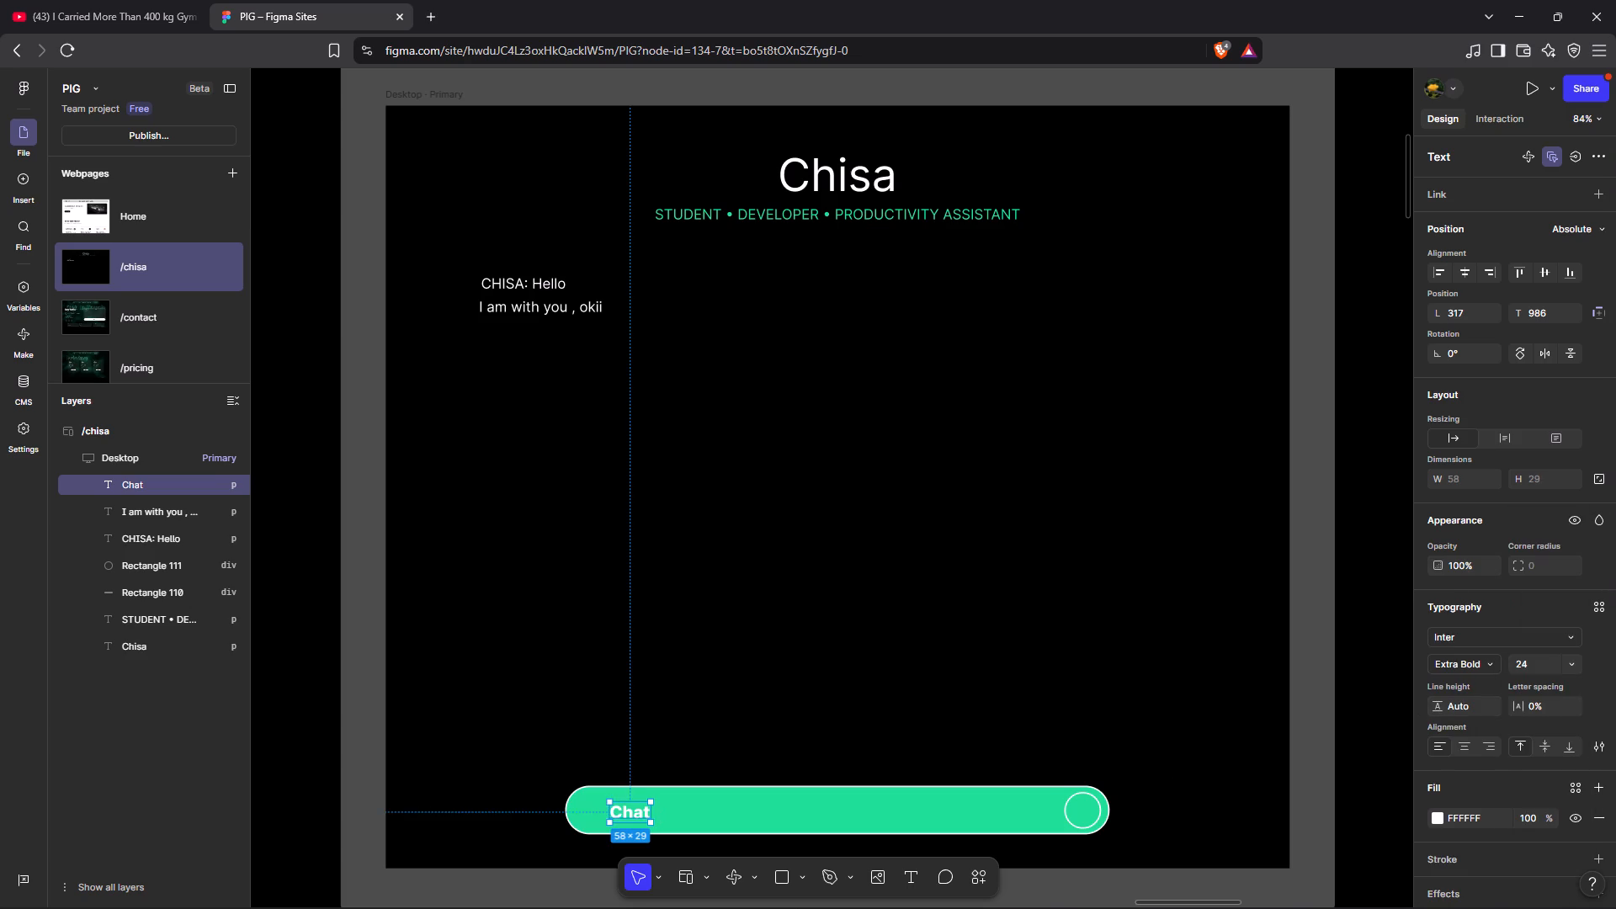
Centre the "Chat" text vertically in the green bar, at about 316 from the left and 983 from the top.
click(633, 813)
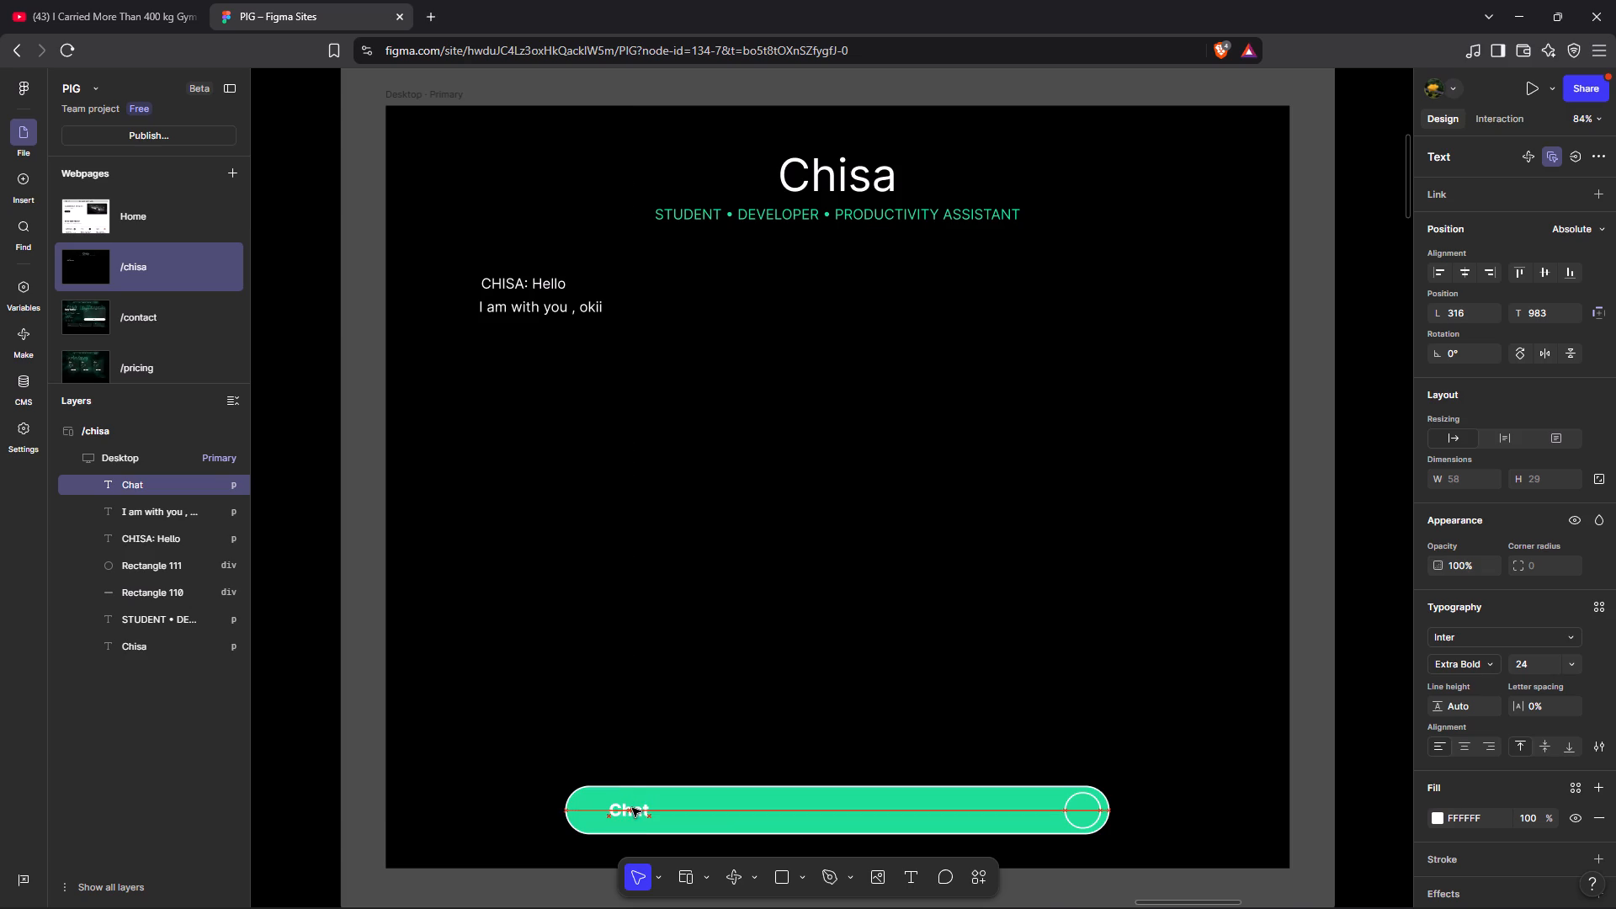
click(481, 784)
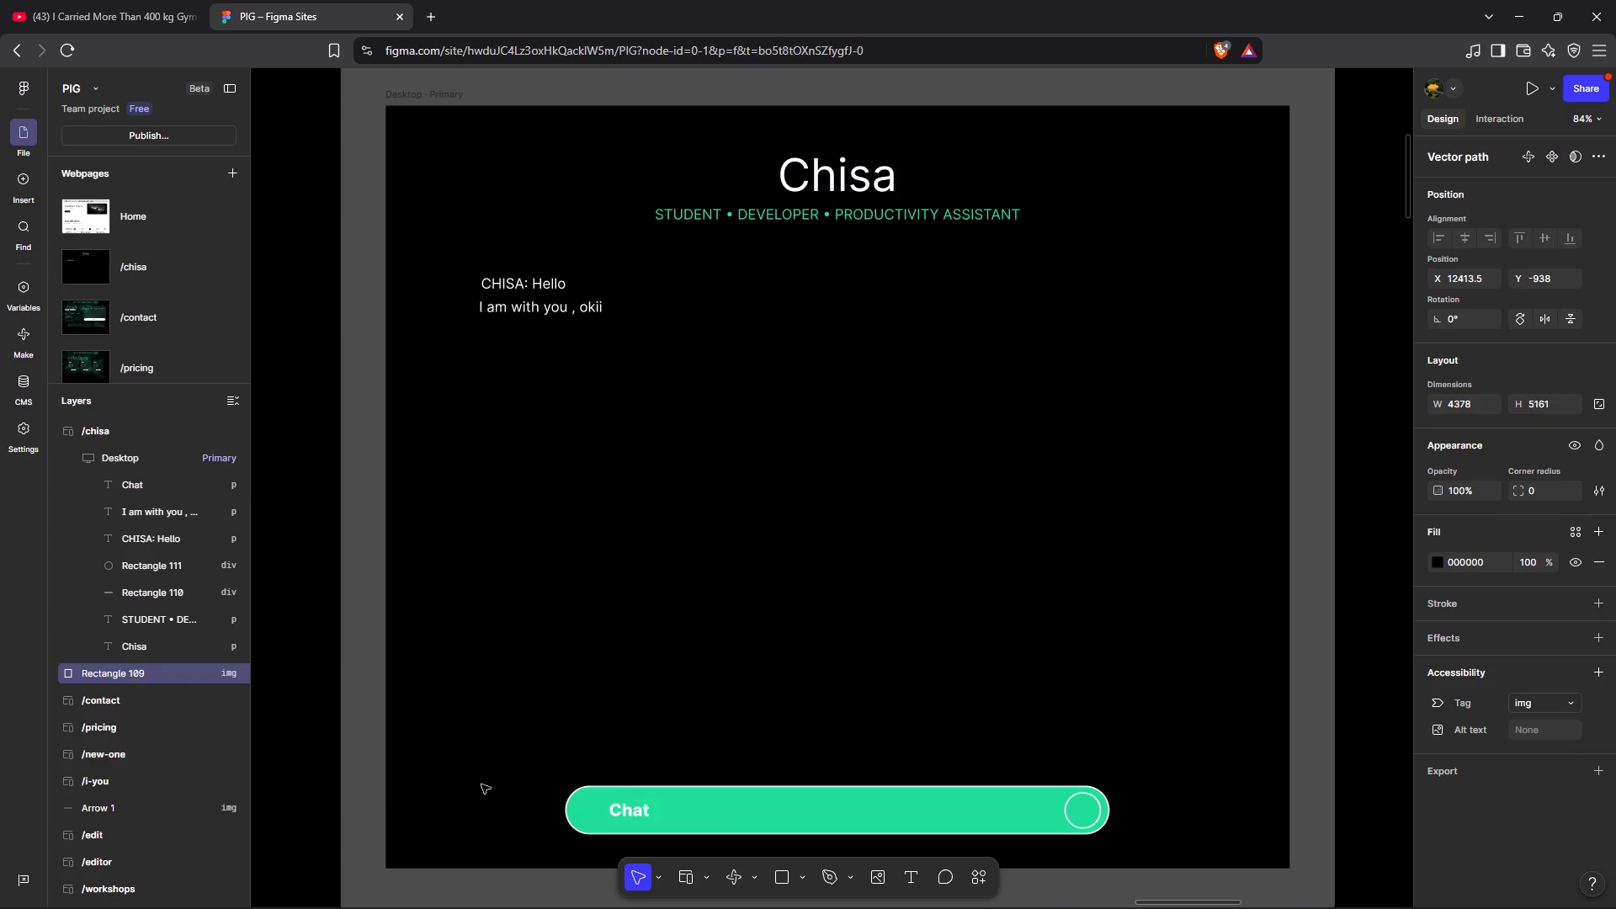